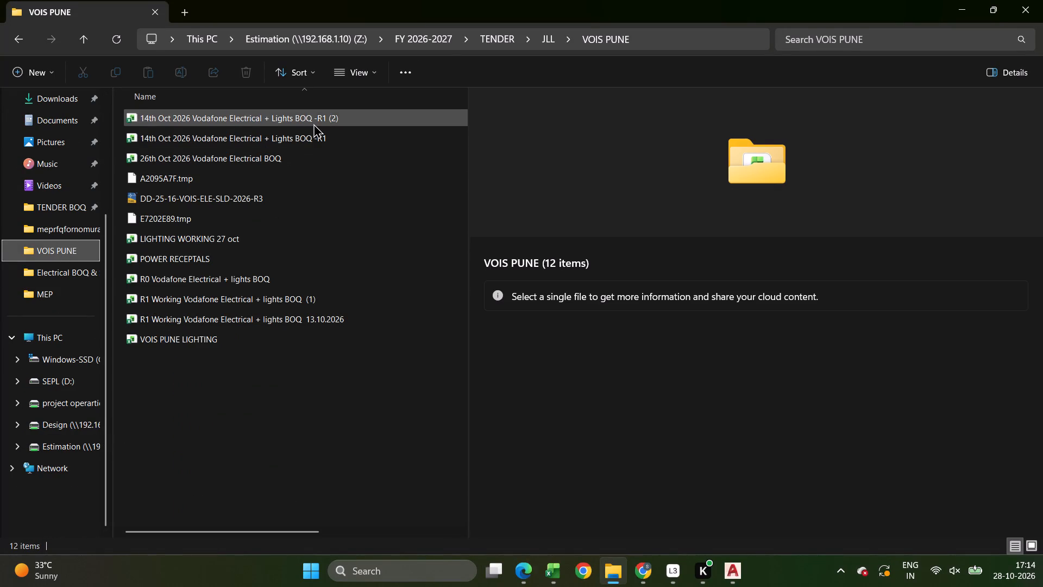
Open the 26th Oct 2026 Vodafone Electrical BOQ workbook, enable editing, and go to its ELECTRICAL sheet.
{"action": "double_click", "coordinate": [296, 163]}
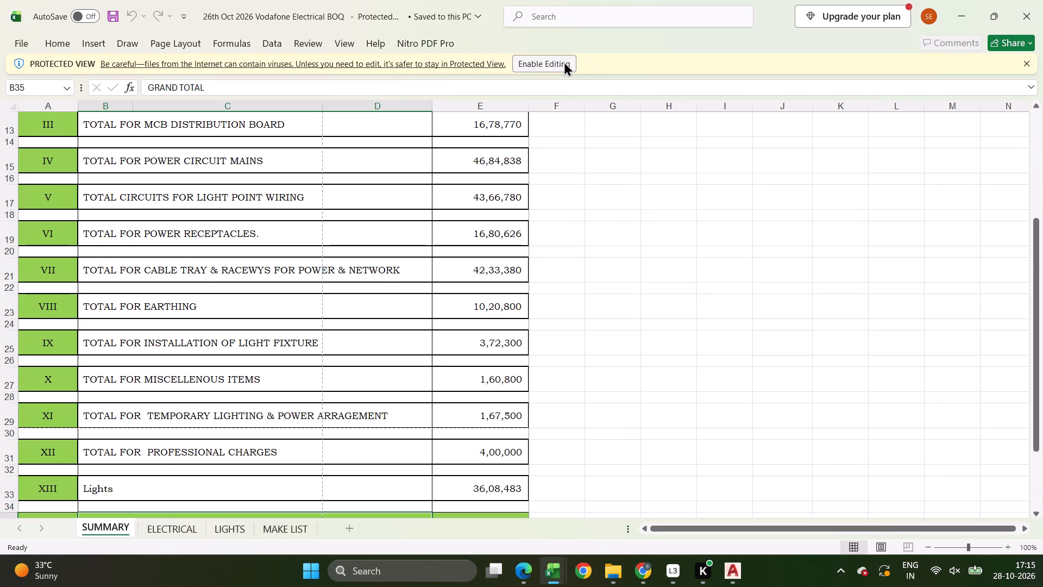
{"action": "left_click", "coordinate": [550, 61]}
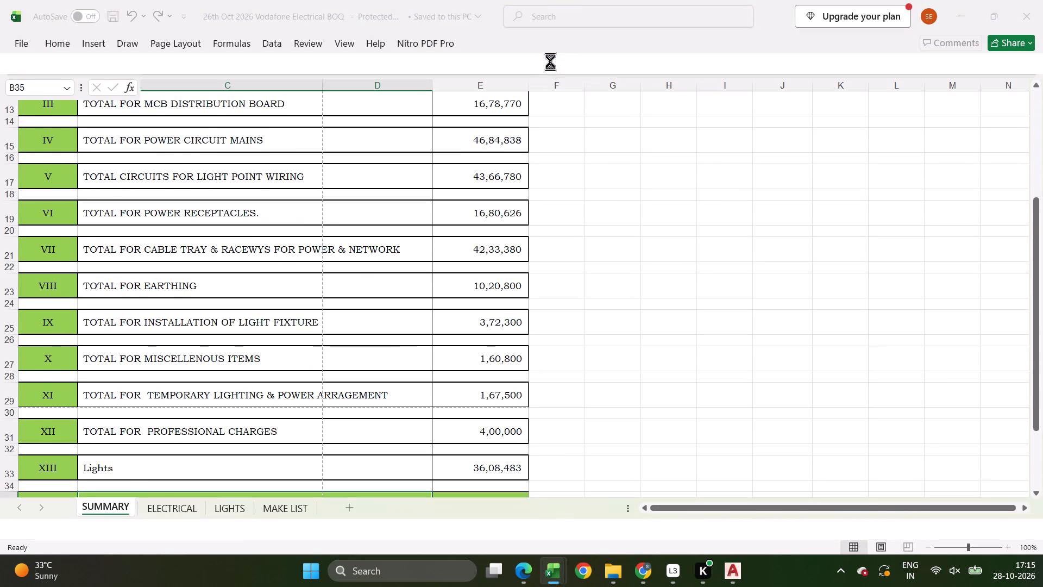
{"action": "scroll", "coordinate": [278, 440], "scroll_direction": "up", "scroll_amount": 5}
{"action": "left_click", "coordinate": [173, 532]}
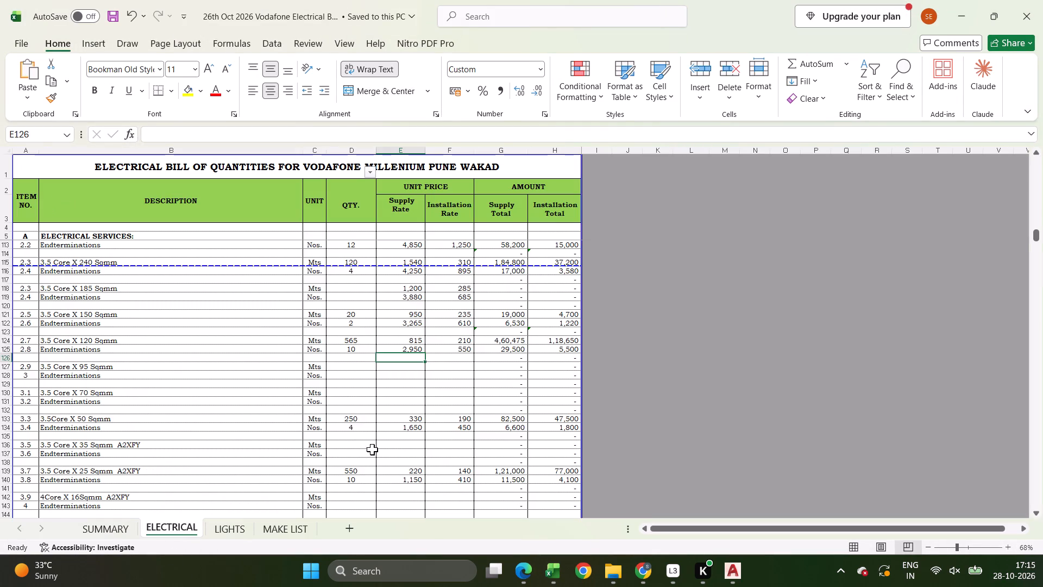
Set the supply rate of the 300 KVAR APFC panel to 7,65,000 in the LT panels section.
{"action": "middle_click_drag", "start_coordinate": [372, 449], "coordinate": [375, 203]}
{"action": "scroll", "coordinate": [428, 405], "scroll_direction": "down", "scroll_amount": 20}
{"action": "scroll", "coordinate": [428, 405], "scroll_direction": "down", "scroll_amount": 2}
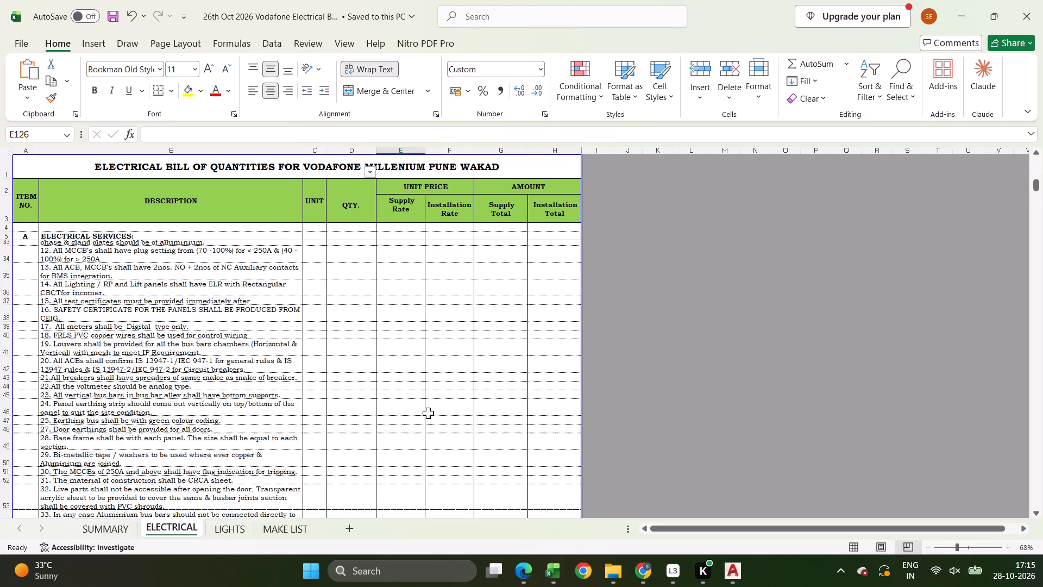
{"action": "scroll", "coordinate": [428, 413], "scroll_direction": "down", "scroll_amount": 19}
{"action": "left_click", "coordinate": [403, 303]}
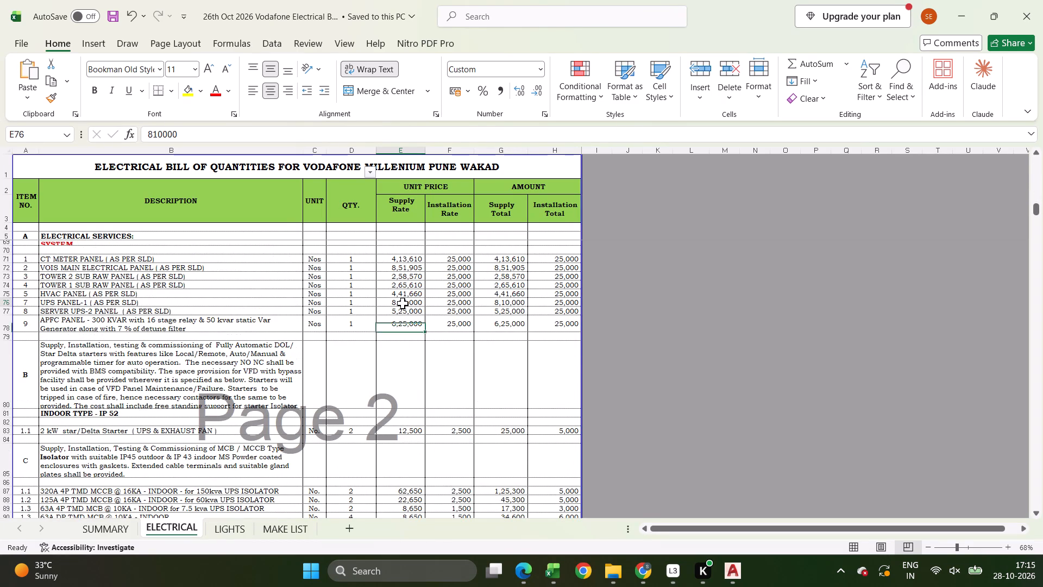
{"action": "left_click", "coordinate": [398, 323]}
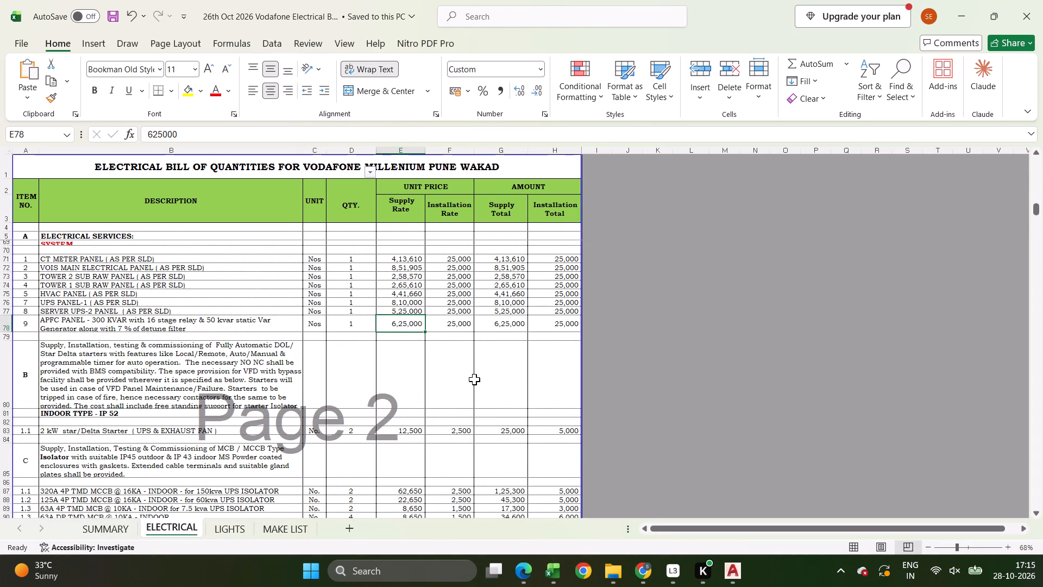
{"action": "type", "text": "765"}
{"action": "key", "text": "Return"}
{"action": "key", "text": "Up"}
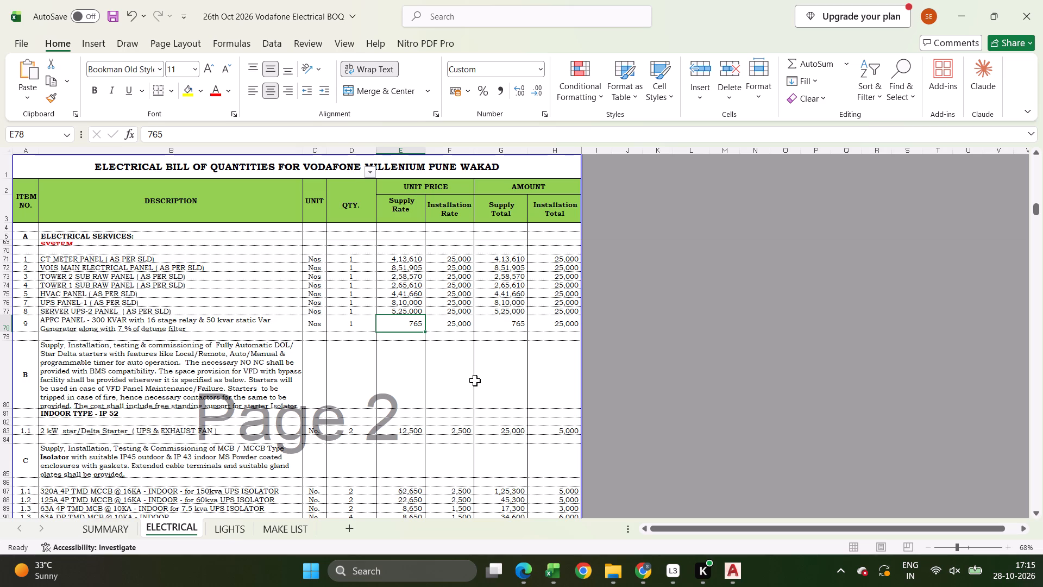
{"action": "key", "text": "F2"}
{"action": "type", "text": "000"}
{"action": "key", "text": "Return"}
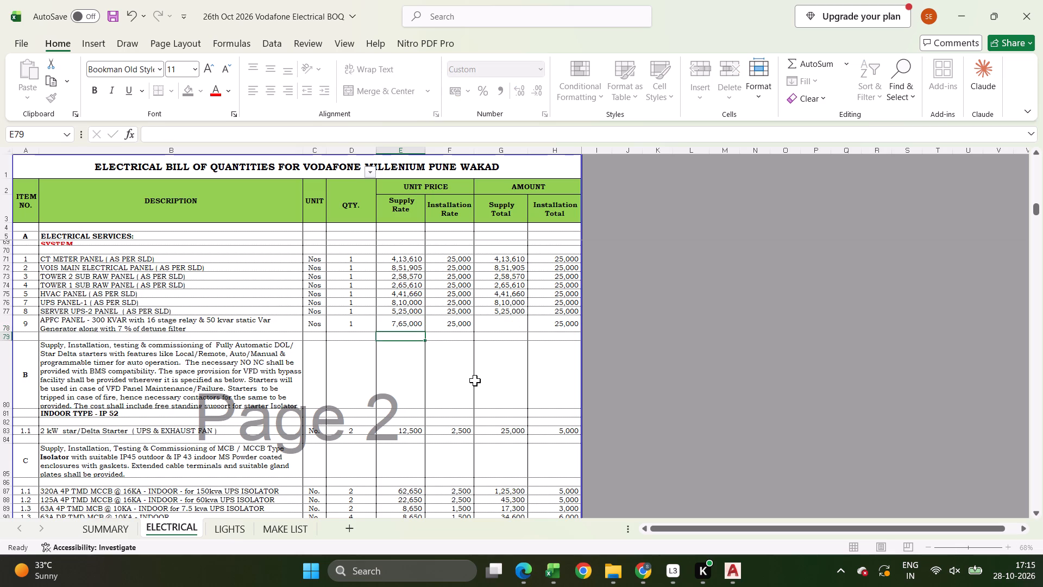
Check the ELECTRICAL sheet of the R1 Working Vodafone Electrical + lights BOQ 13.10.2026 workbook, then close that workbook.
{"action": "scroll", "coordinate": [475, 380], "scroll_direction": "down", "scroll_amount": 17}
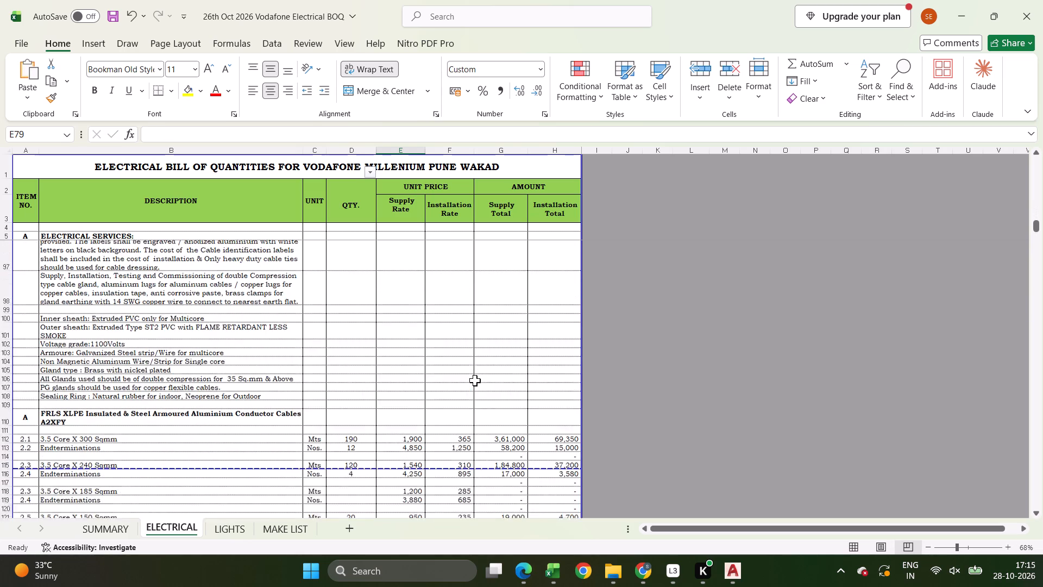
{"action": "scroll", "coordinate": [475, 380], "scroll_direction": "down", "scroll_amount": 3}
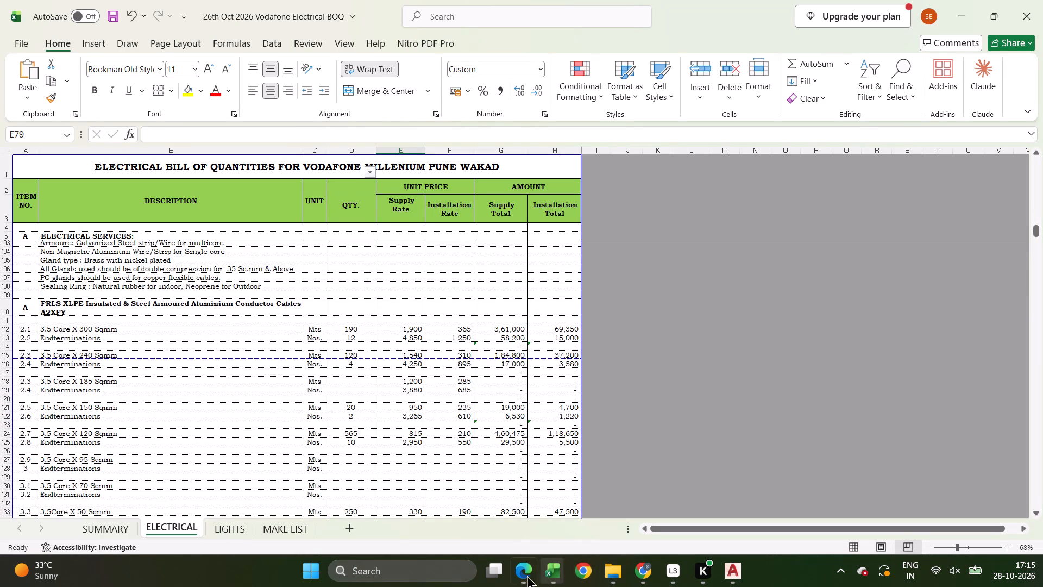
{"action": "left_click", "coordinate": [611, 571]}
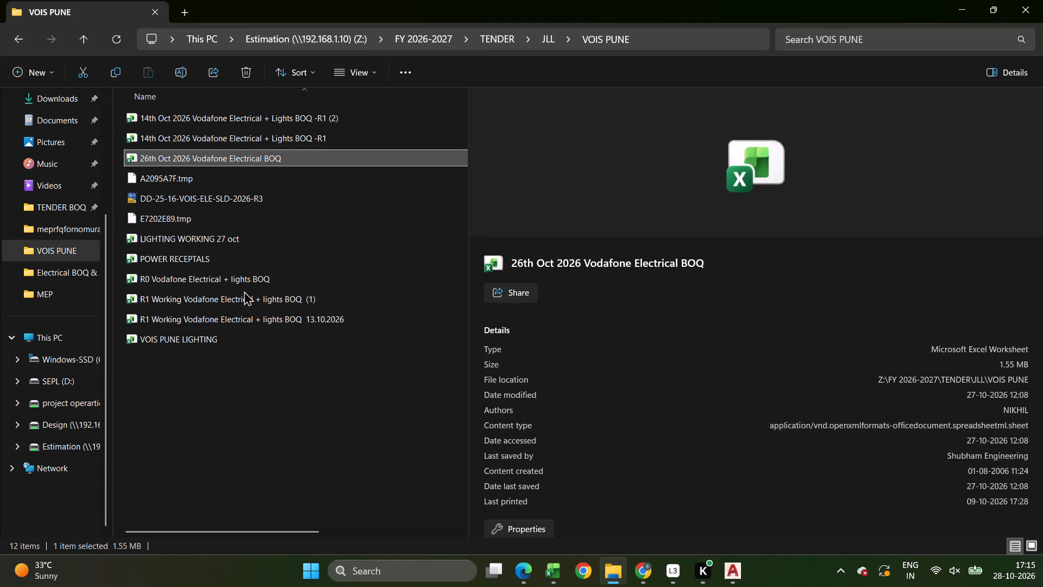
{"action": "double_click", "coordinate": [255, 324]}
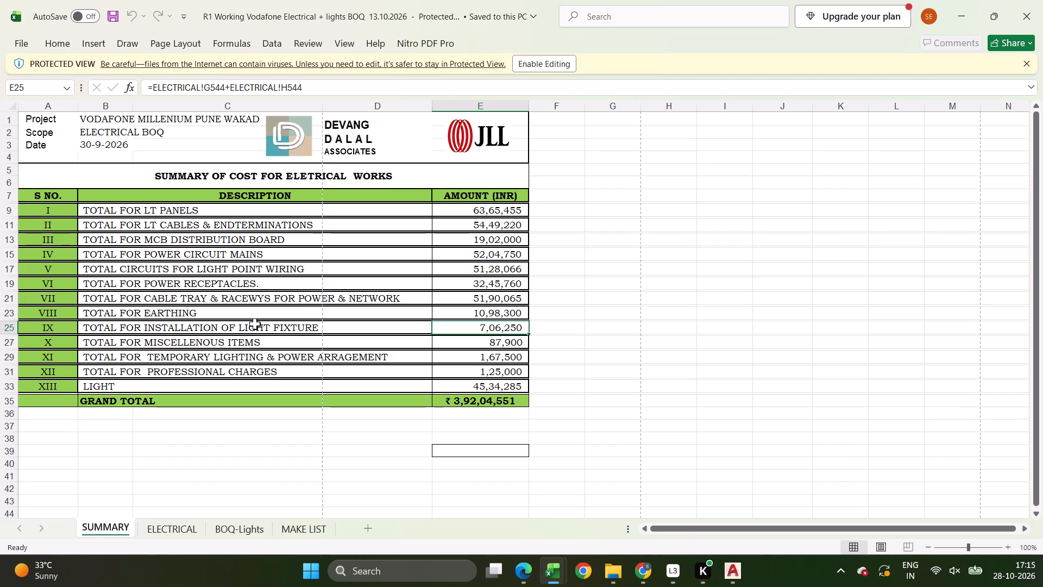
{"action": "left_click", "coordinate": [188, 532]}
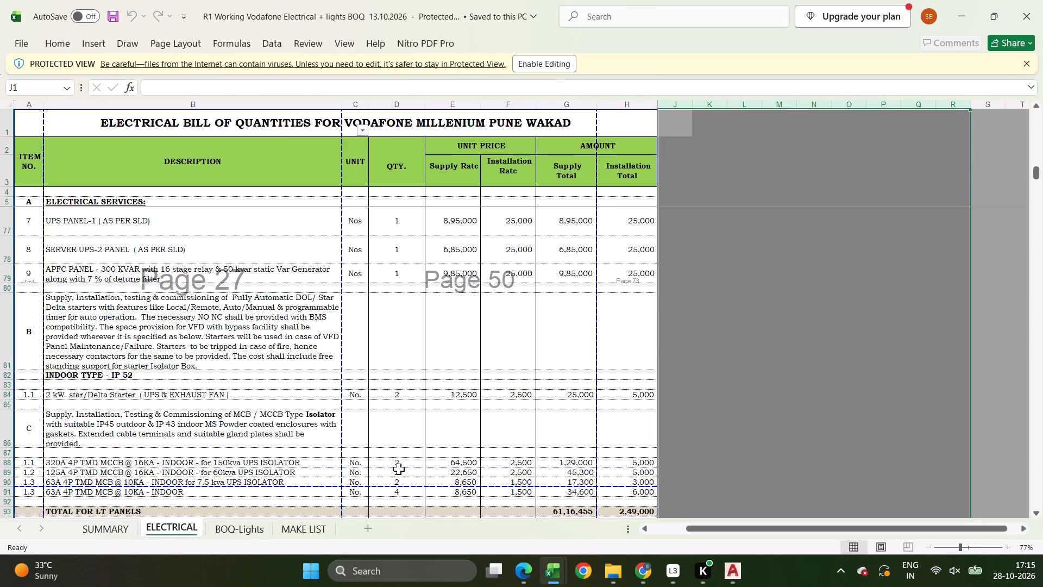
{"action": "scroll", "coordinate": [564, 419], "scroll_direction": "up", "scroll_amount": 1}
{"action": "left_click", "coordinate": [1042, 0]}
Open the R1 Working Vodafone Electrical + lights BOQ (1) workbook from the VOIS PUNE folder at its ELECTRICAL sheet.
{"action": "left_click", "coordinate": [957, 10]}
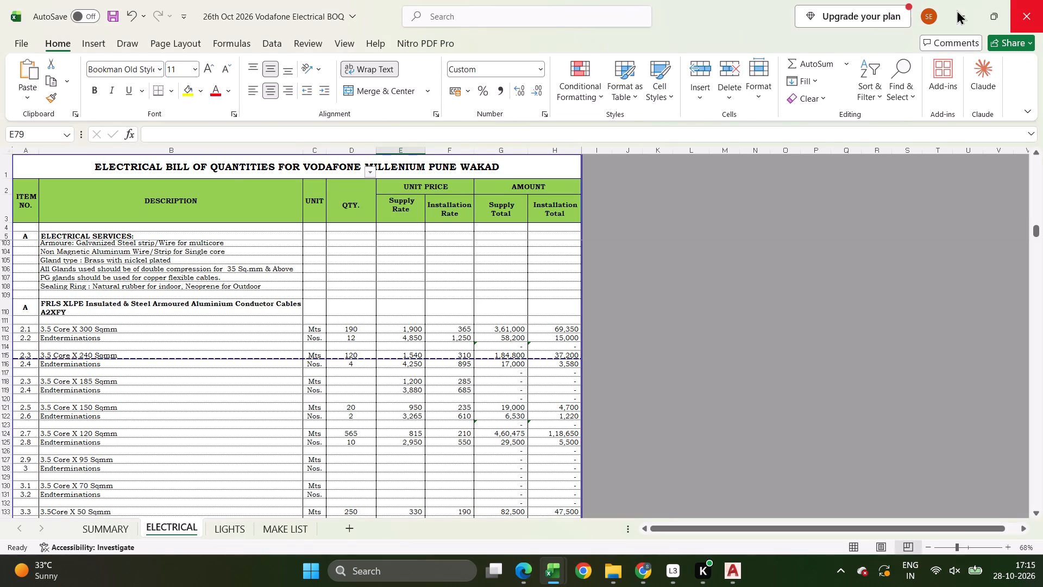
{"action": "left_click", "coordinate": [957, 10]}
{"action": "key", "text": "alt+Tab"}
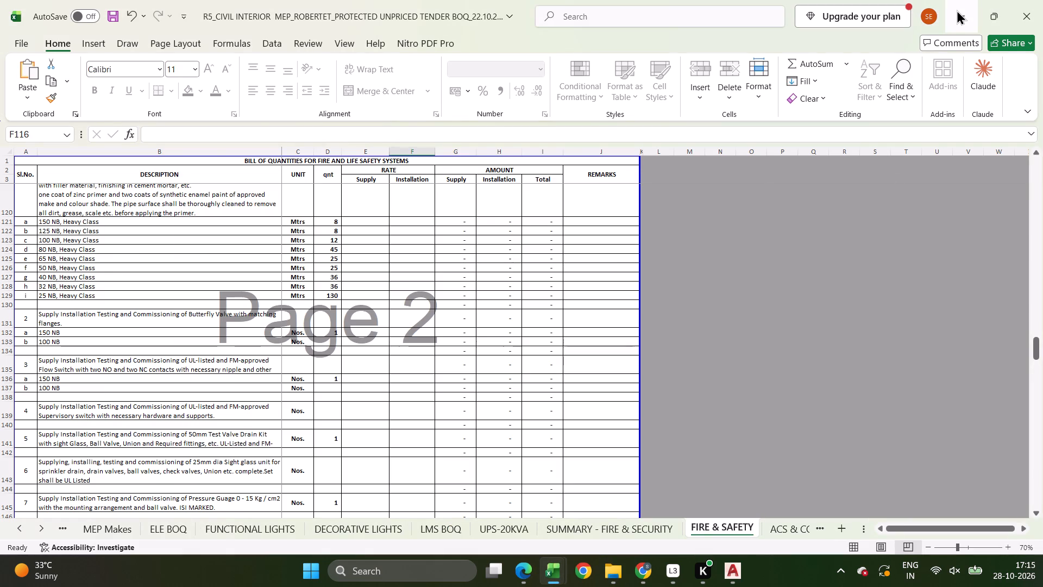
{"action": "left_click", "coordinate": [400, 180]}
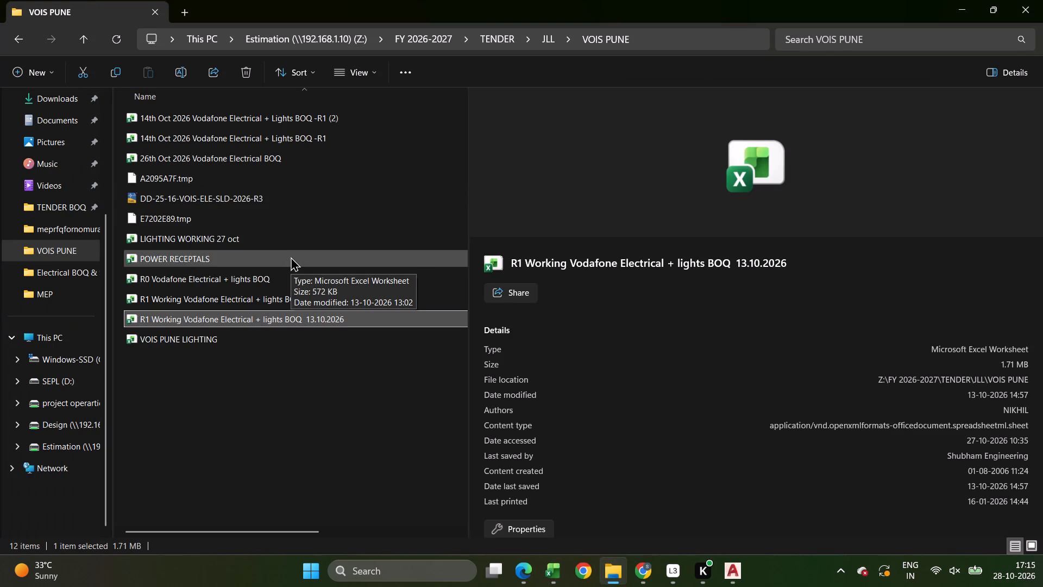
{"action": "left_click", "coordinate": [295, 301]}
{"action": "double_click", "coordinate": [290, 299]}
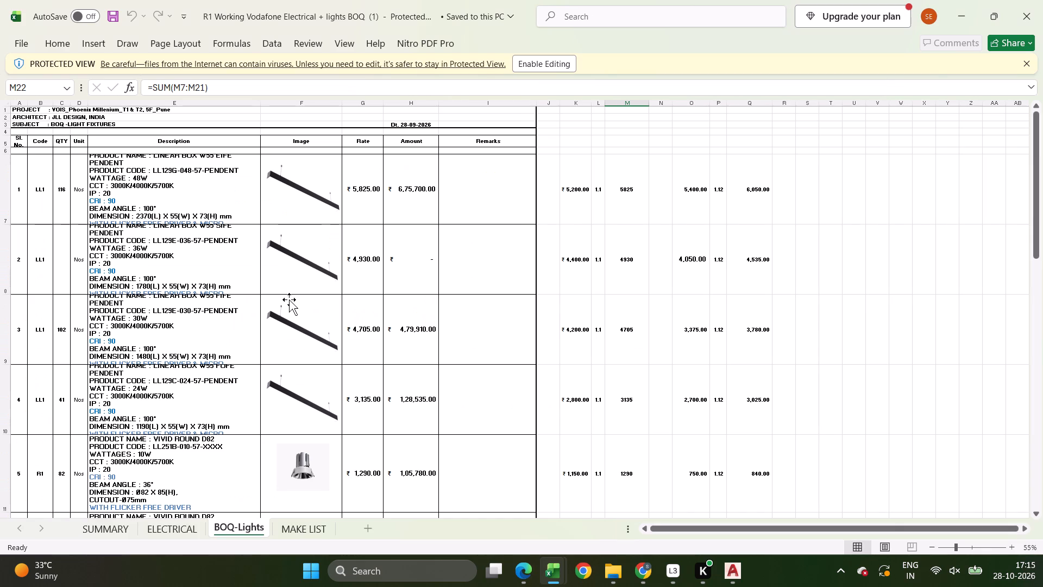
{"action": "left_click", "coordinate": [169, 527]}
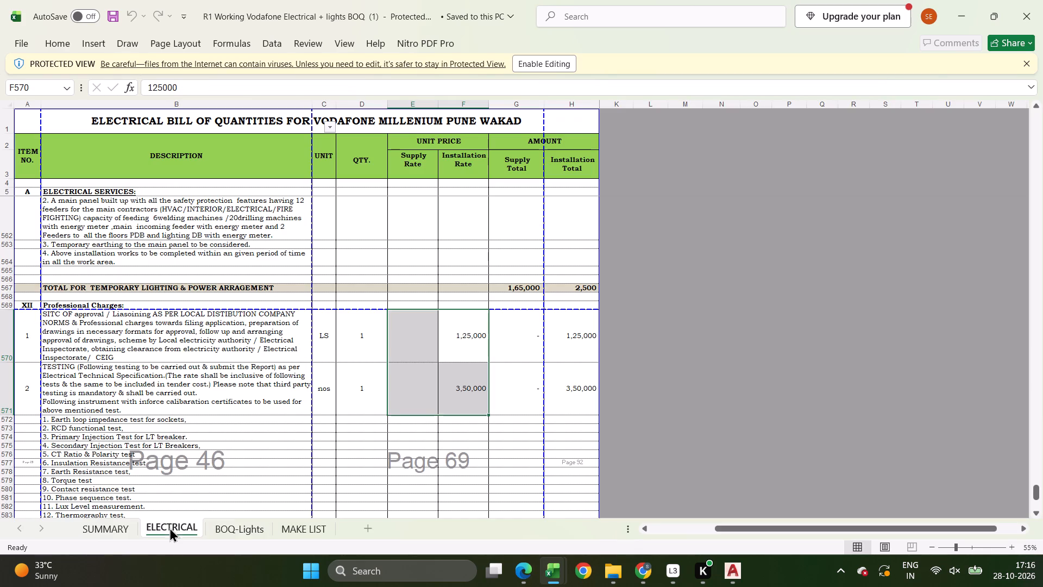
Look through the ELECTRICAL sheet for the LT panel and cable rates and the rate workings beside the table.
{"action": "middle_click_drag", "start_coordinate": [477, 436], "coordinate": [489, 255]}
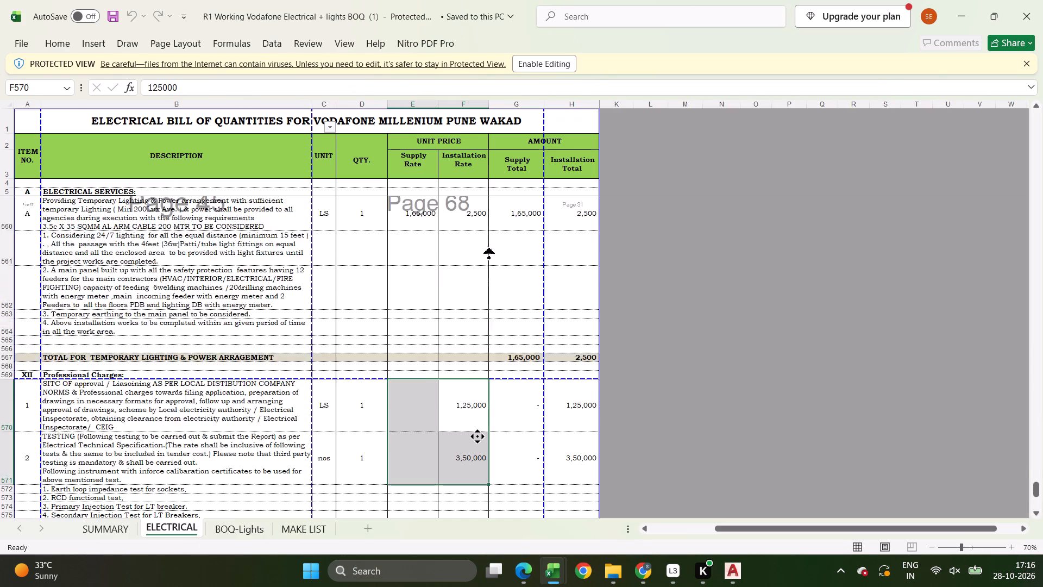
{"action": "middle_click_drag", "start_coordinate": [489, 255], "coordinate": [489, 223]}
{"action": "middle_click_drag", "start_coordinate": [731, 300], "coordinate": [304, 317]}
{"action": "scroll", "coordinate": [519, 398], "scroll_direction": "down", "scroll_amount": 6}
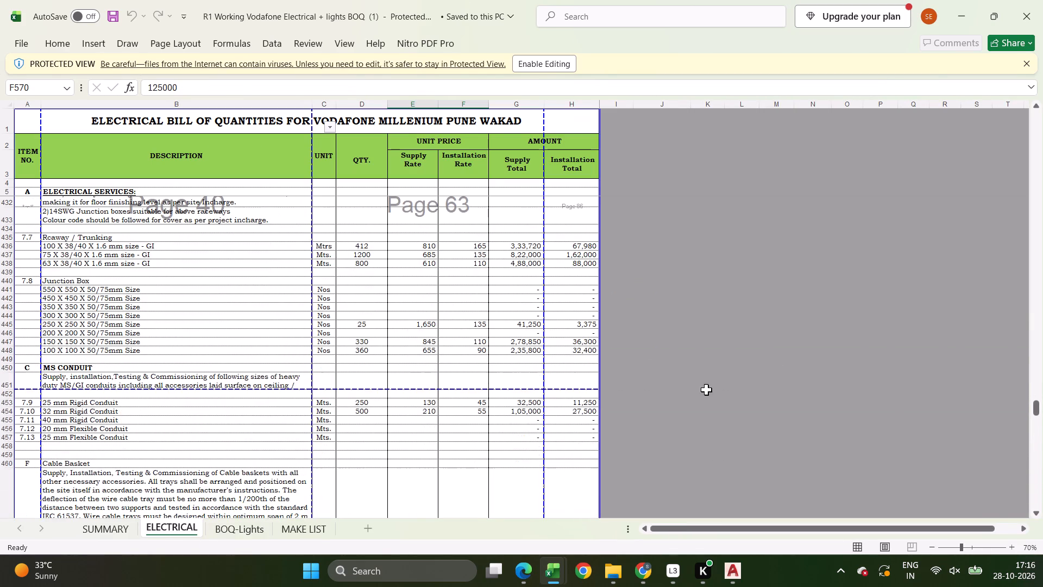
{"action": "middle_click_drag", "start_coordinate": [835, 339], "coordinate": [344, 396]}
{"action": "scroll", "coordinate": [627, 392], "scroll_direction": "down", "scroll_amount": 20}
{"action": "scroll", "coordinate": [627, 392], "scroll_direction": "down", "scroll_amount": 7}
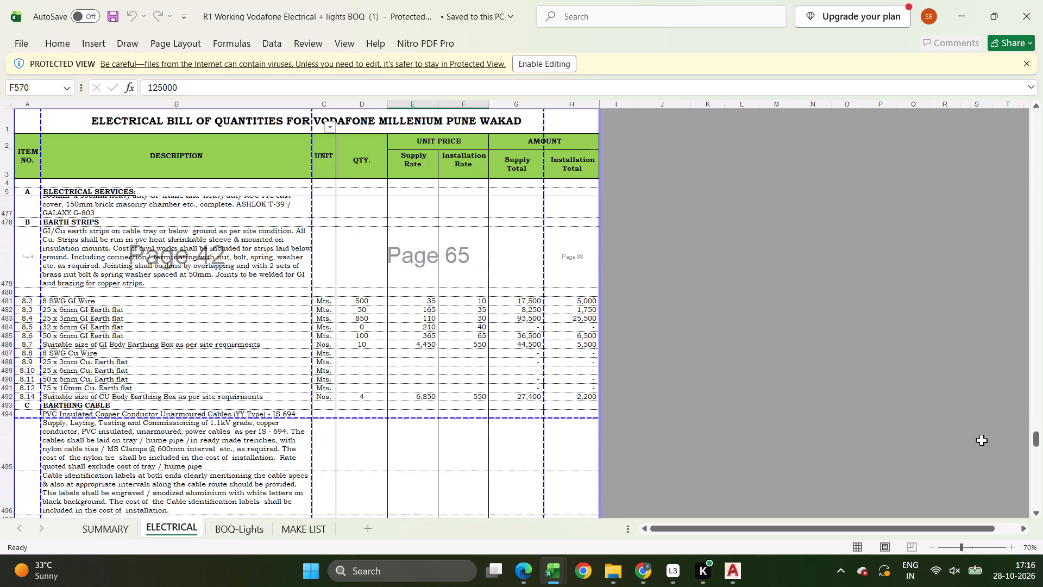
{"action": "left_click_drag", "start_coordinate": [1035, 437], "coordinate": [1035, 231]}
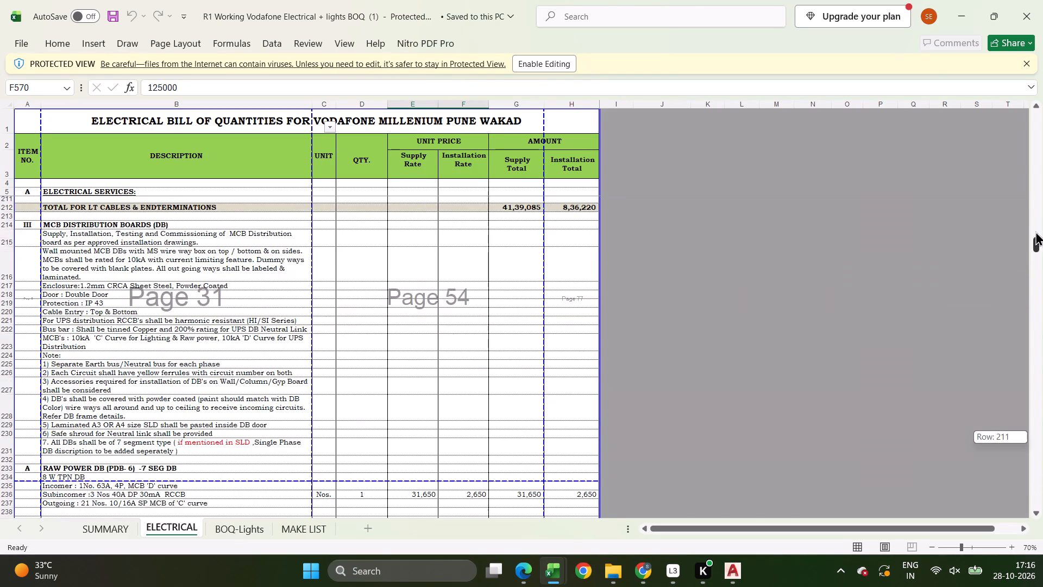
{"action": "left_click_drag", "start_coordinate": [1035, 231], "coordinate": [1024, 146]}
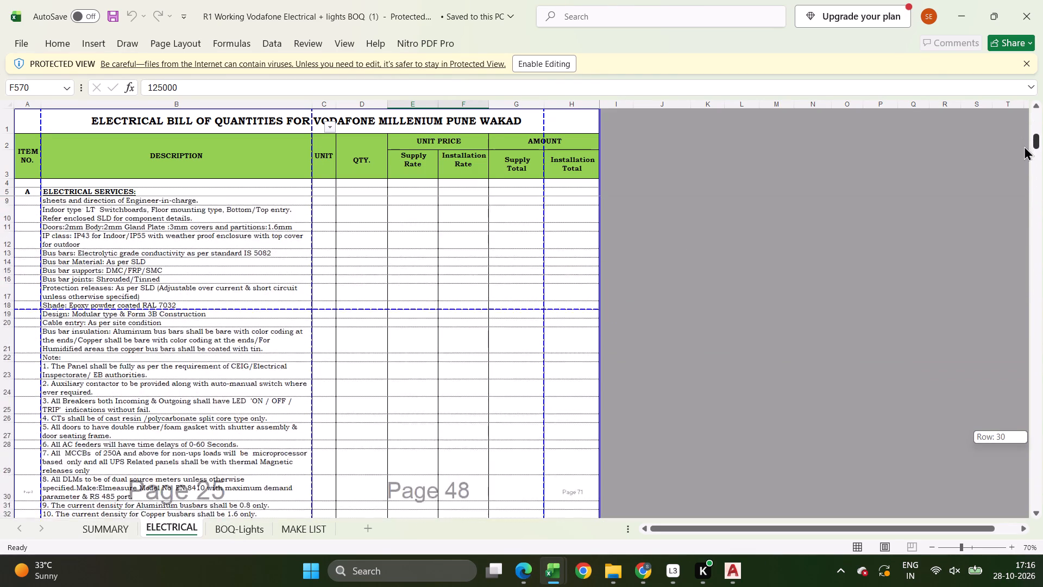
{"action": "left_click_drag", "start_coordinate": [1024, 146], "coordinate": [1025, 182]}
{"action": "scroll", "coordinate": [669, 290], "scroll_direction": "up", "scroll_amount": 6}
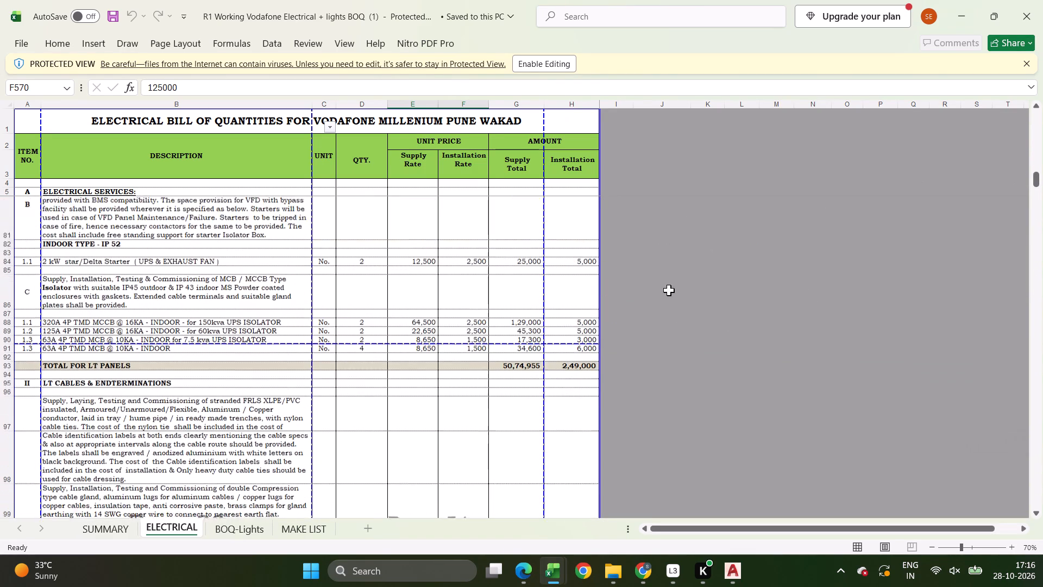
{"action": "scroll", "coordinate": [669, 290], "scroll_direction": "up", "scroll_amount": 4}
{"action": "scroll", "coordinate": [669, 290], "scroll_direction": "down", "scroll_amount": 19}
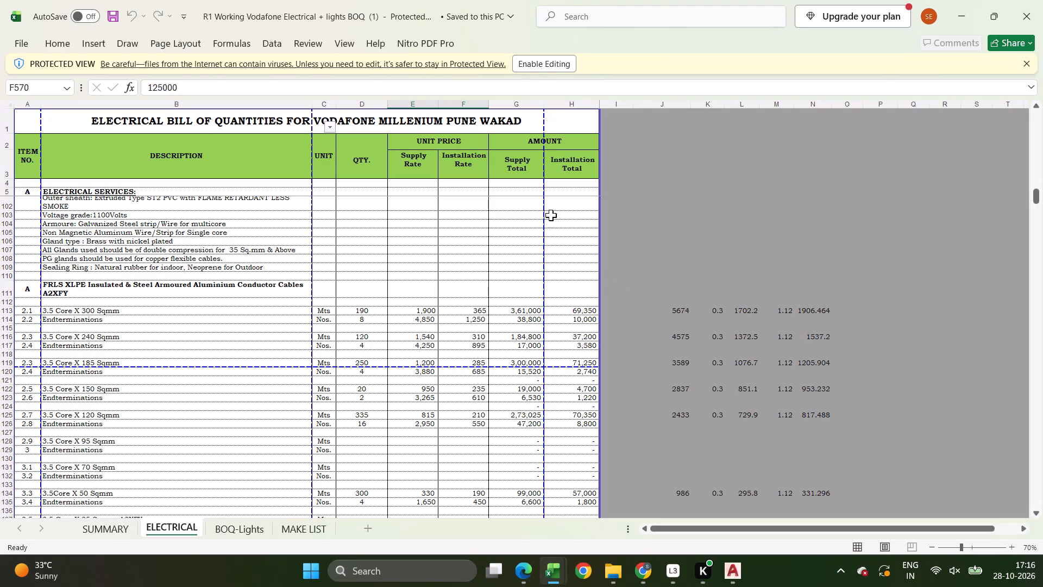
Enable editing of the R1 Working (1) workbook.
{"action": "left_click", "coordinate": [534, 68]}
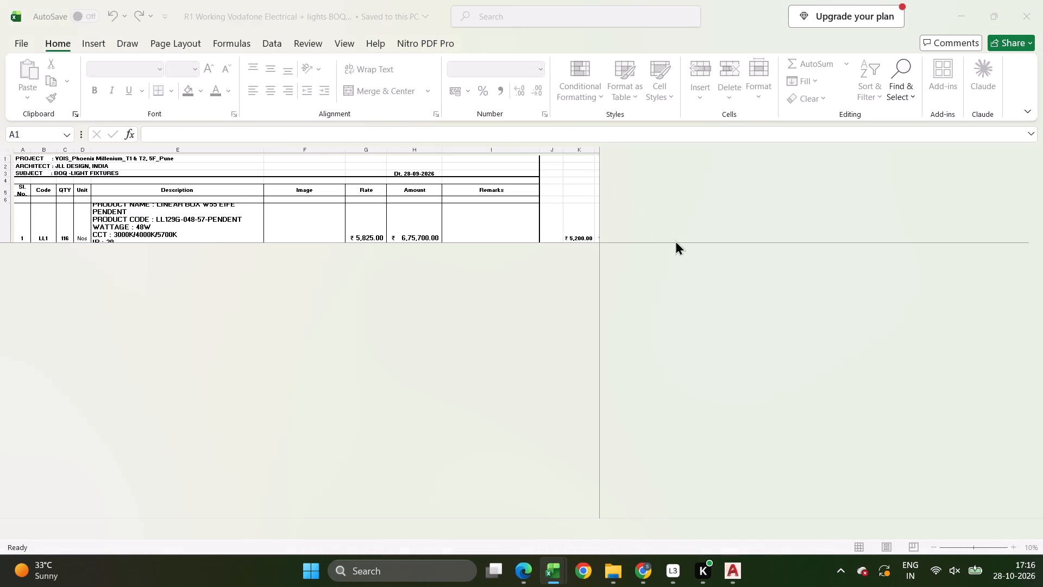
Examine the rate workings beside the BOQ table, from the earthing cables up to the LT panels.
{"action": "left_click", "coordinate": [756, 352]}
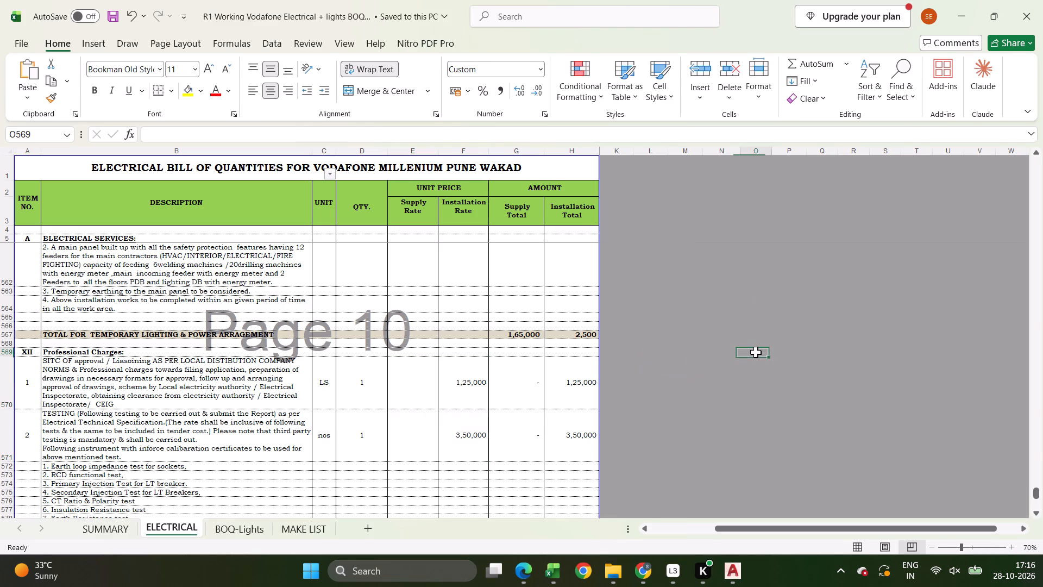
{"action": "key", "text": "ctrl+Up"}
{"action": "key", "text": "Right"}
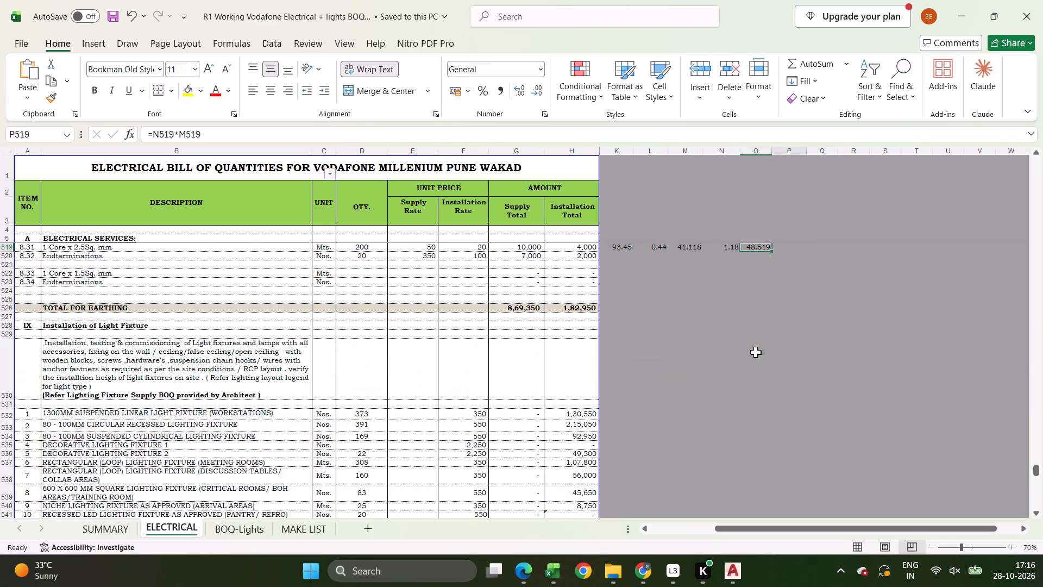
{"action": "key", "text": "ctrl+Up"}
{"action": "key", "text": "Left"}
{"action": "key", "text": "Down"}
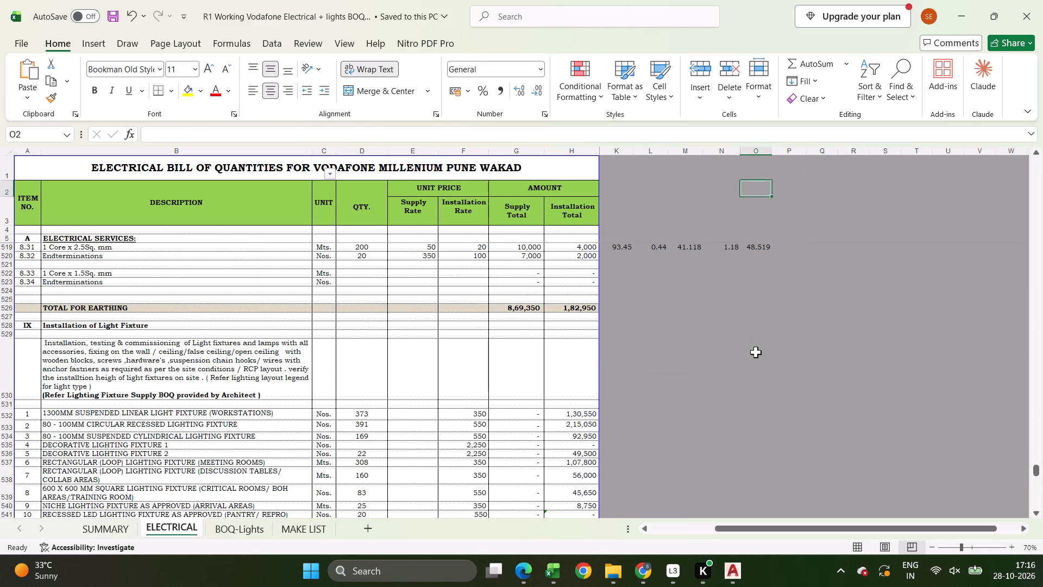
{"action": "key", "text": "ctrl+Down"}
{"action": "key", "text": "Up"}
{"action": "key", "text": "Up"}
{"action": "key", "text": "Left"}
{"action": "key", "text": "Left"}
{"action": "key", "text": "ctrl+Up"}
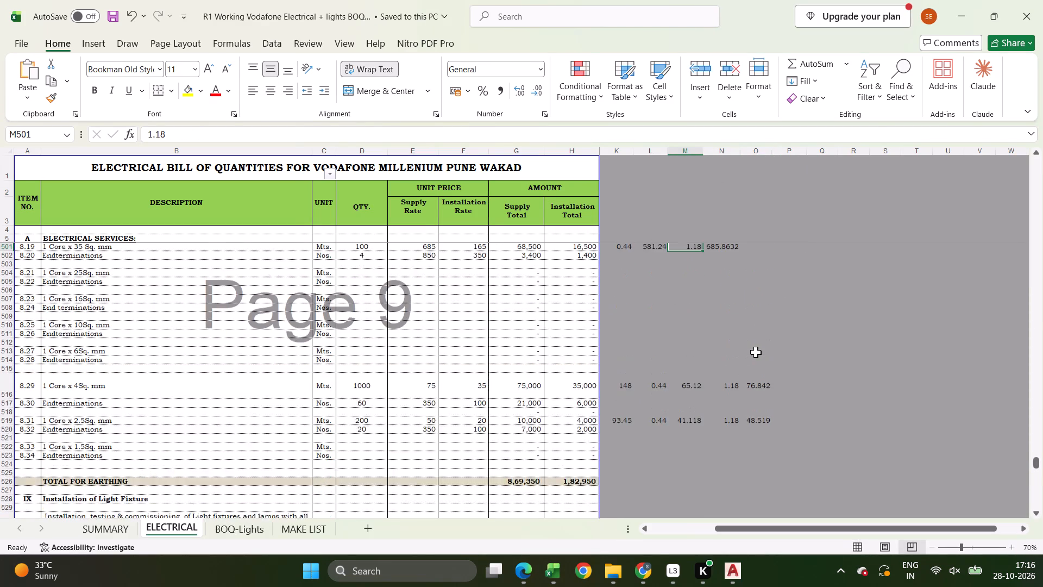
{"action": "key", "text": "ctrl+Up"}
{"action": "key", "text": "ctrl+Up"}
{"action": "key", "text": "ctrl+Up"}
{"action": "key", "text": "ctrl+Up"}
{"action": "key", "text": "ctrl+Up"}
{"action": "key", "text": "ctrl+Up"}
{"action": "key", "text": "ctrl+Up"}
{"action": "key", "text": "ctrl+Up"}
{"action": "key", "text": "ctrl+Up"}
{"action": "key", "text": "ctrl+Up"}
{"action": "key", "text": "ctrl+Up"}
{"action": "key", "text": "ctrl+Up"}
{"action": "key", "text": "ctrl+Up"}
{"action": "key", "text": "ctrl+Up"}
{"action": "key", "text": "ctrl+Up"}
{"action": "key", "text": "ctrl+Up"}
{"action": "key", "text": "ctrl+Up"}
{"action": "key", "text": "ctrl+Up"}
{"action": "key", "text": "ctrl+Up"}
{"action": "key", "text": "ctrl+Up"}
{"action": "key", "text": "ctrl+Down"}
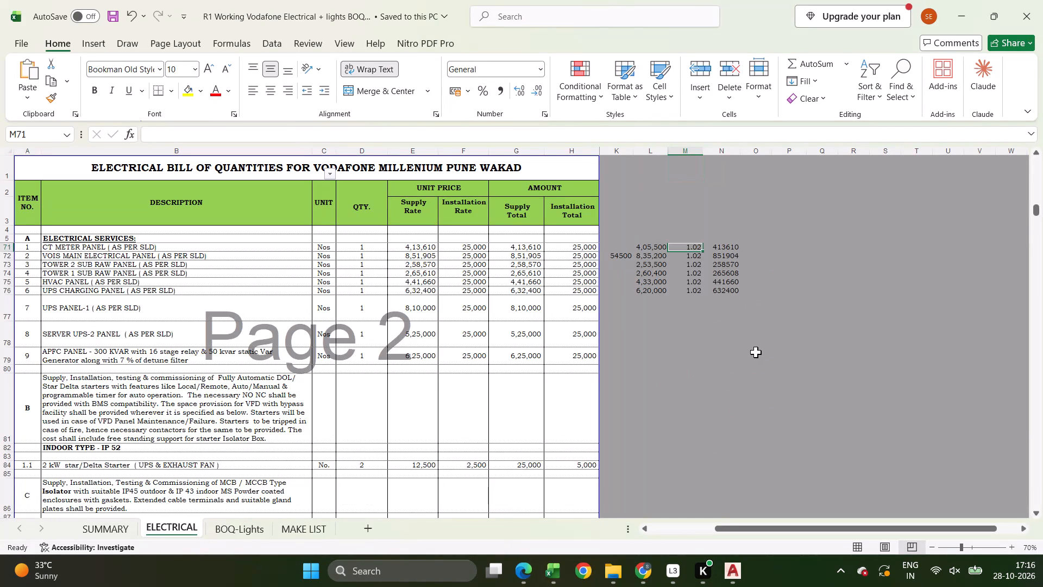
Examine the rate workings beside the A2XFY aluminium cable items, from 3.5 Core X 300 Sqmm to 3.5 Core X 120 Sqmm.
{"action": "key", "text": "ctrl+Down"}
{"action": "key", "text": "ctrl+Down"}
{"action": "key", "text": "ctrl+Down"}
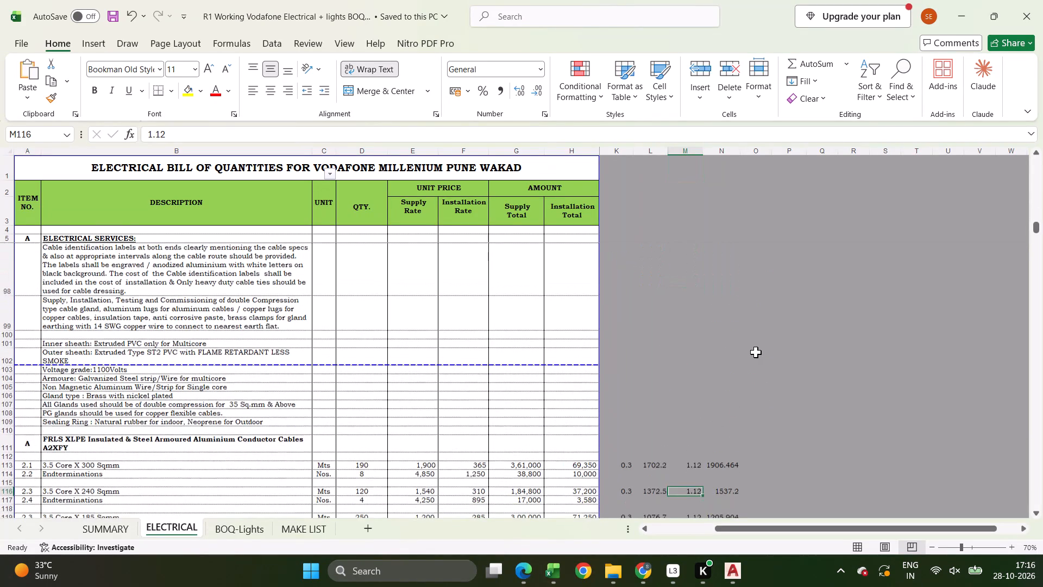
{"action": "key", "text": "ctrl+Down"}
{"action": "key", "text": "ctrl+Down"}
{"action": "key", "text": "ctrl+Down"}
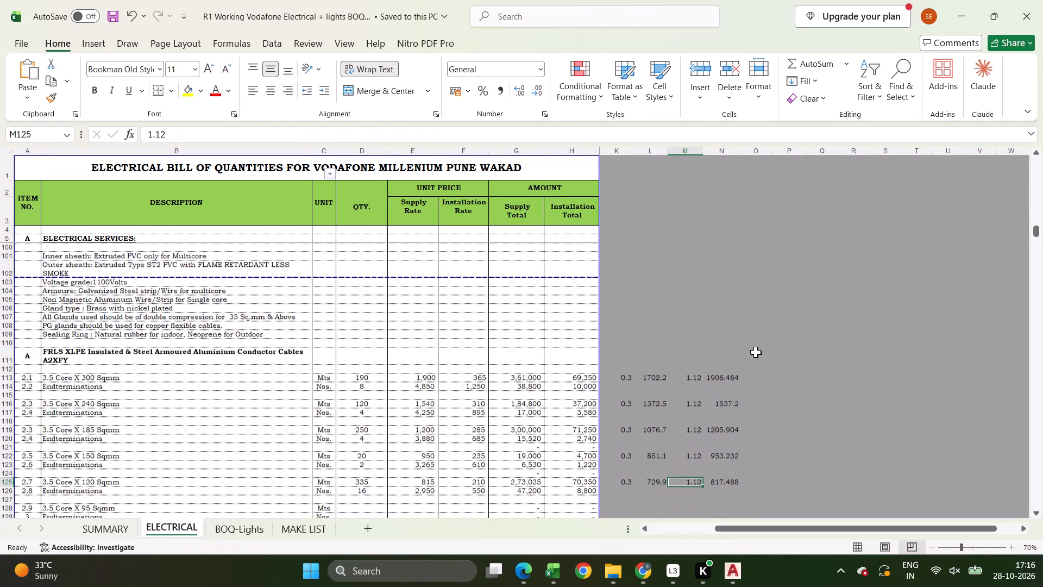
{"action": "key", "text": "ctrl+Up"}
{"action": "key", "text": "Left"}
{"action": "key", "text": "ctrl+Left"}
{"action": "key", "text": "ctrl+Left"}
{"action": "key", "text": "ctrl+Left"}
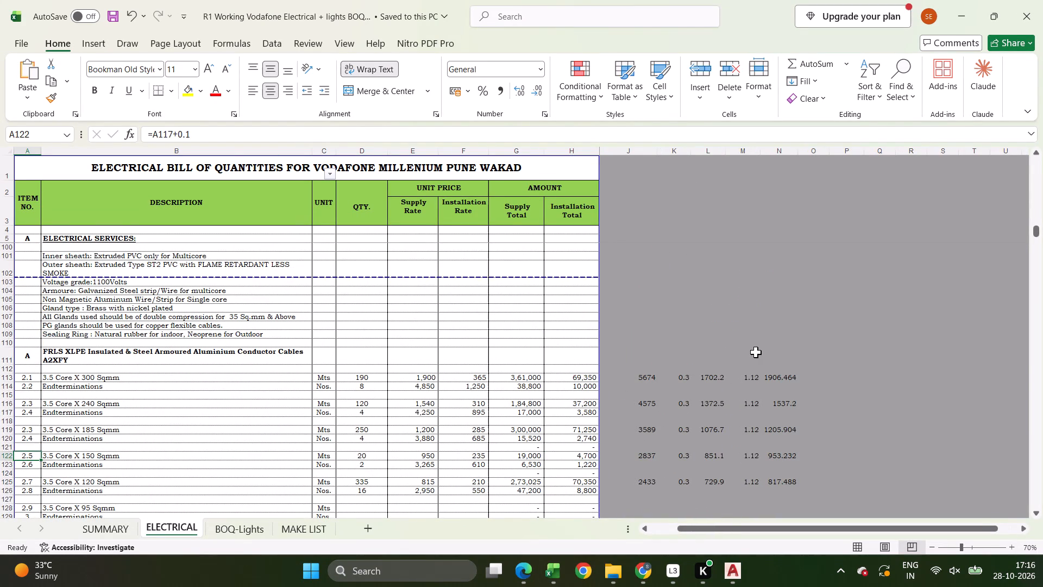
{"action": "scroll", "coordinate": [709, 381], "scroll_direction": "down", "scroll_amount": 1}
{"action": "left_click", "coordinate": [682, 352]}
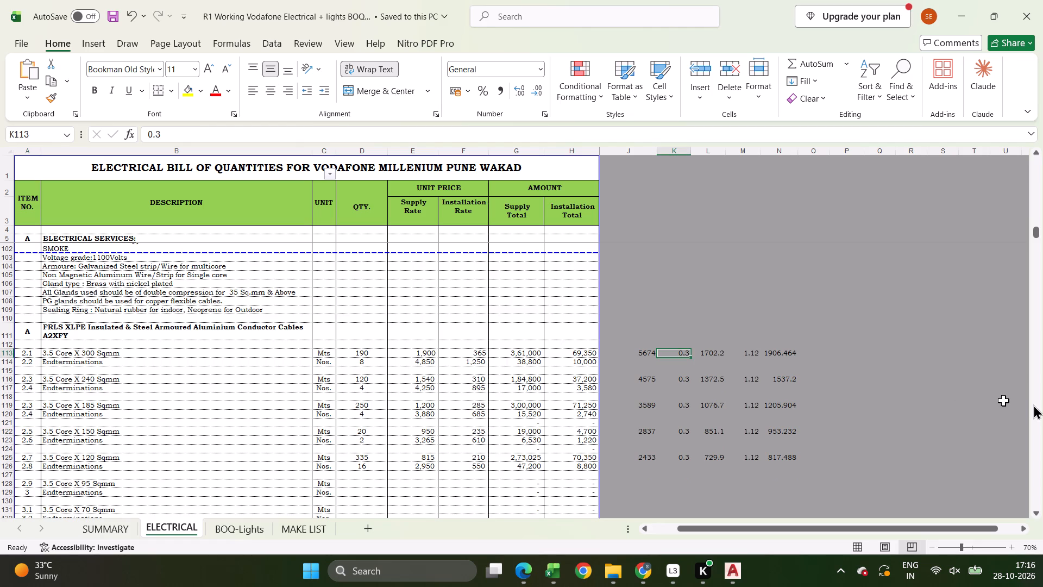
In the 3.5 Core X 300 Sqmm rate working beside the table, set the two factors to 0.28 and 1.1.
{"action": "type", "text": ".28"}
{"action": "key", "text": "Right"}
{"action": "key", "text": "Right"}
{"action": "type", "text": "1.1"}
{"action": "key", "text": "Return"}
{"action": "key", "text": "Up"}
{"action": "key", "text": "Left"}
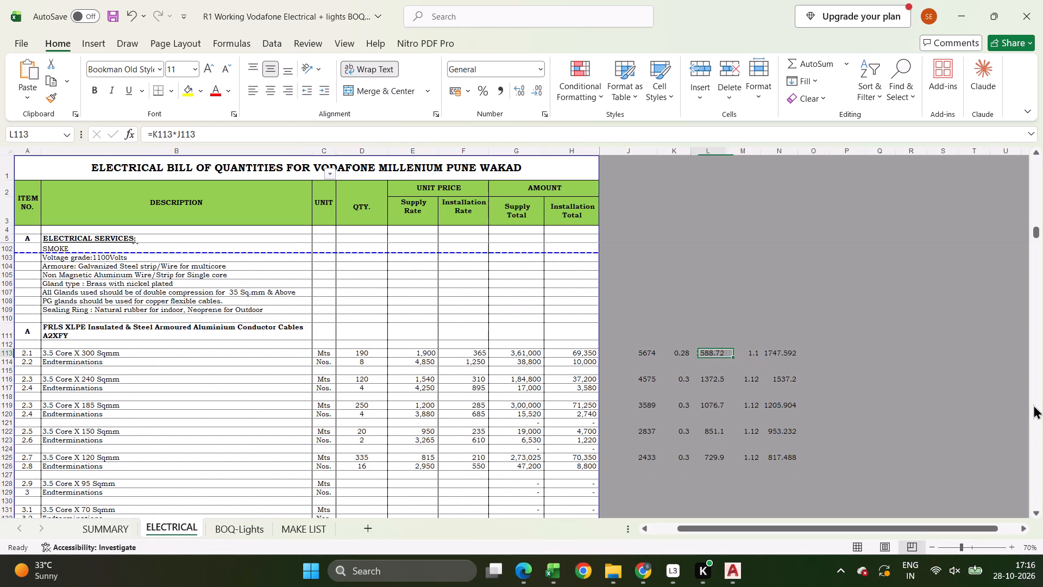
Set the first factor of the 3.5 Core X 300 Sqmm rate working back to 0.3.
{"action": "key", "text": "Left"}
{"action": "key", "text": "Right"}
{"action": "key", "text": "Left"}
{"action": "type", "text": ".3"}
{"action": "key", "text": "Return"}
{"action": "key", "text": "Up"}
{"action": "key", "text": "ctrl+c"}
{"action": "key", "text": "ctrl+Down"}
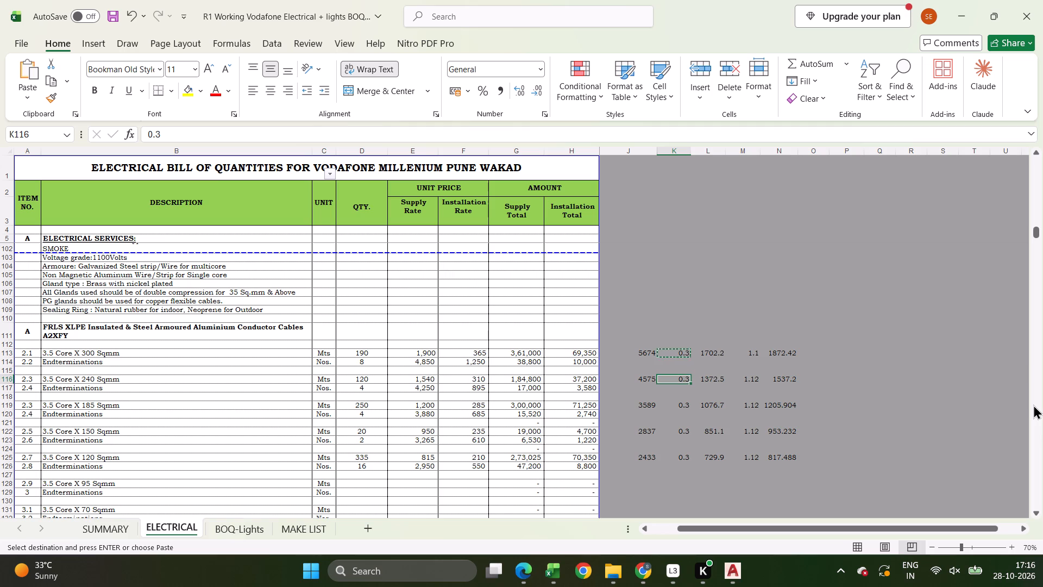
{"action": "key", "text": "Escape"}
Copy the 1.1 factor from the 3.5 Core X 300 Sqmm working to the 240, 185, 150 and 120 Sqmm workings.
{"action": "key", "text": "Up"}
{"action": "key", "text": "Right"}
{"action": "key", "text": "Up"}
{"action": "key", "text": "Down"}
{"action": "key", "text": "Up"}
{"action": "key", "text": "Right"}
{"action": "key", "text": "Up"}
{"action": "key", "text": "Right"}
{"action": "key", "text": "Left"}
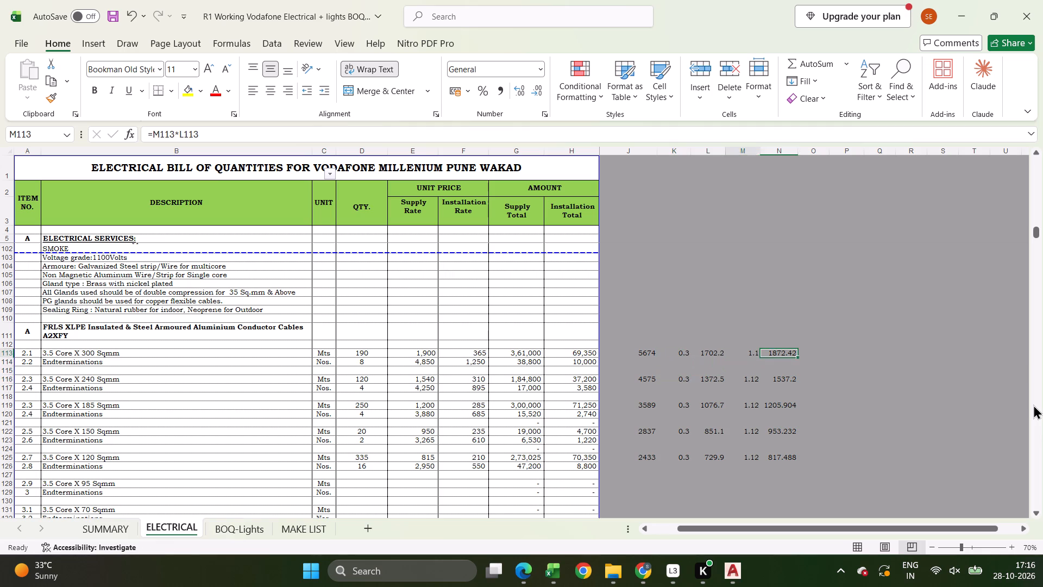
{"action": "key", "text": "ctrl+c"}
{"action": "key", "text": "ctrl+Down"}
{"action": "key", "text": "ctrl+v"}
{"action": "key", "text": "ctrl+Down"}
{"action": "key", "text": "ctrl+v"}
{"action": "key", "text": "ctrl+Down"}
{"action": "key", "text": "ctrl+v"}
{"action": "key", "text": "ctrl+Down"}
{"action": "key", "text": "ctrl+v"}
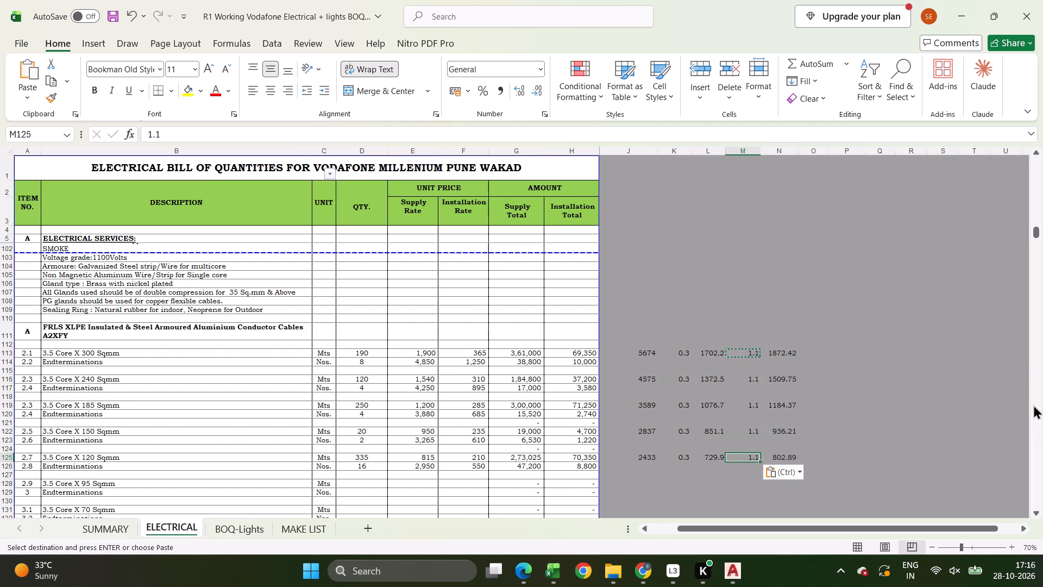
{"action": "key", "text": "Escape"}
In the 26th Oct 2026 Vodafone Electrical BOQ, set the 3.5 Core X 300 Sqmm supply rate to 1870 and installation rate to 310.
{"action": "key", "text": "alt+Tab"}
{"action": "key", "text": "alt+Tab"}
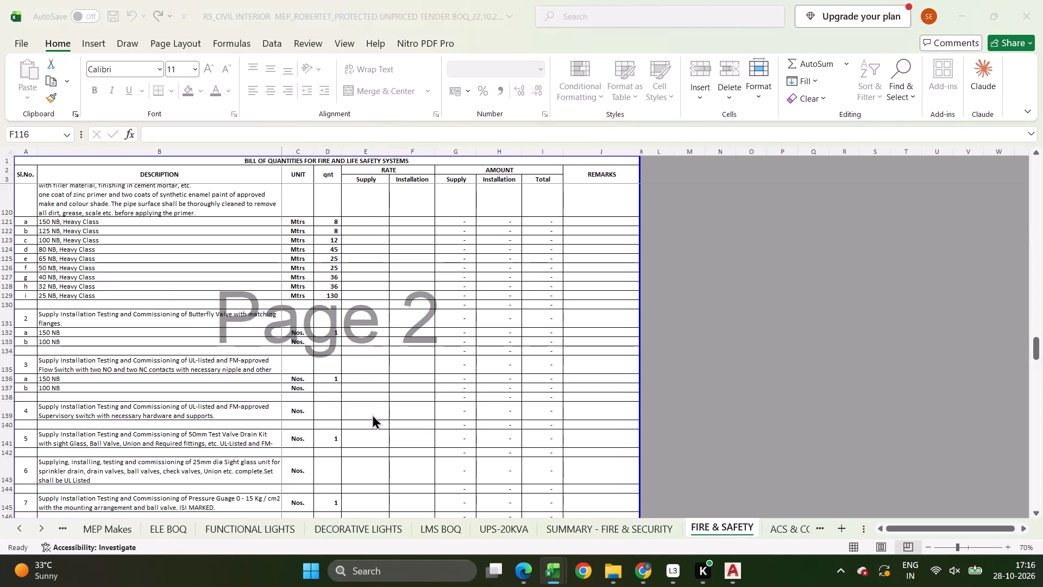
{"action": "key", "text": "alt+Tab"}
{"action": "key", "text": "alt+Tab"}
{"action": "key", "text": "alt+Tab"}
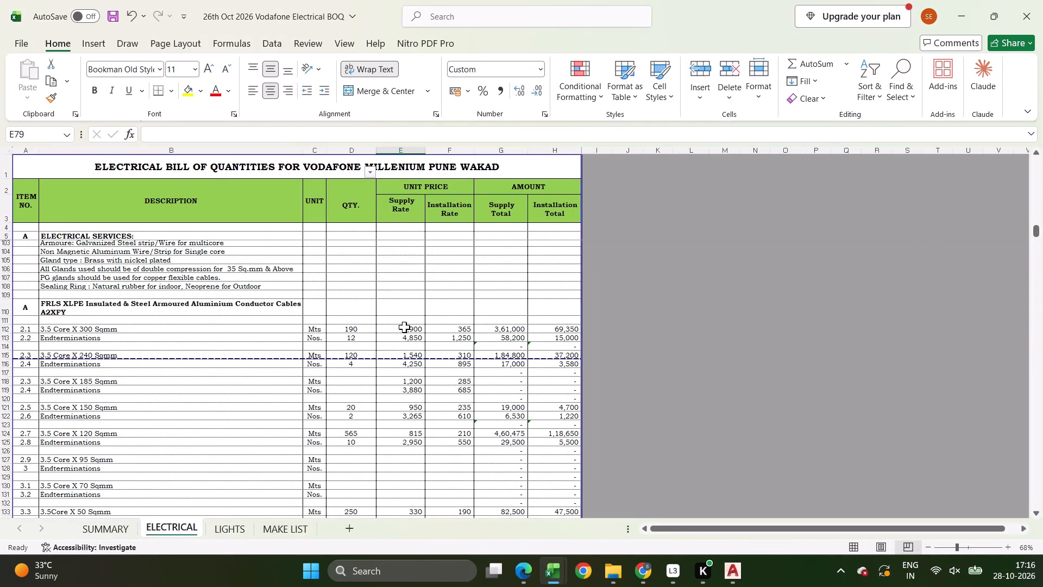
{"action": "left_click", "coordinate": [404, 327]}
{"action": "type", "text": "1870"}
{"action": "key", "text": "Return"}
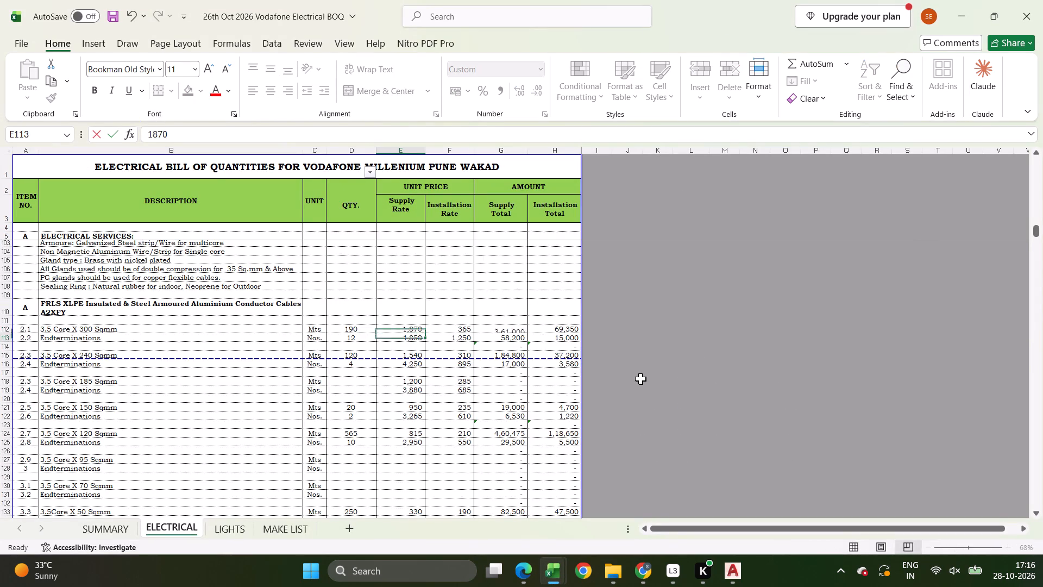
{"action": "key", "text": "Return"}
{"action": "key", "text": "Up"}
{"action": "key", "text": "Right"}
{"action": "key", "text": "Up"}
{"action": "key", "text": "Up"}
{"action": "key", "text": "Right"}
{"action": "key", "text": "Down"}
{"action": "key", "text": "Left"}
{"action": "type", "text": "310"}
{"action": "key", "text": "Return"}
Check the R1 working, and set the 3.5 Core X 240 Sqmm supply rate to 1510 and installation rate to 290.
{"action": "key", "text": "Left"}
{"action": "key", "text": "Down"}
{"action": "key", "text": "Down"}
{"action": "key", "text": "alt+Tab"}
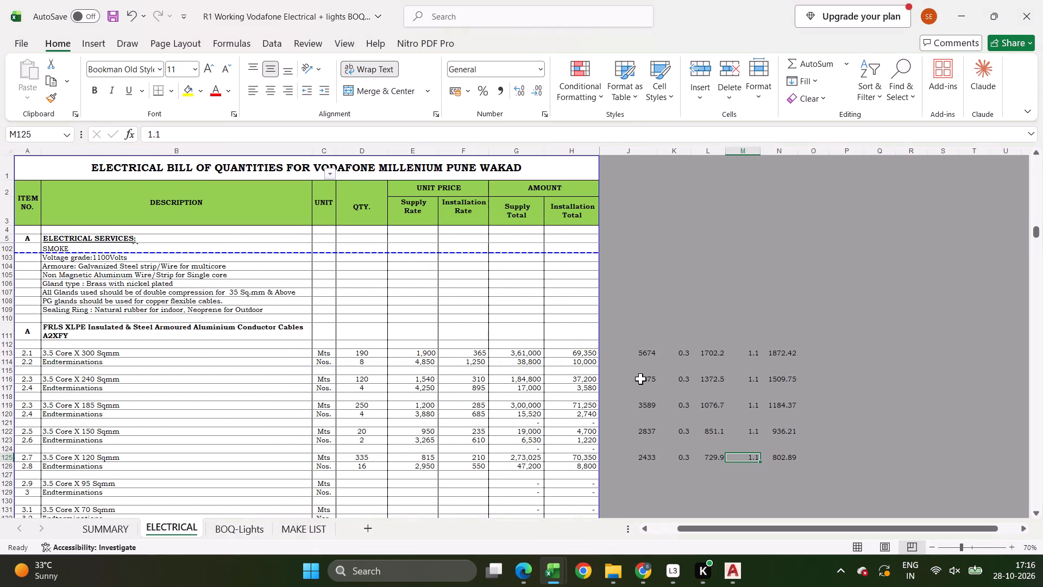
{"action": "key", "text": "alt+Tab"}
{"action": "key", "text": "alt+Tab"}
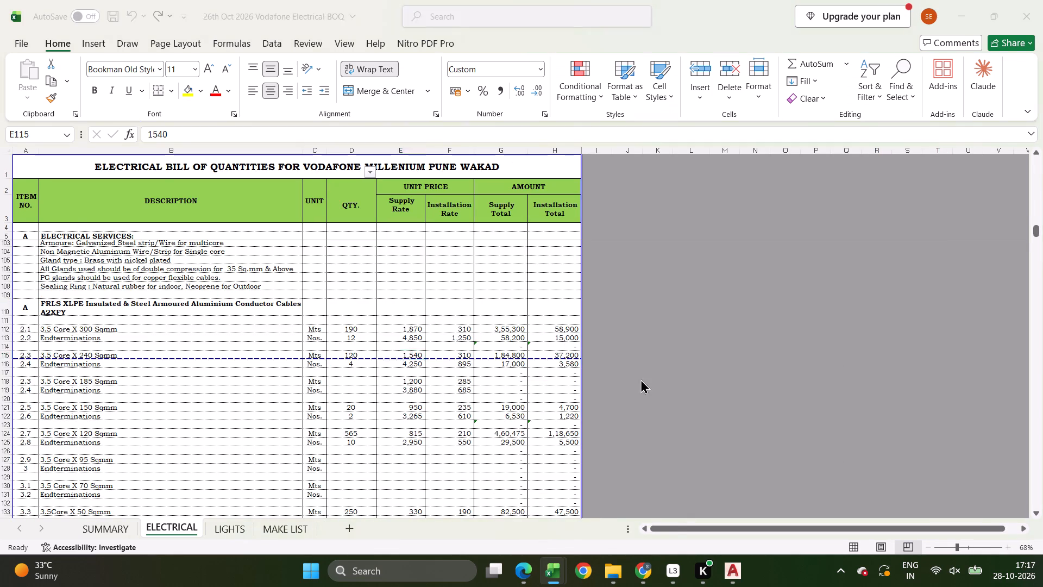
{"action": "key", "text": "alt+Tab"}
{"action": "type", "text": "1510"}
{"action": "key", "text": "Right"}
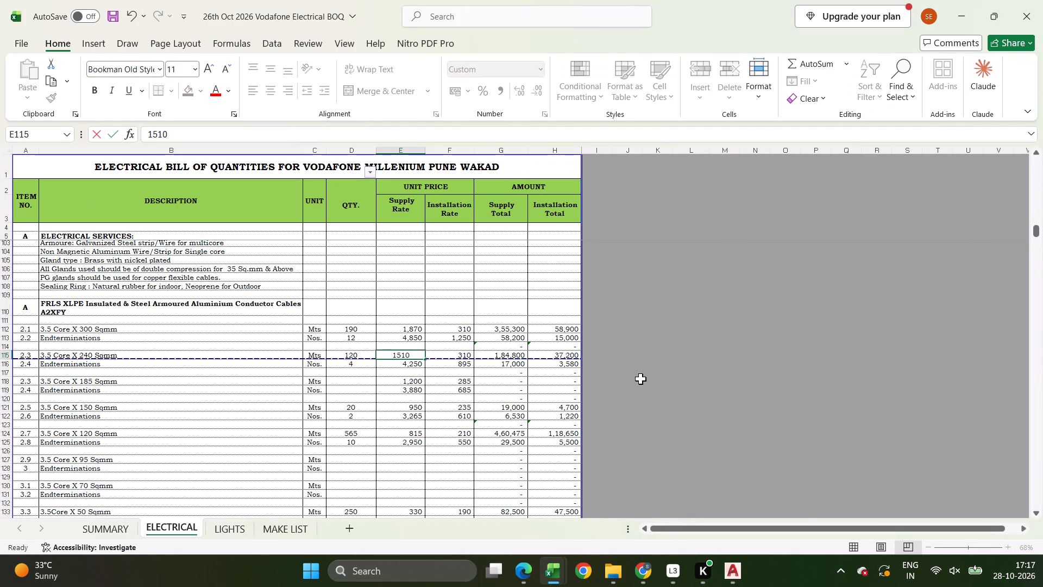
{"action": "type", "text": "290"}
{"action": "key", "text": "Return"}
Set the 3.5 Core X 120 Sqmm supply rate to 800 and installation rate to 165, and check the SUMMARY sheet's totals.
{"action": "key", "text": "Left"}
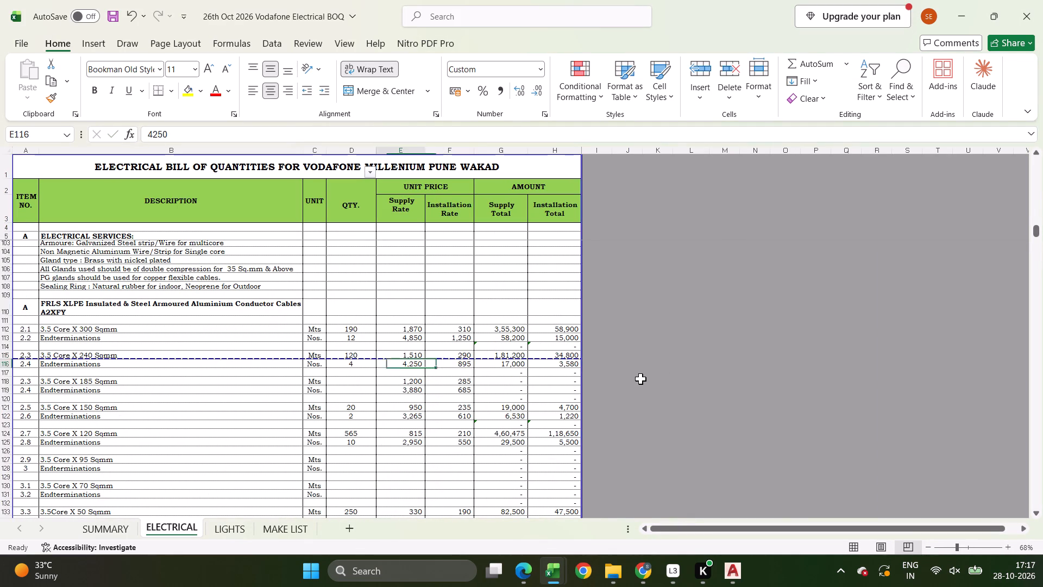
{"action": "key", "text": "Down"}
{"action": "key", "text": "Down"}
{"action": "key", "text": "Down"}
{"action": "key", "text": "Down"}
{"action": "key", "text": "Down"}
{"action": "key", "text": "Down"}
{"action": "key", "text": "Down"}
{"action": "key", "text": "Down"}
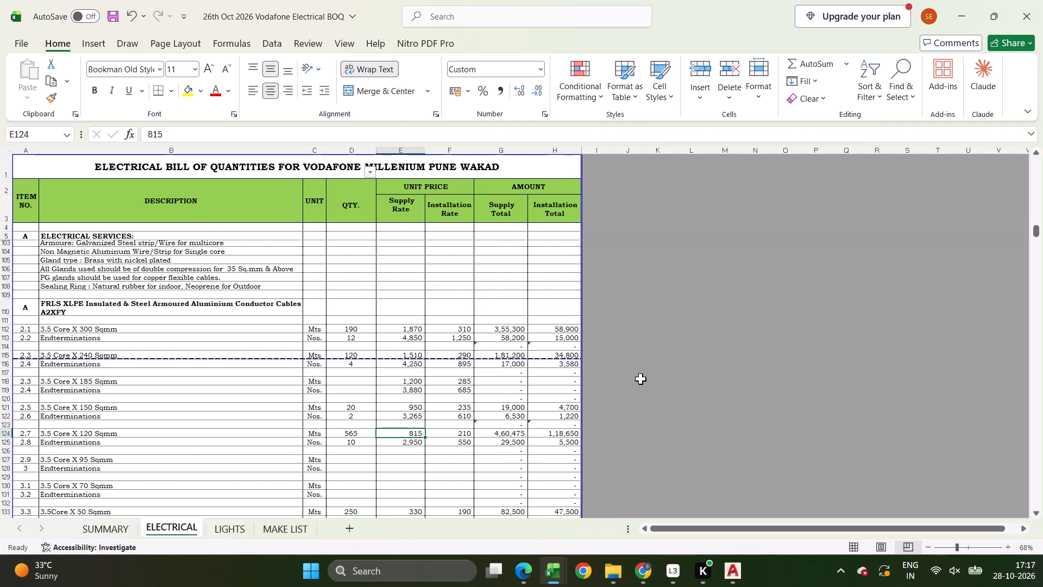
{"action": "key", "text": "alt+Tab"}
{"action": "key", "text": "alt+Tab"}
{"action": "type", "text": "800"}
{"action": "key", "text": "Right"}
{"action": "type", "text": "165"}
{"action": "key", "text": "Return"}
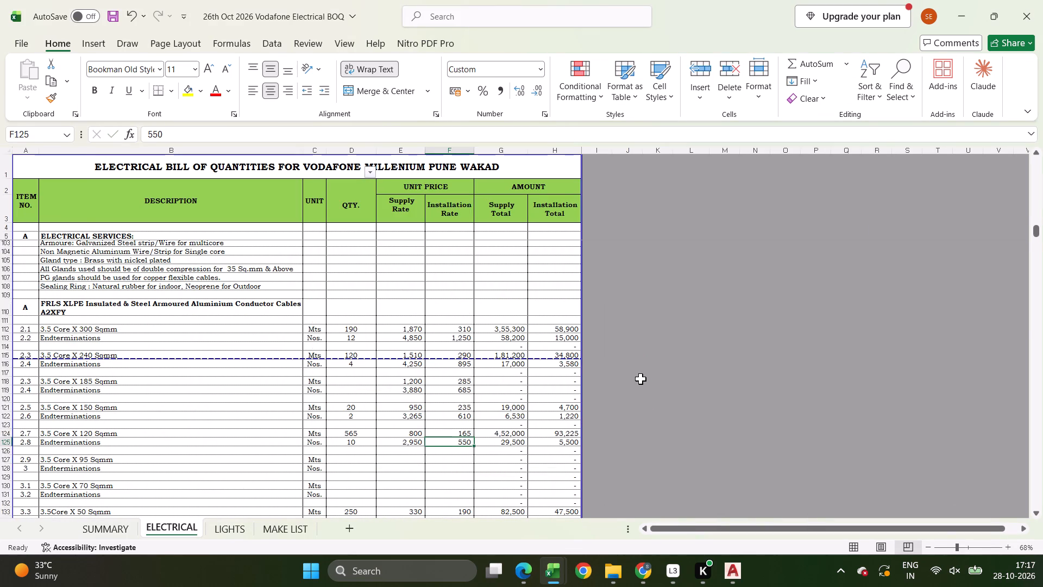
{"action": "left_click", "coordinate": [104, 532]}
{"action": "scroll", "coordinate": [253, 491], "scroll_direction": "down", "scroll_amount": 4}
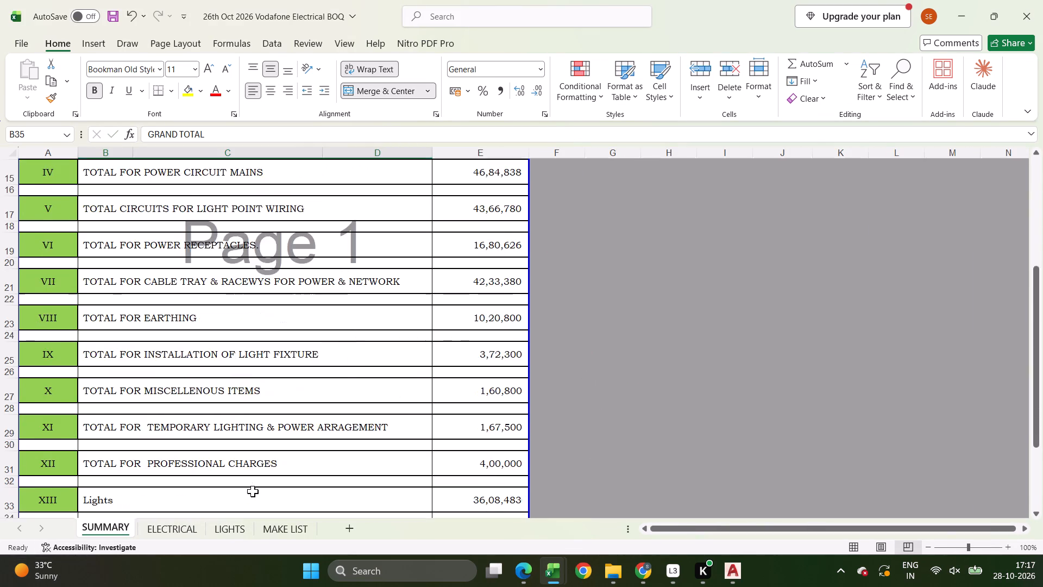
{"action": "scroll", "coordinate": [253, 491], "scroll_direction": "down", "scroll_amount": 3}
{"action": "left_click", "coordinate": [150, 523]}
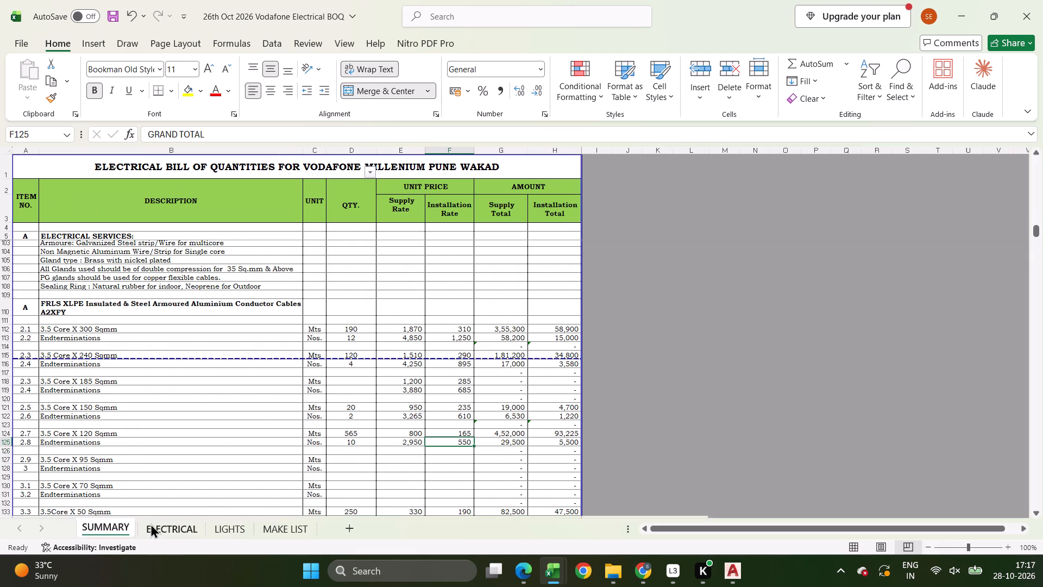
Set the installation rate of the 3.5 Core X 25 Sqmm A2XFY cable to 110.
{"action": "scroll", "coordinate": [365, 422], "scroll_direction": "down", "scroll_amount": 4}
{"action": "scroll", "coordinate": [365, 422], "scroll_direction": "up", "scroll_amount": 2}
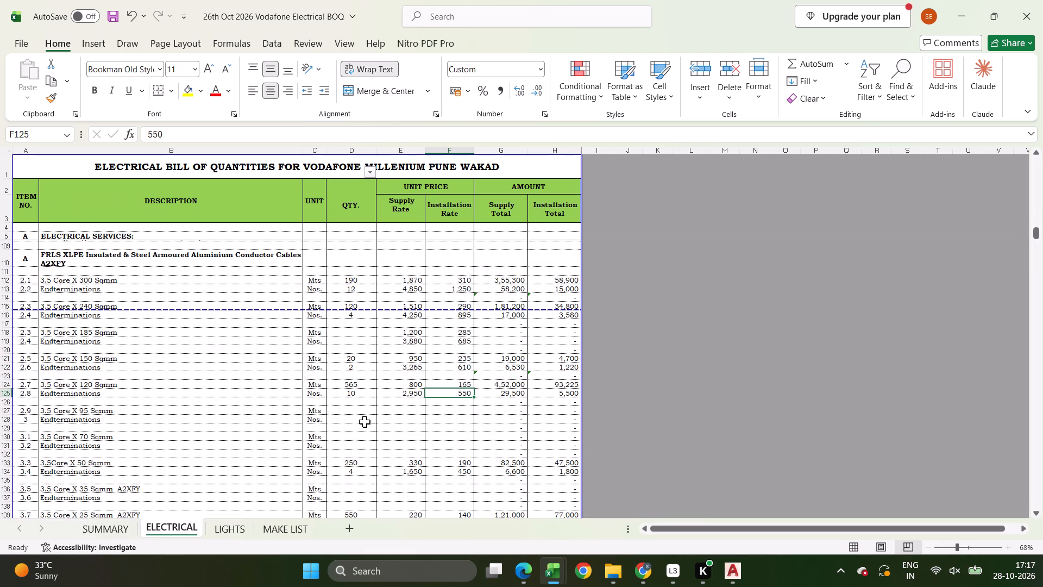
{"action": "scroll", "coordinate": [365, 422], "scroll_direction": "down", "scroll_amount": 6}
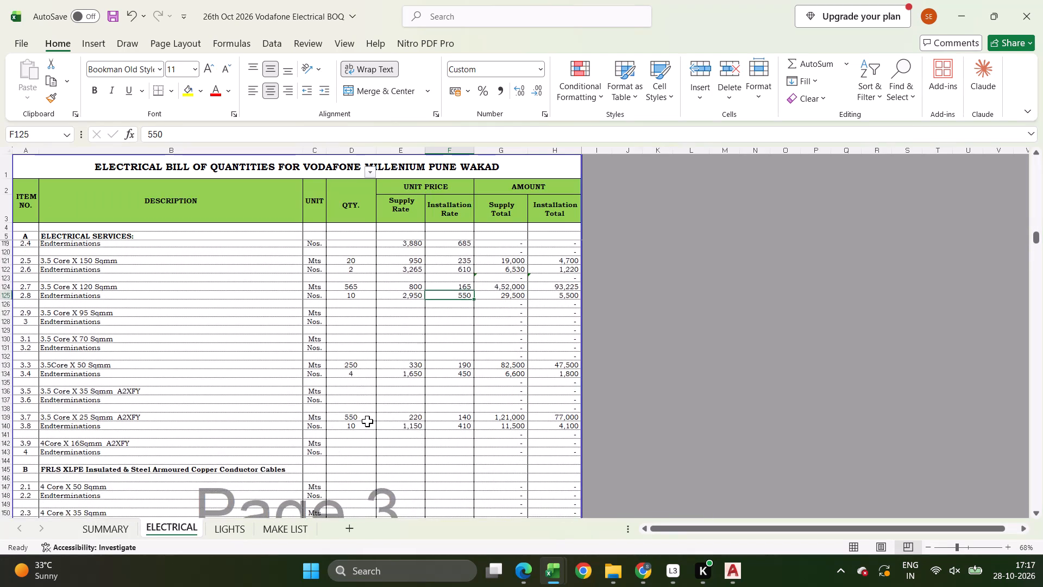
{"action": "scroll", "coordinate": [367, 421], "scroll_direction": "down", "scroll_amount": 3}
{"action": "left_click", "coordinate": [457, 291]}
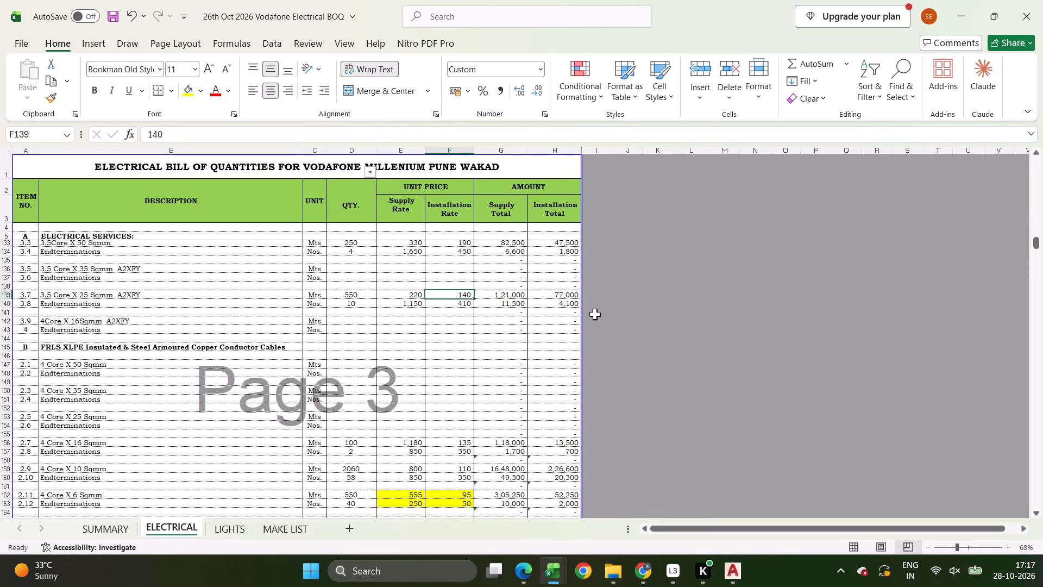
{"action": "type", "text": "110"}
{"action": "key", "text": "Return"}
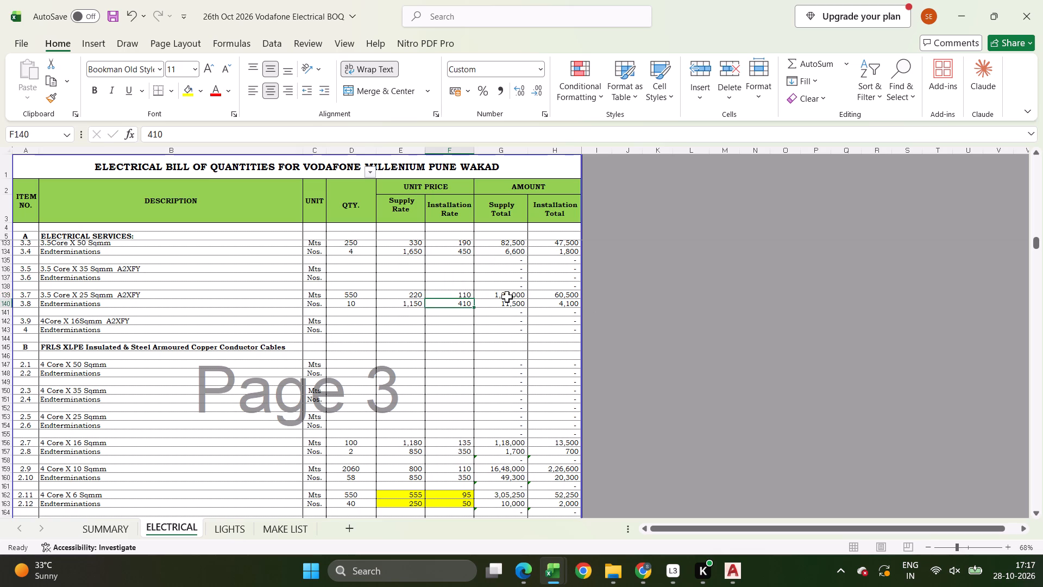
Set the installation rate of the 3.5 Core X 25 Sqmm A2XFY cable to 90.
{"action": "key", "text": "Up"}
{"action": "type", "text": "90"}
{"action": "key", "text": "Return"}
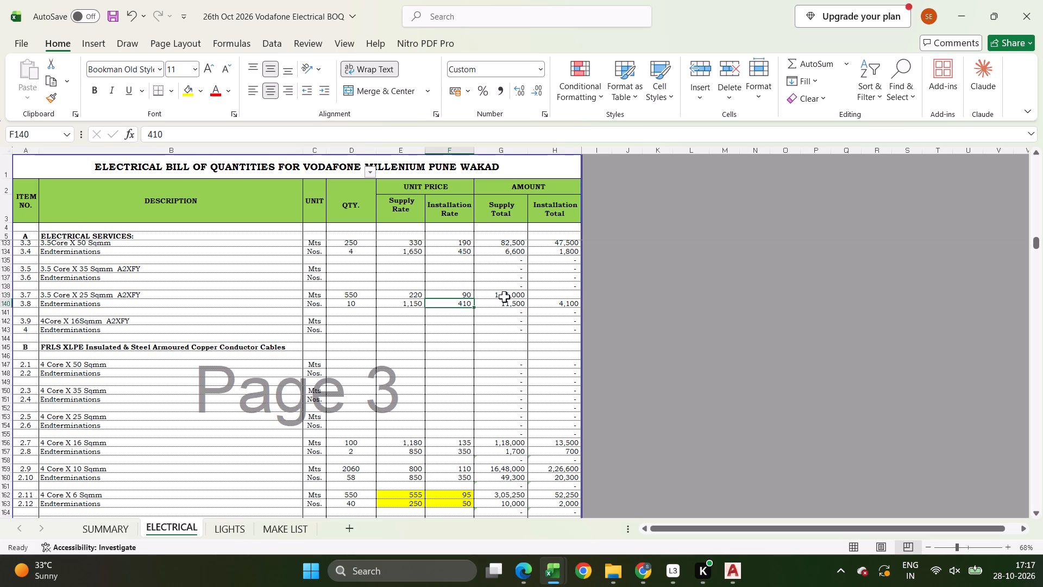
Set the installation rate of the 3.5Core X 50 Sqmm cable to 150 and check the SUMMARY sheet.
{"action": "left_click", "coordinate": [459, 242]}
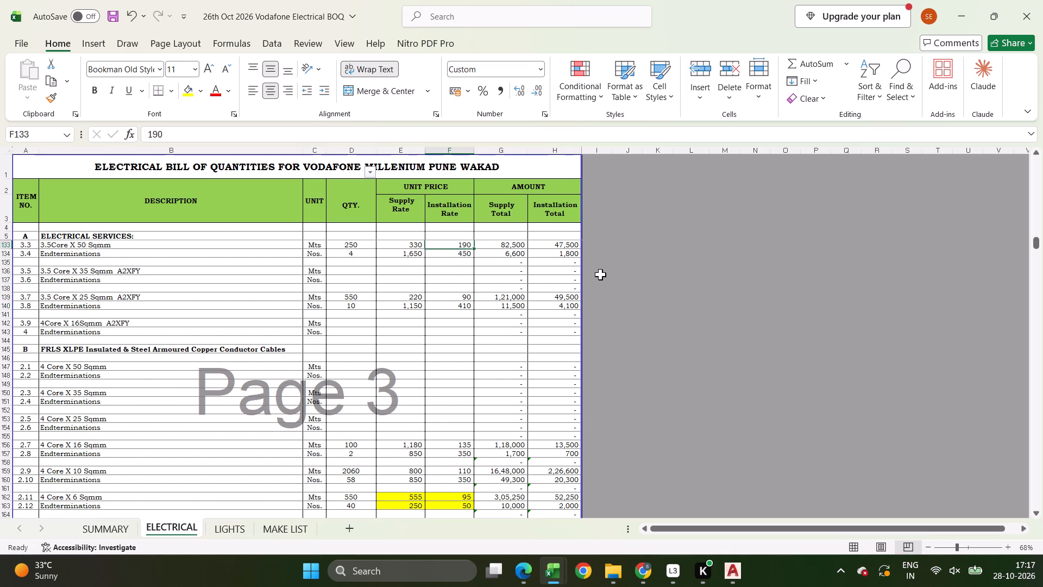
{"action": "type", "text": "150"}
{"action": "key", "text": "Return"}
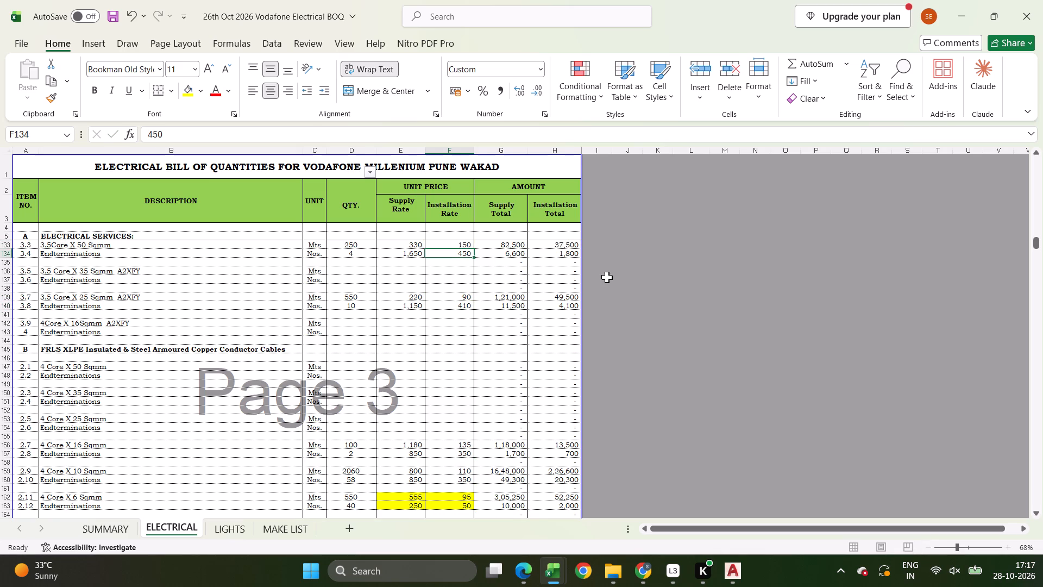
{"action": "left_click", "coordinate": [103, 522]}
{"action": "left_click", "coordinate": [155, 526]}
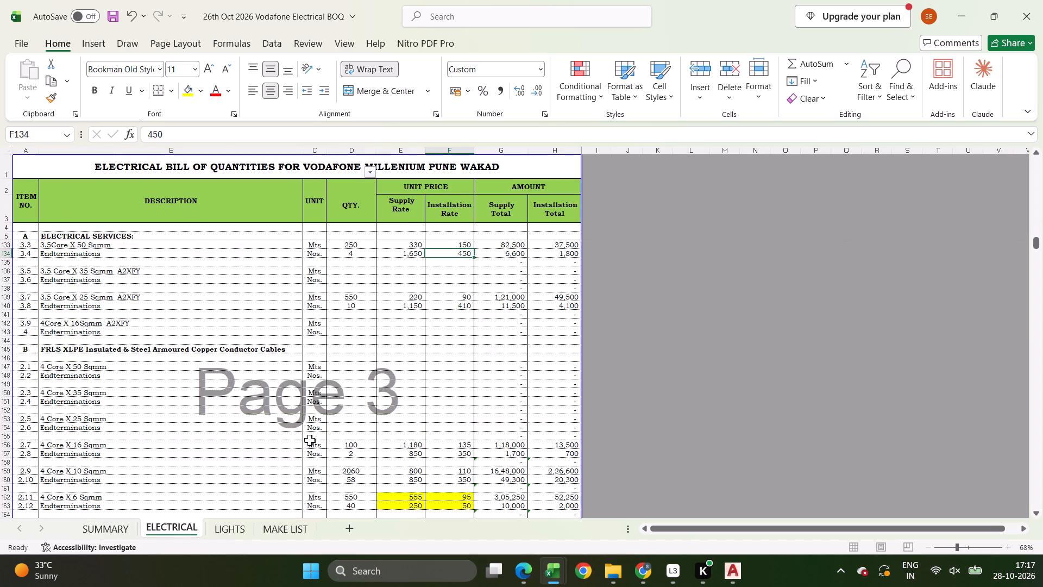
In the R1 Working BOQ, set the 4 Core X 10 Sqmm copper cable working's factors to 0.28 and 1.1.
{"action": "scroll", "coordinate": [332, 427], "scroll_direction": "down", "scroll_amount": 3}
{"action": "left_click", "coordinate": [420, 399]}
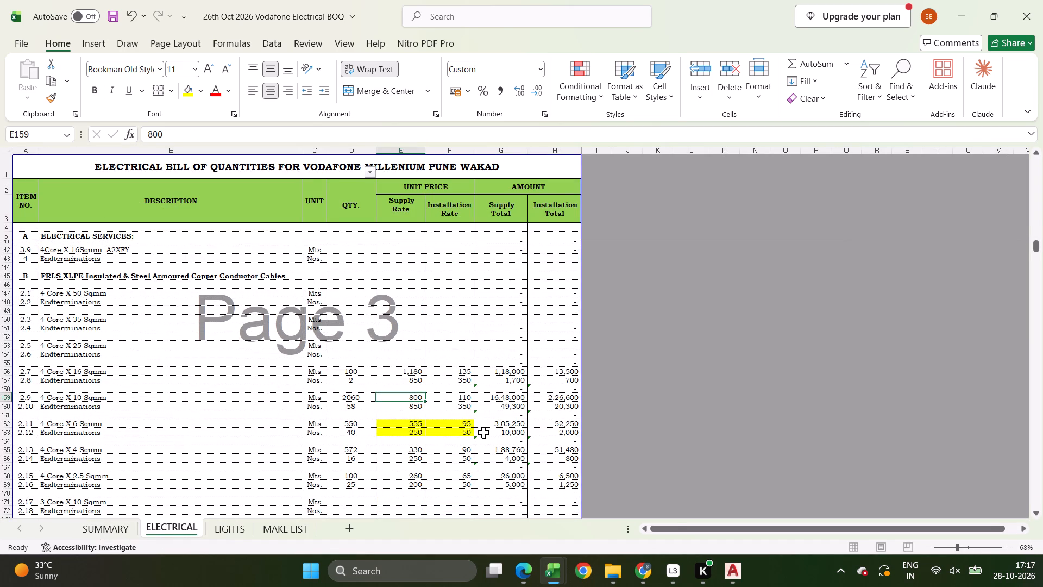
{"action": "key", "text": "alt+Tab"}
{"action": "scroll", "coordinate": [594, 407], "scroll_direction": "down", "scroll_amount": 6}
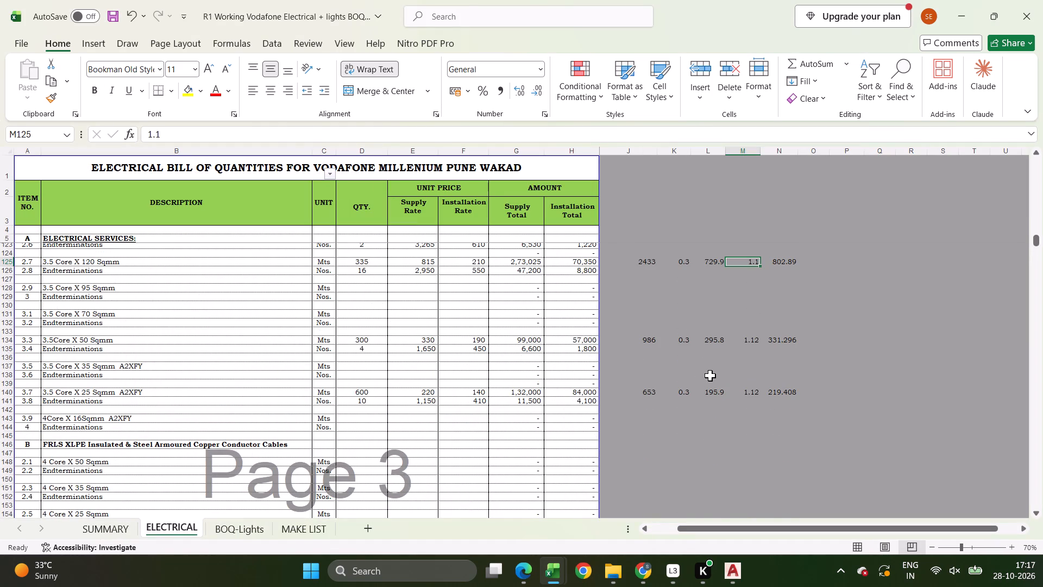
{"action": "scroll", "coordinate": [718, 376], "scroll_direction": "down", "scroll_amount": 7}
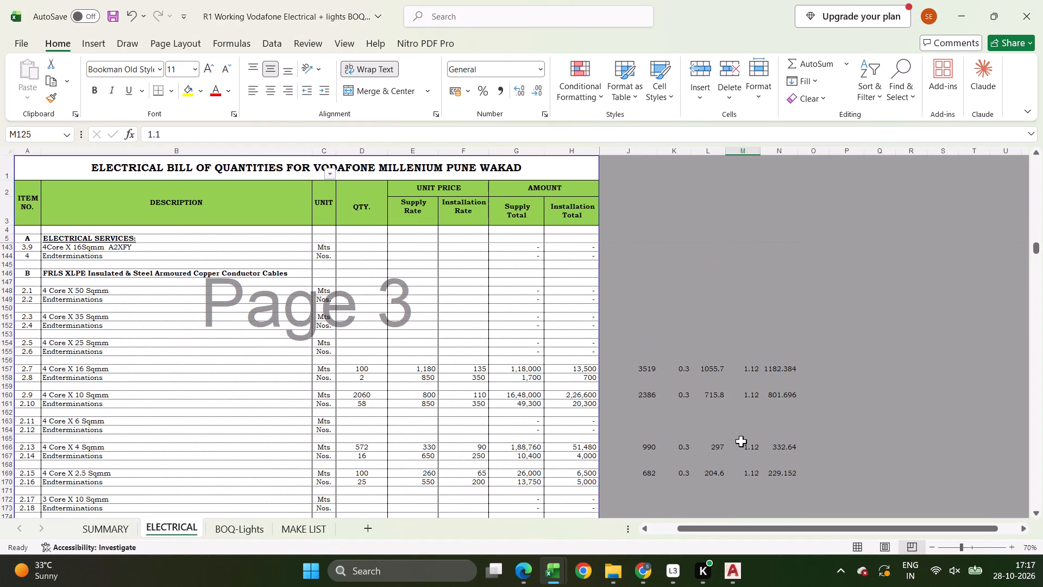
{"action": "left_click", "coordinate": [753, 399]}
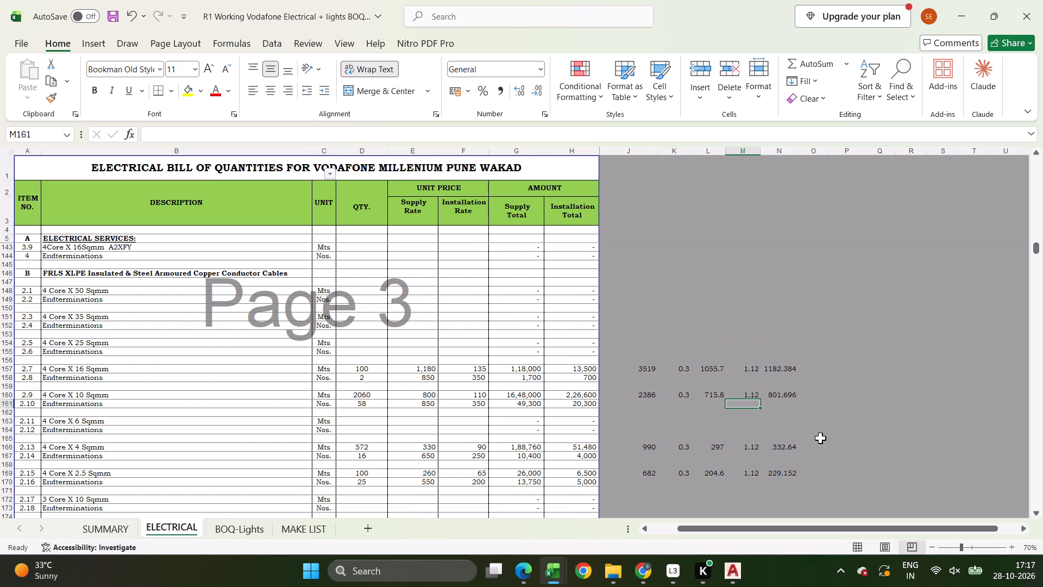
{"action": "key", "text": "Up"}
{"action": "key", "text": "Left"}
{"action": "key", "text": "Left"}
{"action": "key", "text": "period"}
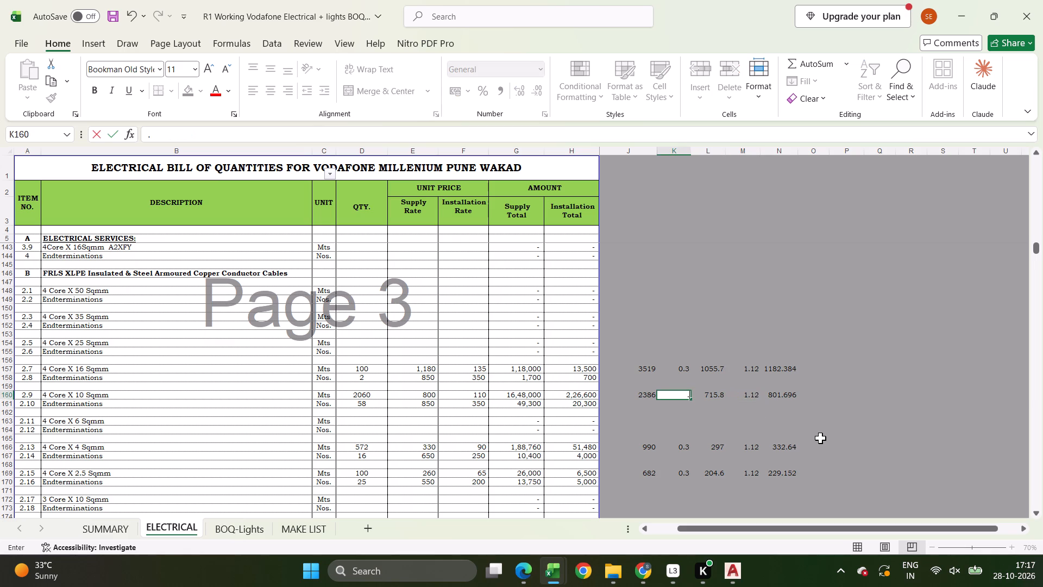
{"action": "type", "text": "28"}
{"action": "key", "text": "Right"}
{"action": "key", "text": "Right"}
{"action": "type", "text": "1.1"}
{"action": "key", "text": "Return"}
{"action": "key", "text": "Up"}
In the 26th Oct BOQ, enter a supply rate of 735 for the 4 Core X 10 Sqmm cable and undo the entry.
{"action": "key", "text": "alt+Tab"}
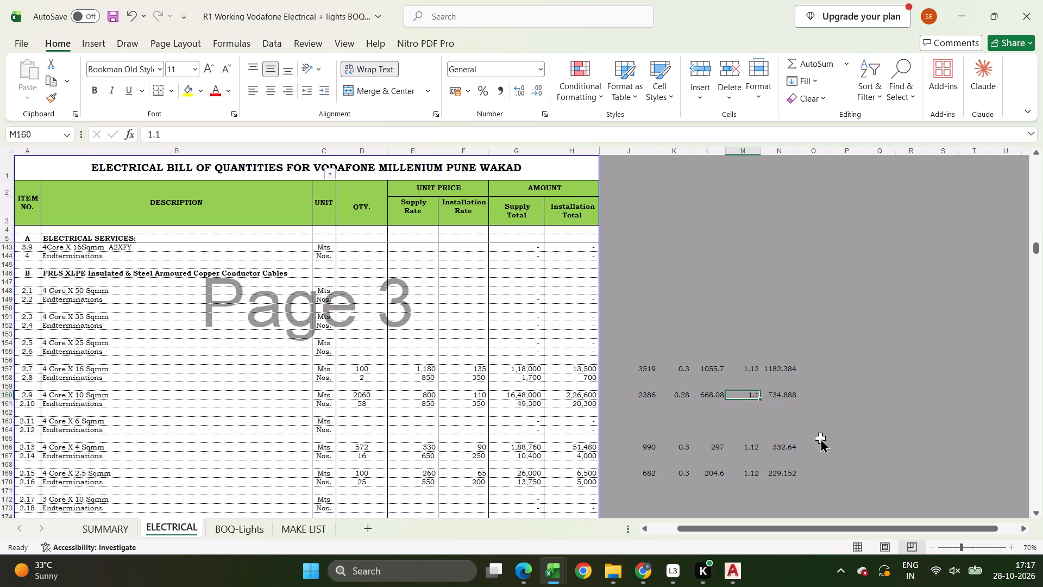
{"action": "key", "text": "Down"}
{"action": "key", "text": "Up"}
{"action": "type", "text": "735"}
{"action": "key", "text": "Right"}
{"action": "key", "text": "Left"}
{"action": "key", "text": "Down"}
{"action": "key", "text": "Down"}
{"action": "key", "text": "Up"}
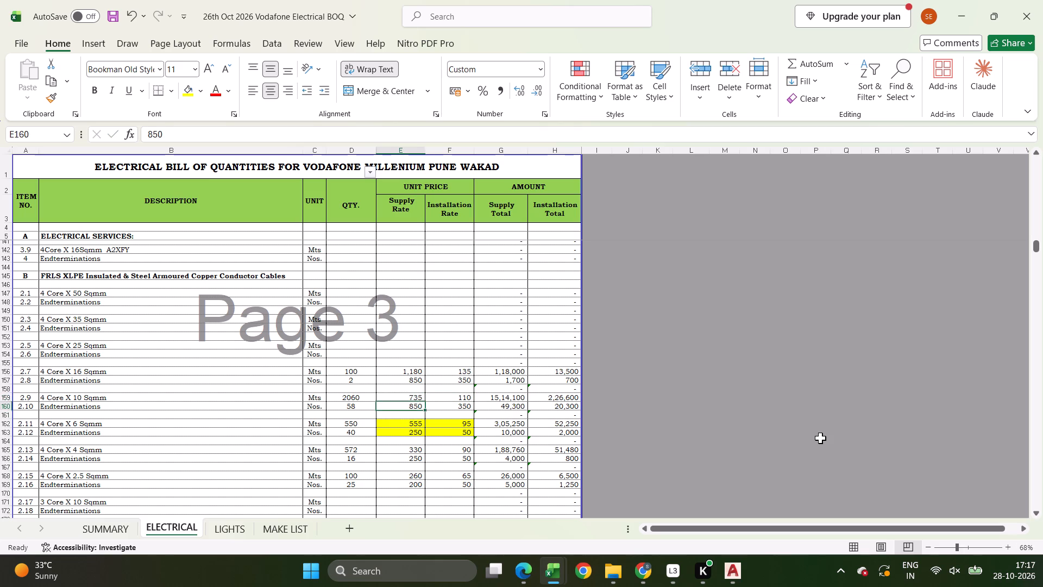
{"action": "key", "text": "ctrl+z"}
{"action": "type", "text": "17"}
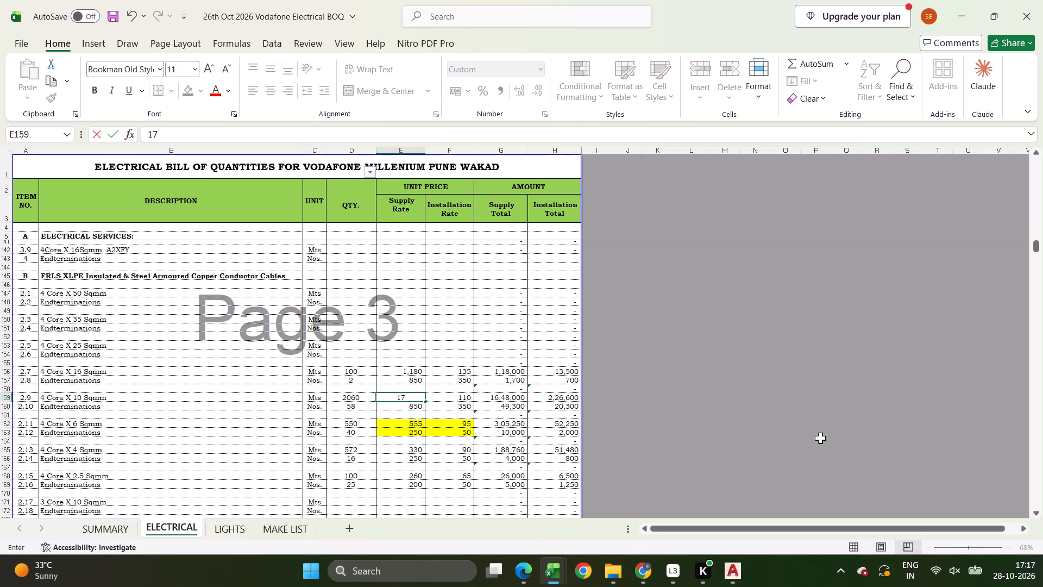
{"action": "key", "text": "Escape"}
Set the 4 Core X 10 Sqmm copper cable supply rate to 735 and installation rate to 90.
{"action": "type", "text": "73735"}
{"action": "key", "text": "Return"}
{"action": "key", "text": "Up"}
{"action": "key", "text": "Right"}
{"action": "type", "text": "90"}
{"action": "key", "text": "Return"}
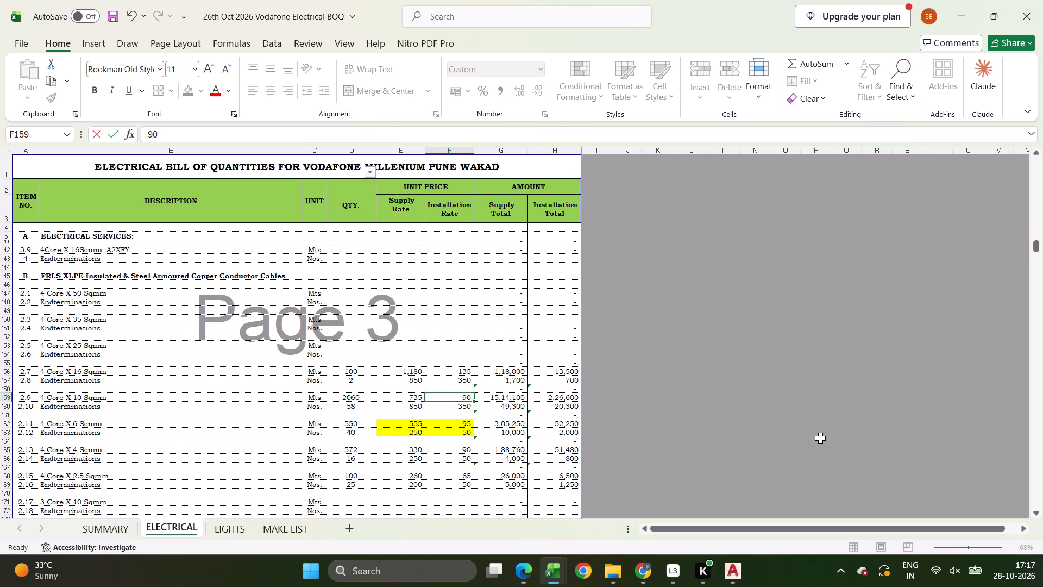
Compare the cable workings in the R1 Working BOQ and set the 4 Core X 6 Sqmm copper cable supply rate to 530.
{"action": "key", "text": "Left"}
{"action": "key", "text": "Down"}
{"action": "key", "text": "Down"}
{"action": "key", "text": "alt+Tab"}
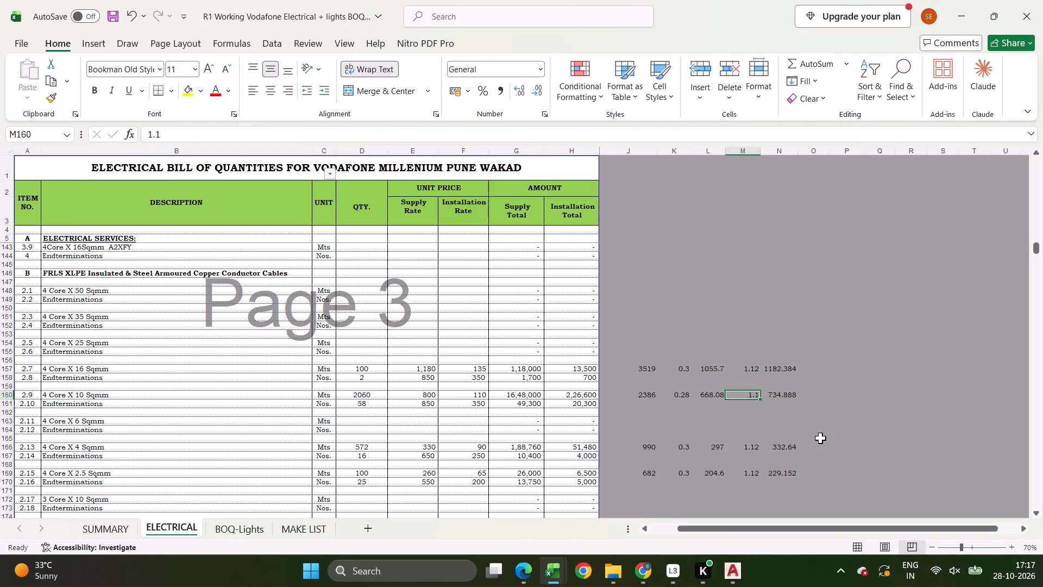
{"action": "key", "text": "alt+Tab"}
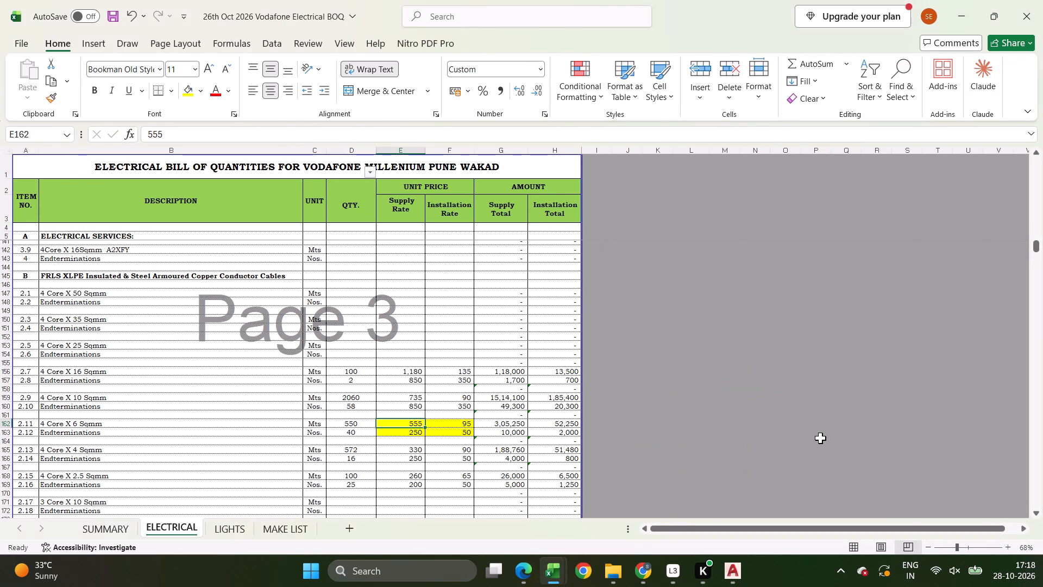
{"action": "key", "text": "alt+Tab"}
{"action": "key", "text": "alt+Tab"}
{"action": "type", "text": "51"}
{"action": "key", "text": "Escape"}
{"action": "type", "text": "530"}
{"action": "key", "text": "Return"}
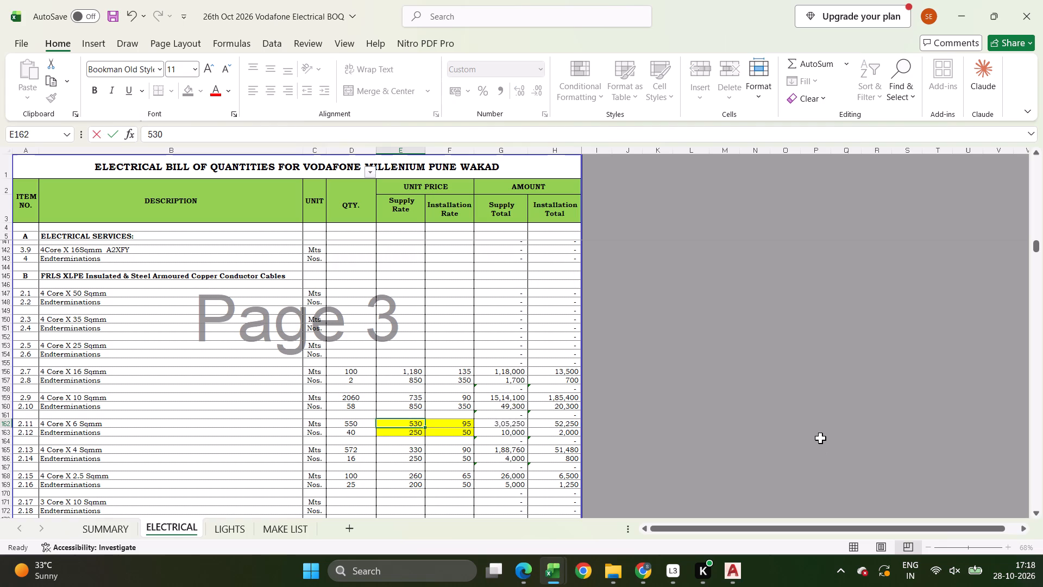
Set the installation rate of the 4 Core X 6 Sqmm cable to 90 and of the 4 Core X 4 Sqmm cable to 85.
{"action": "key", "text": "Right"}
{"action": "key", "text": "Up"}
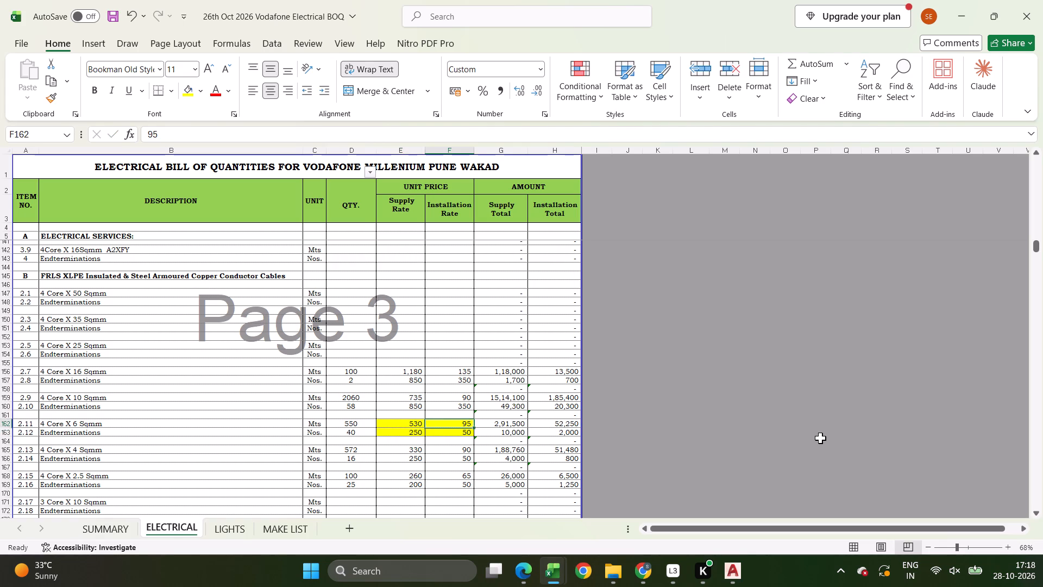
{"action": "key", "text": "8"}
{"action": "key", "text": "Escape"}
{"action": "type", "text": "90"}
{"action": "key", "text": "Return"}
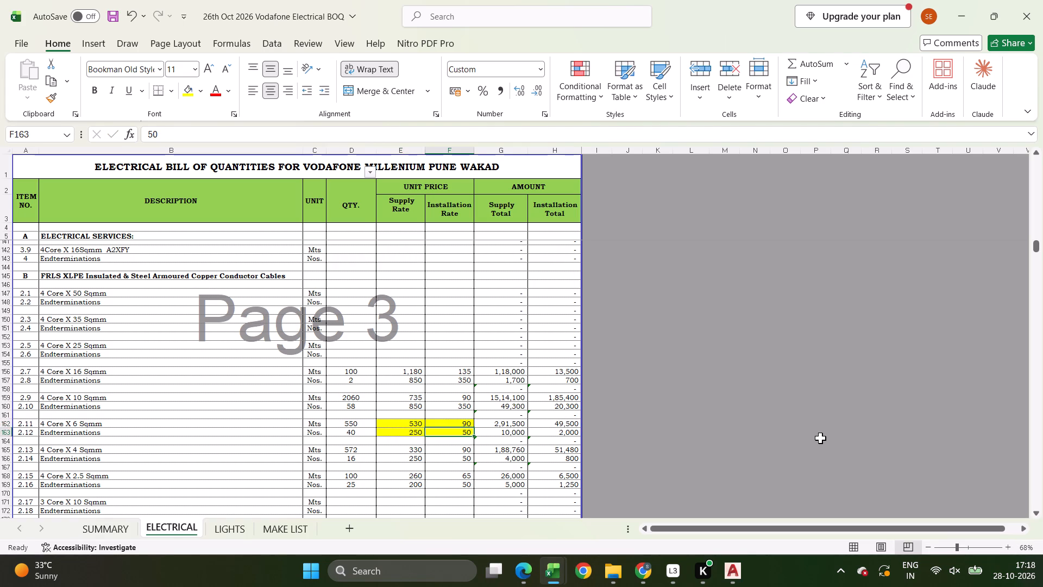
{"action": "key", "text": "Return"}
{"action": "key", "text": "Return"}
{"action": "type", "text": "85"}
{"action": "key", "text": "Return"}
In the R1 Working BOQ, copy the 1.1 factor from the 4 Core X 10 Sqmm working to the 4 Core X 4 Sqmm working.
{"action": "key", "text": "Left"}
{"action": "key", "text": "Up"}
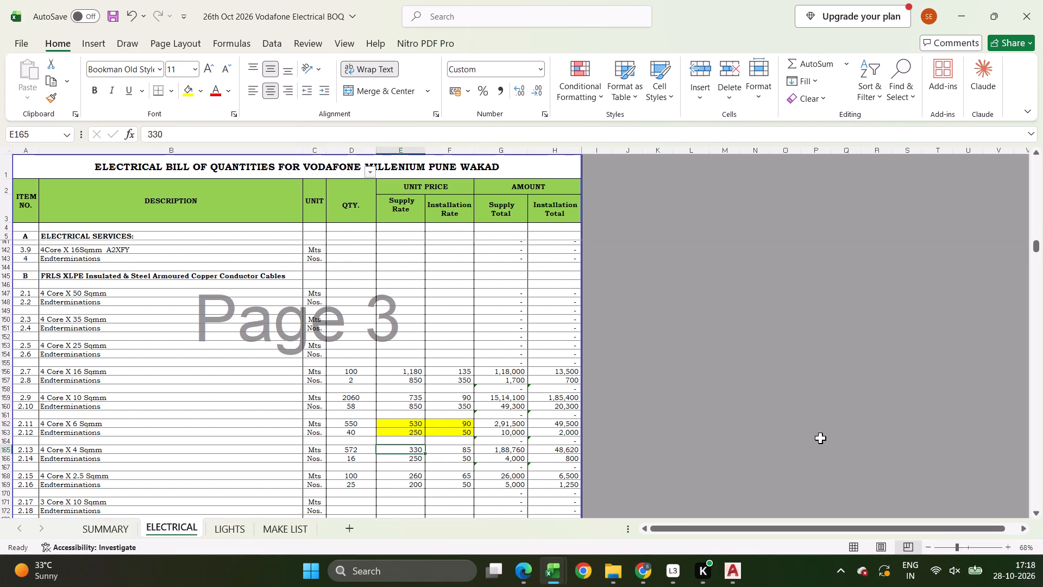
{"action": "key", "text": "alt+Tab"}
{"action": "key", "text": "ctrl+c"}
{"action": "key", "text": "ctrl+Down"}
{"action": "key", "text": "ctrl+v"}
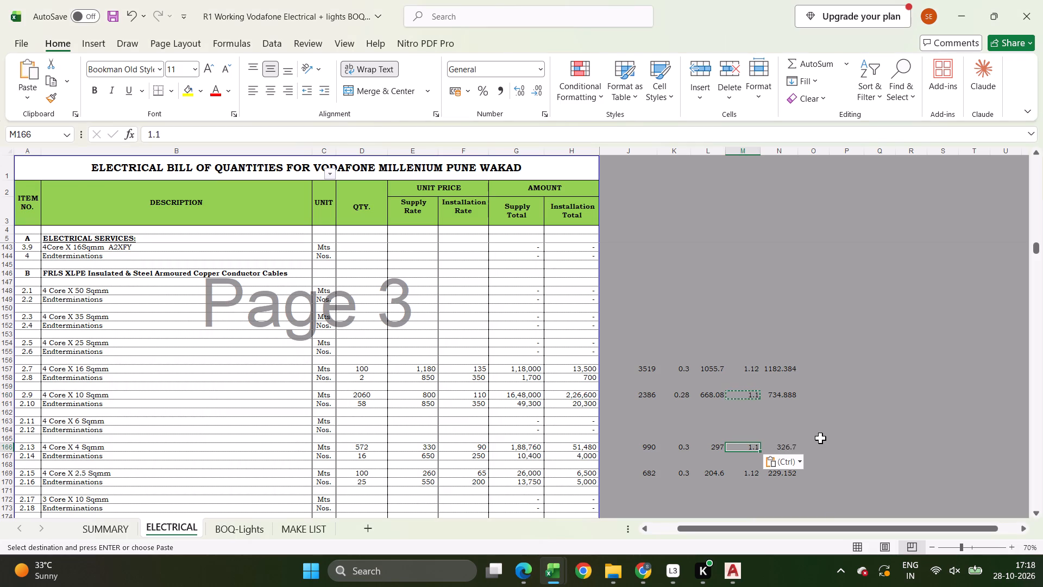
In the 26th Oct BOQ, enter a supply rate of 330 for the 4 Core X 4 Sqmm cable and check the SUMMARY sheet.
{"action": "key", "text": "alt+Tab"}
{"action": "type", "text": "330"}
{"action": "key", "text": "Return"}
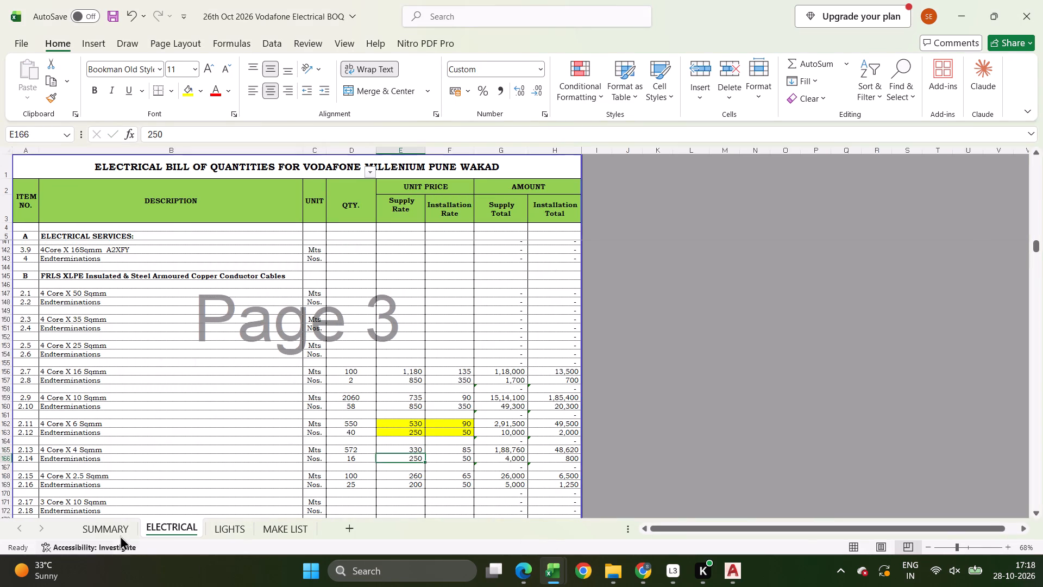
{"action": "left_click", "coordinate": [115, 522]}
In the R1 Working BOQ, set the last factor of the 1 Core x 120 Sq. mm cable working to 1.08.
{"action": "left_click", "coordinate": [145, 529]}
{"action": "scroll", "coordinate": [439, 451], "scroll_direction": "down", "scroll_amount": 8}
{"action": "left_click", "coordinate": [409, 459]}
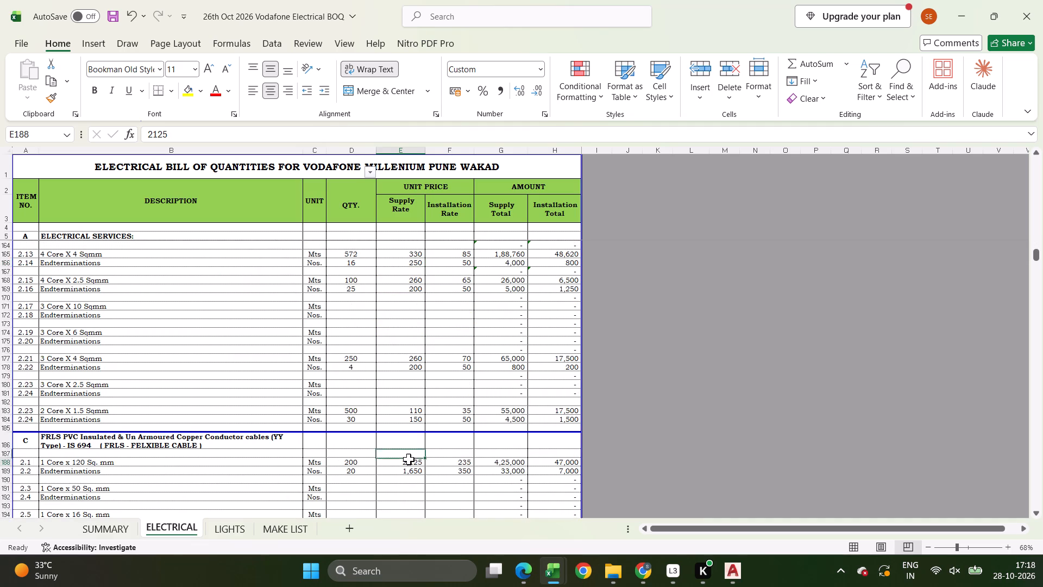
{"action": "scroll", "coordinate": [550, 480], "scroll_direction": "down", "scroll_amount": 3}
{"action": "key", "text": "alt+Tab"}
{"action": "scroll", "coordinate": [724, 447], "scroll_direction": "down", "scroll_amount": 5}
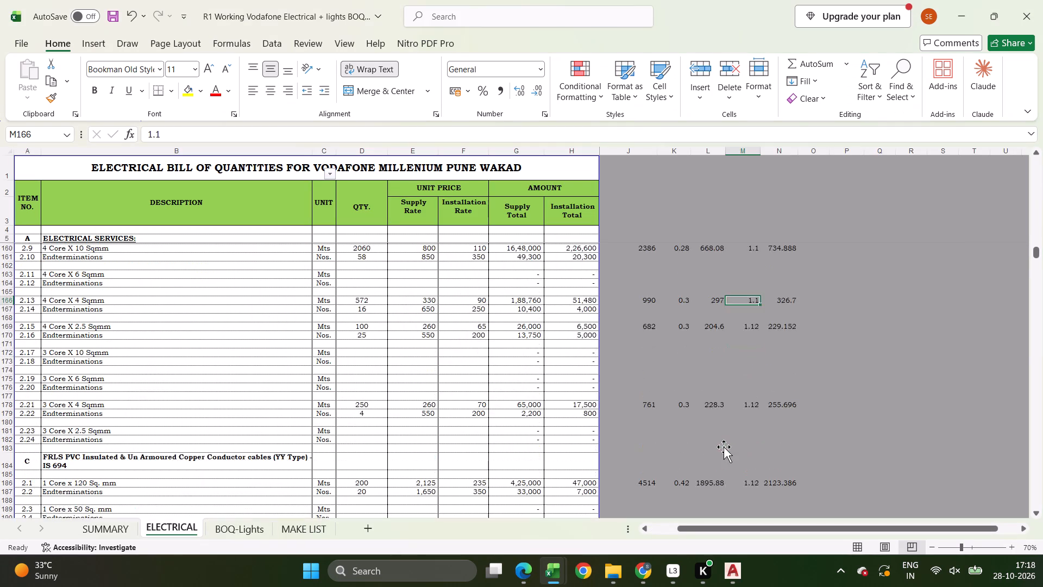
{"action": "scroll", "coordinate": [724, 447], "scroll_direction": "down", "scroll_amount": 5}
{"action": "left_click", "coordinate": [756, 393]}
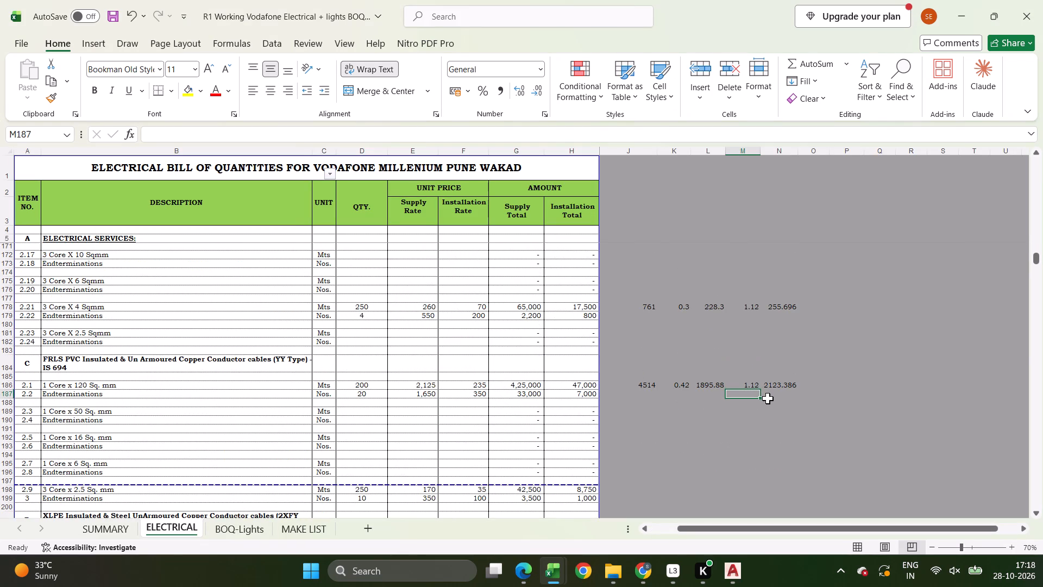
{"action": "key", "text": "Up"}
{"action": "key", "text": "Left"}
{"action": "key", "text": "Right"}
{"action": "type", "text": "1.08"}
{"action": "key", "text": "Return"}
{"action": "key", "text": "Down"}
{"action": "key", "text": "Up"}
{"action": "key", "text": "Up"}
In the 26th Oct BOQ, set the 1 Core x 120 Sq. mm cable supply rate to 2045 and check the SUMMARY sheet.
{"action": "key", "text": "alt+Tab"}
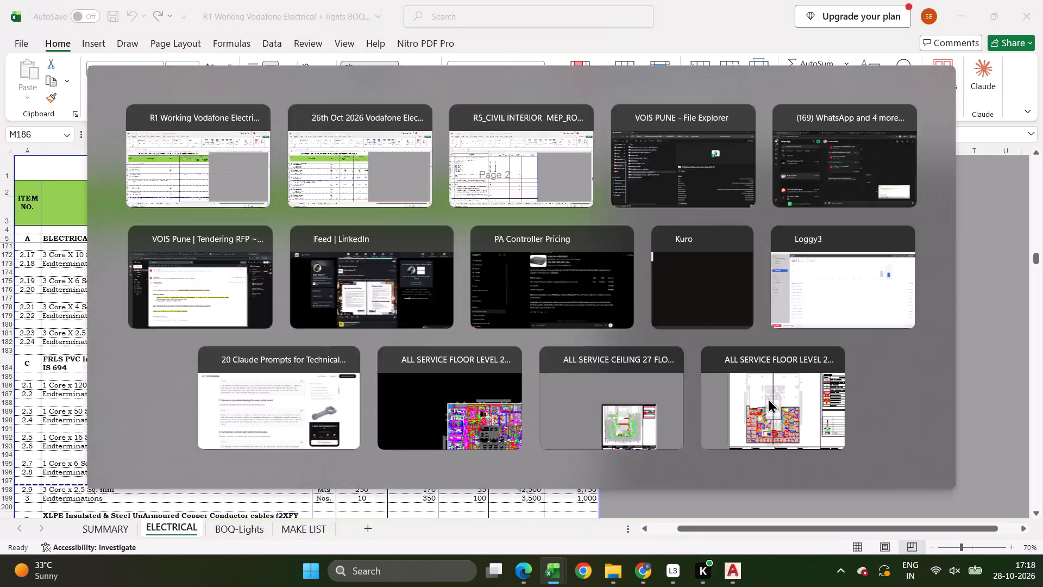
{"action": "type", "text": "2045"}
{"action": "key", "text": "Return"}
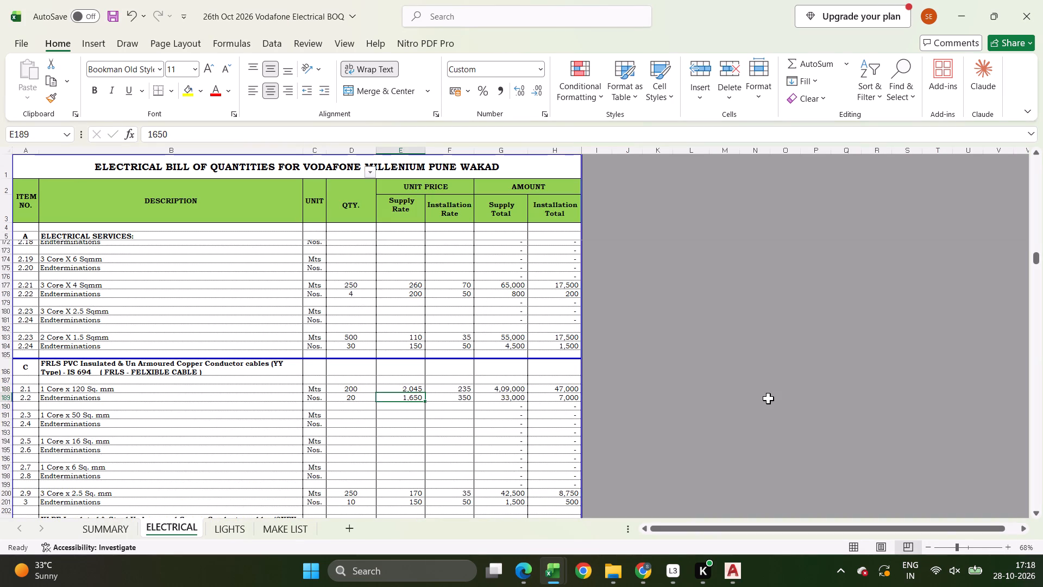
{"action": "left_click", "coordinate": [110, 519]}
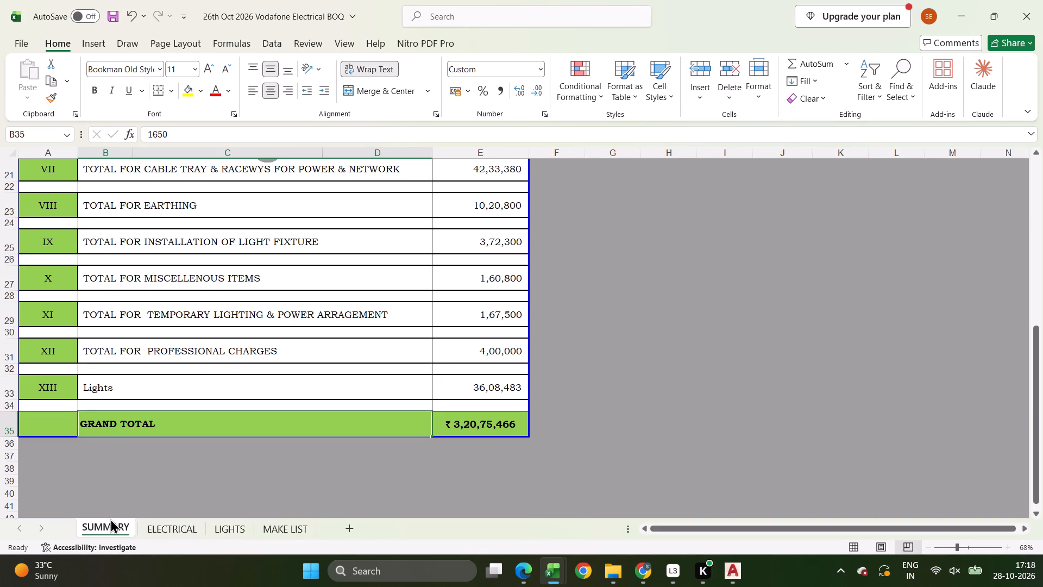
Review the MCB distribution board rates in the ELECTRICAL sheets of both the 26th Oct and R1 Working BOQs.
{"action": "left_click", "coordinate": [158, 527]}
{"action": "scroll", "coordinate": [531, 455], "scroll_direction": "down", "scroll_amount": 9}
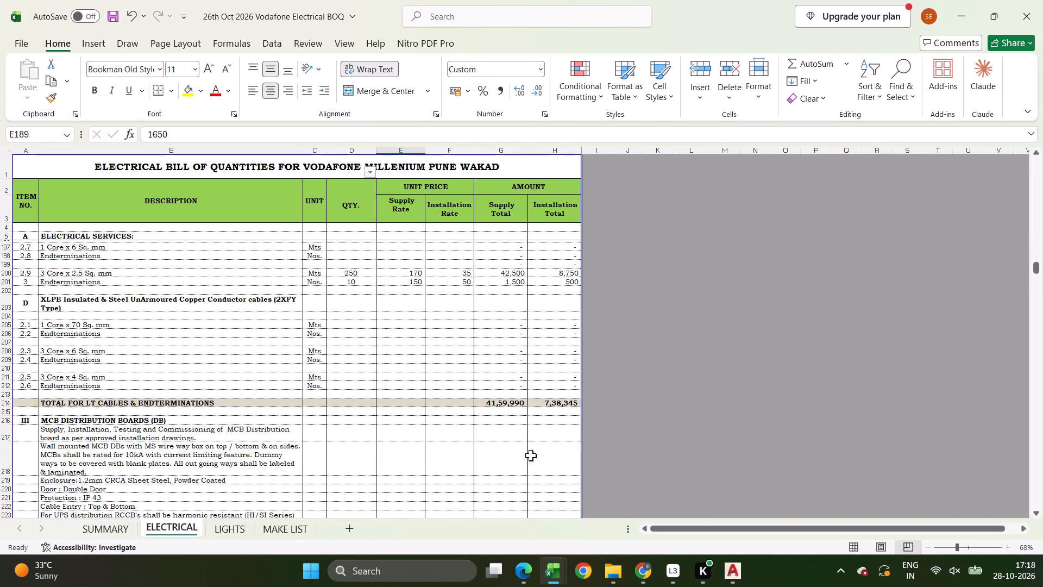
{"action": "scroll", "coordinate": [531, 455], "scroll_direction": "down", "scroll_amount": 14}
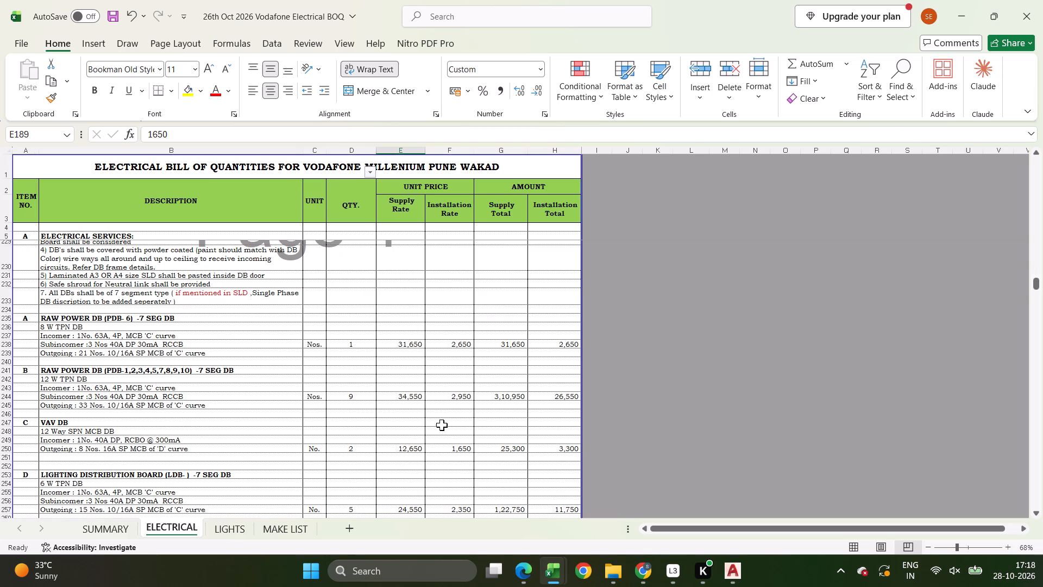
{"action": "scroll", "coordinate": [441, 424], "scroll_direction": "down", "scroll_amount": 1}
{"action": "key", "text": "alt+Tab"}
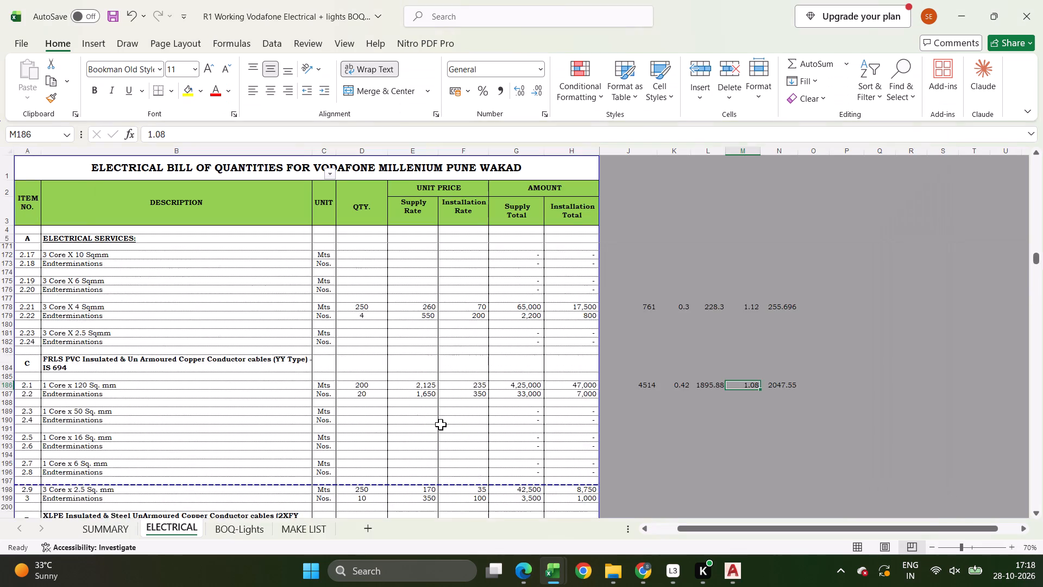
{"action": "scroll", "coordinate": [441, 424], "scroll_direction": "down", "scroll_amount": 7}
{"action": "scroll", "coordinate": [443, 420], "scroll_direction": "up", "scroll_amount": 1}
{"action": "scroll", "coordinate": [443, 420], "scroll_direction": "down", "scroll_amount": 18}
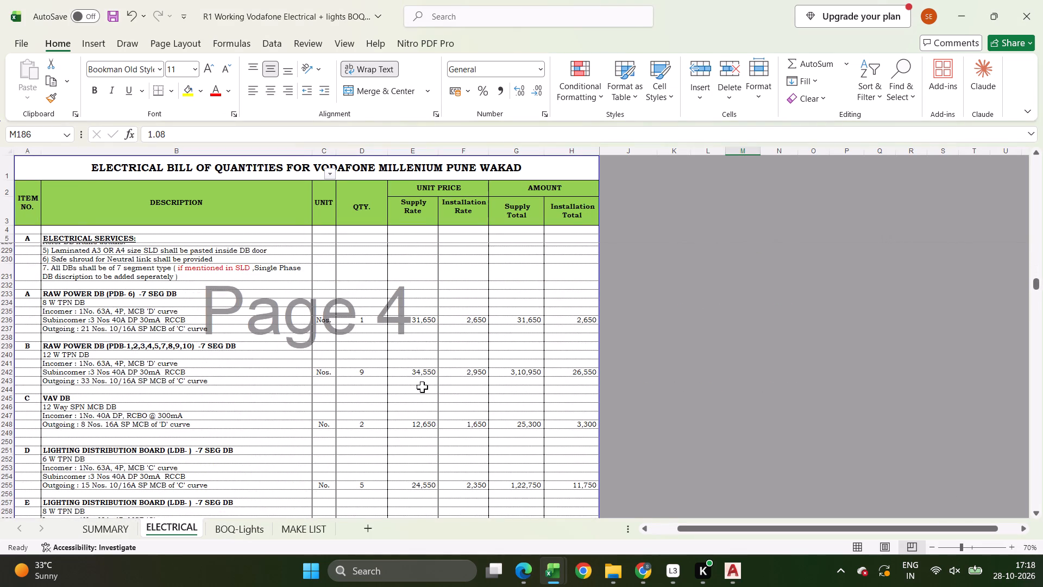
{"action": "key", "text": "alt+Tab"}
{"action": "scroll", "coordinate": [415, 384], "scroll_direction": "down", "scroll_amount": 8}
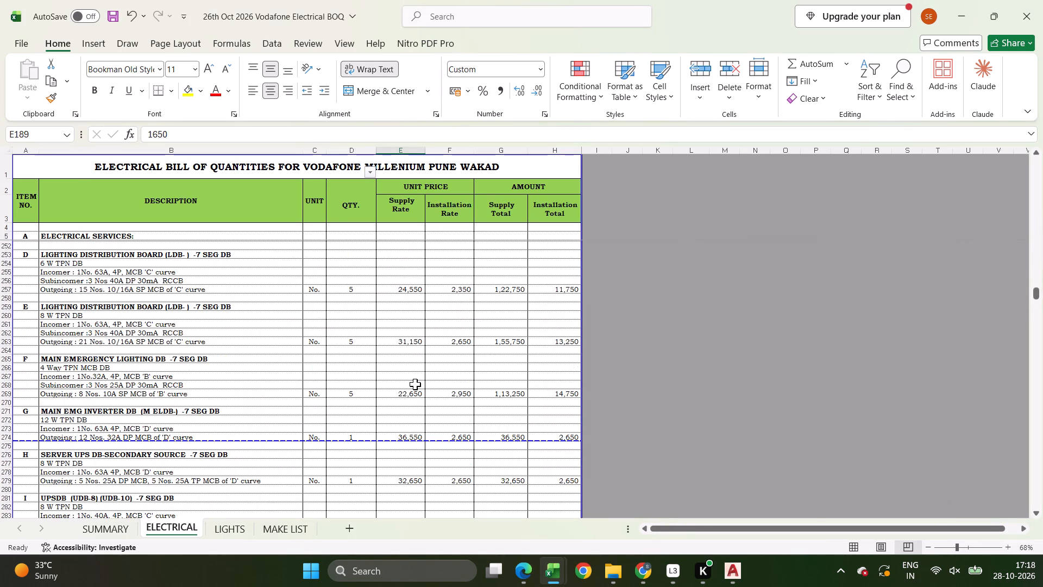
{"action": "scroll", "coordinate": [415, 384], "scroll_direction": "down", "scroll_amount": 19}
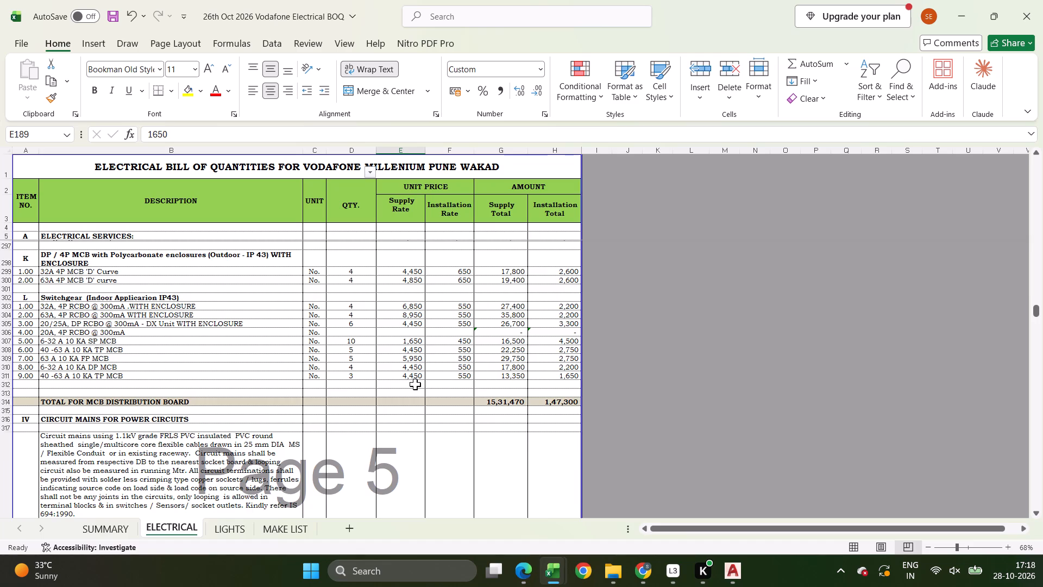
Set the supply rate of the 3C x 2.5 Sqmm cable to 150 under both the UPS and RAW Power circuits.
{"action": "scroll", "coordinate": [415, 384], "scroll_direction": "down", "scroll_amount": 9}
{"action": "left_click", "coordinate": [393, 340]}
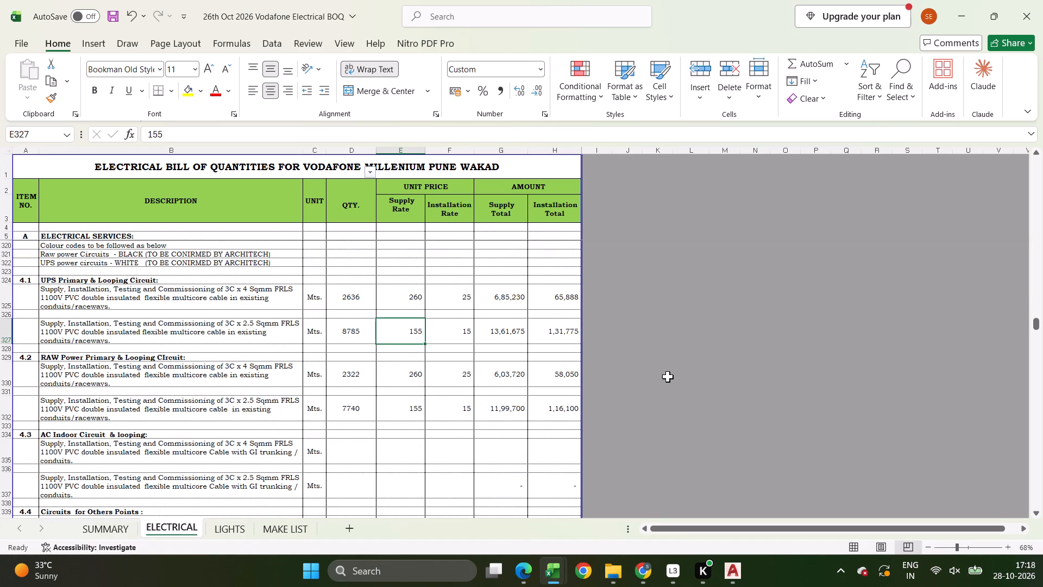
{"action": "type", "text": "150"}
{"action": "key", "text": "Return"}
{"action": "key", "text": "Return"}
{"action": "key", "text": "Return"}
{"action": "key", "text": "Return"}
{"action": "key", "text": "Return"}
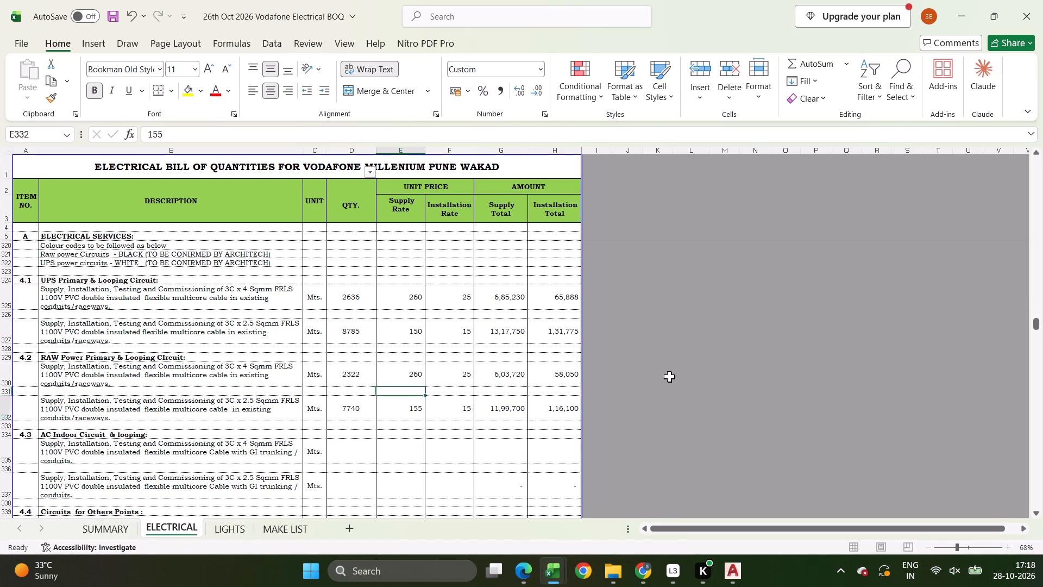
{"action": "type", "text": "150"}
Set the 3C x 2.5 Sqmm cable installation rate to 12 under the UPS and RAW Power circuits and check the SUMMARY sheet.
{"action": "key", "text": "Up"}
{"action": "key", "text": "Up"}
{"action": "key", "text": "Right"}
{"action": "key", "text": "Up"}
{"action": "key", "text": "Up"}
{"action": "key", "text": "Up"}
{"action": "type", "text": "12"}
{"action": "key", "text": "Return"}
{"action": "key", "text": "Return"}
{"action": "key", "text": "Return"}
{"action": "key", "text": "Return"}
{"action": "key", "text": "Return"}
{"action": "type", "text": "12"}
{"action": "key", "text": "Return"}
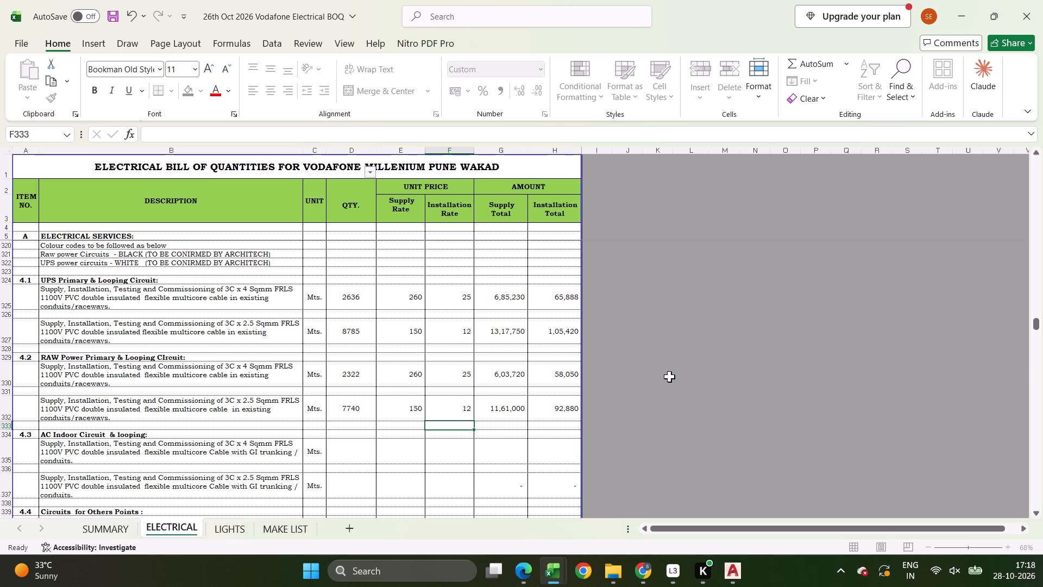
{"action": "left_click", "coordinate": [98, 543]}
{"action": "left_click", "coordinate": [103, 535]}
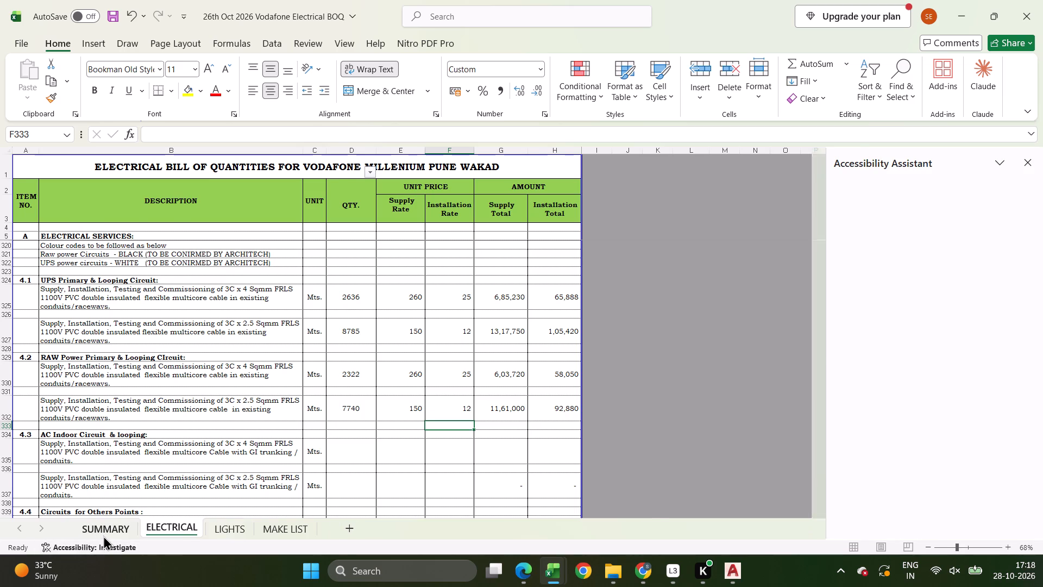
{"action": "left_click", "coordinate": [1026, 159]}
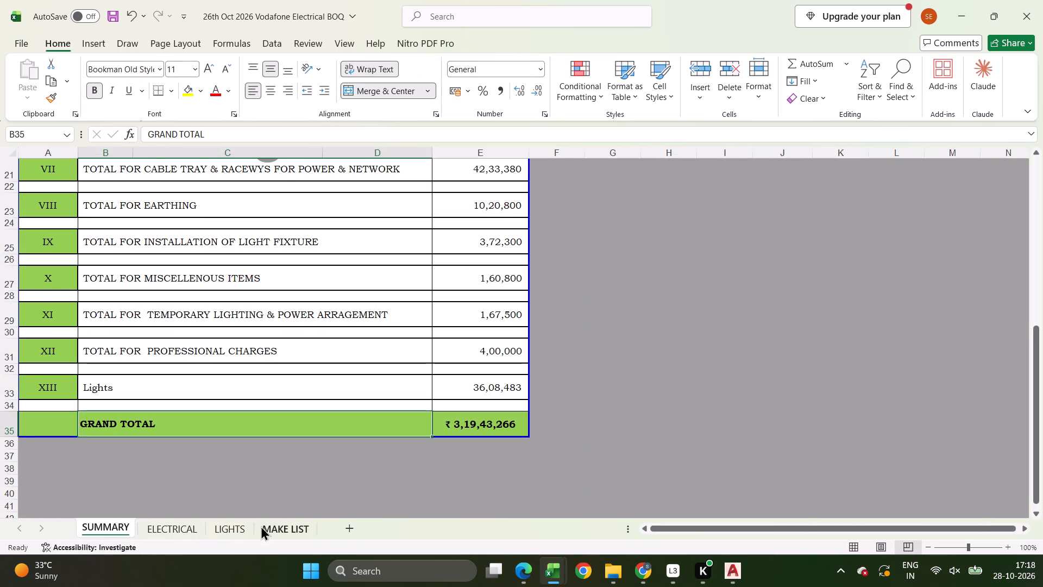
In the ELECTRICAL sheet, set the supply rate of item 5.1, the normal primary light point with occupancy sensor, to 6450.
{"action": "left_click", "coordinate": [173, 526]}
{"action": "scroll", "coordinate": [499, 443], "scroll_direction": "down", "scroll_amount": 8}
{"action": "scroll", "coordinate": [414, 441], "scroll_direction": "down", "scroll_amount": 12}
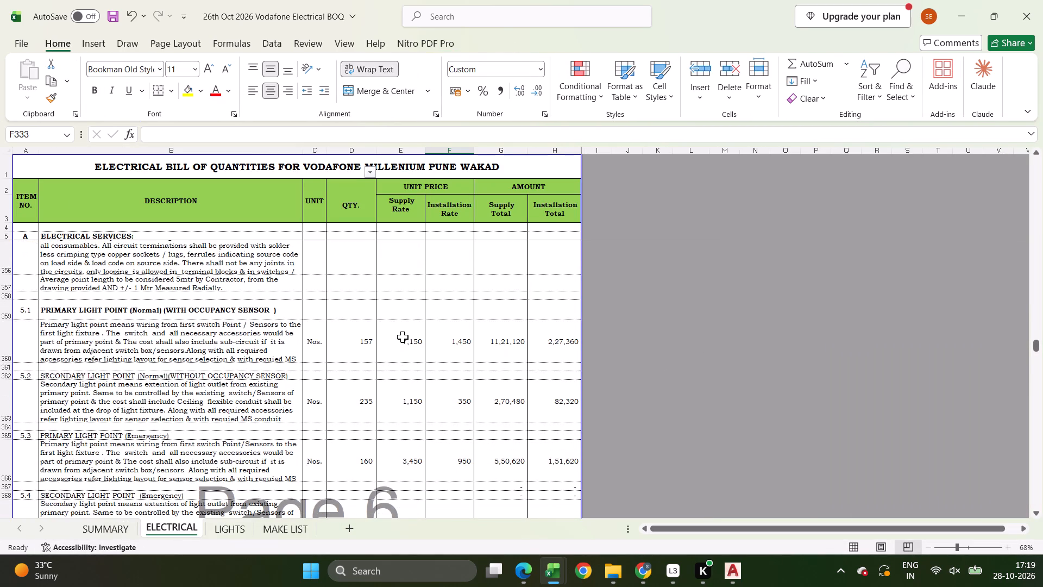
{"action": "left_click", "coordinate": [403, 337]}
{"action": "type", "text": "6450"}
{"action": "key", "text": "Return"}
Set the supply rates of light points 5.2 to 1065 and 5.3 to 3150, and check the SUMMARY sheet.
{"action": "key", "text": "Return"}
{"action": "key", "text": "Return"}
{"action": "type", "text": "1065"}
{"action": "key", "text": "Return"}
{"action": "key", "text": "Return"}
{"action": "key", "text": "Return"}
{"action": "type", "text": "3150"}
{"action": "key", "text": "Return"}
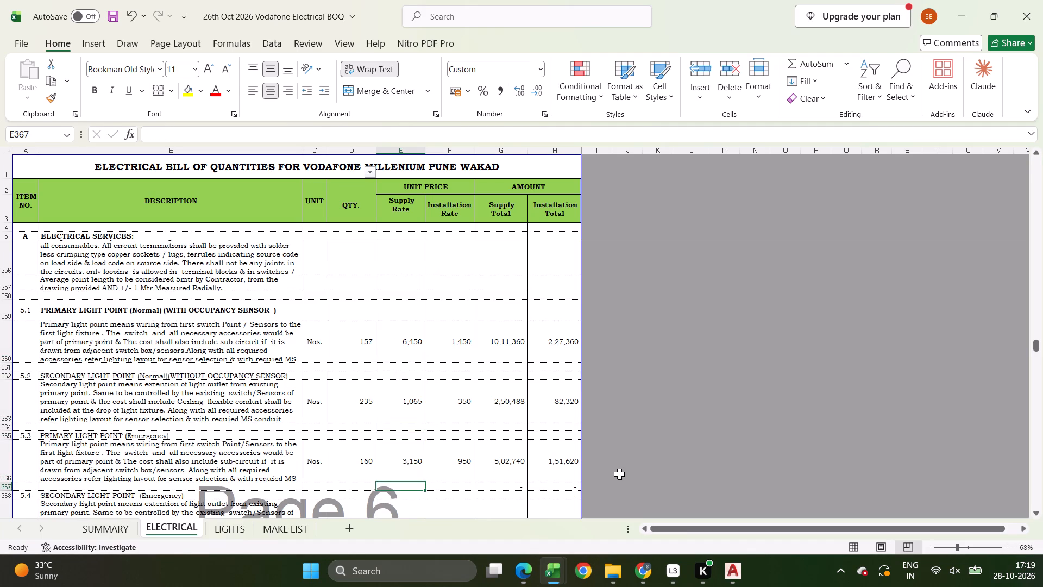
{"action": "left_click", "coordinate": [80, 528]}
Set the supply rate of the item 5.1 primary light point to 6950 and check the SUMMARY sheet.
{"action": "left_click", "coordinate": [142, 527]}
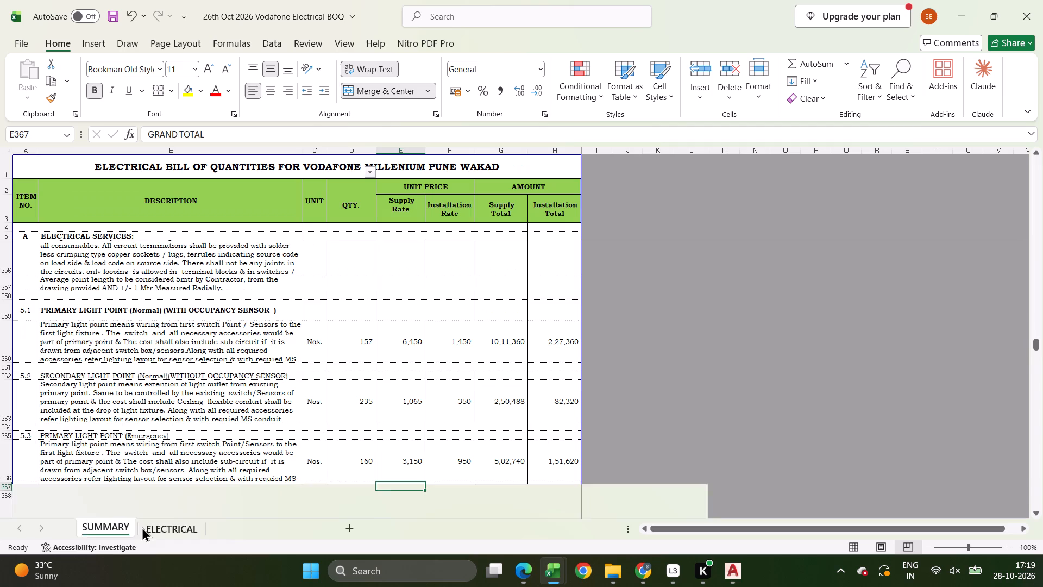
{"action": "left_click", "coordinate": [402, 341]}
{"action": "type", "text": "6950"}
{"action": "key", "text": "Return"}
{"action": "scroll", "coordinate": [402, 341], "scroll_direction": "up", "scroll_amount": 1}
{"action": "left_click", "coordinate": [105, 530]}
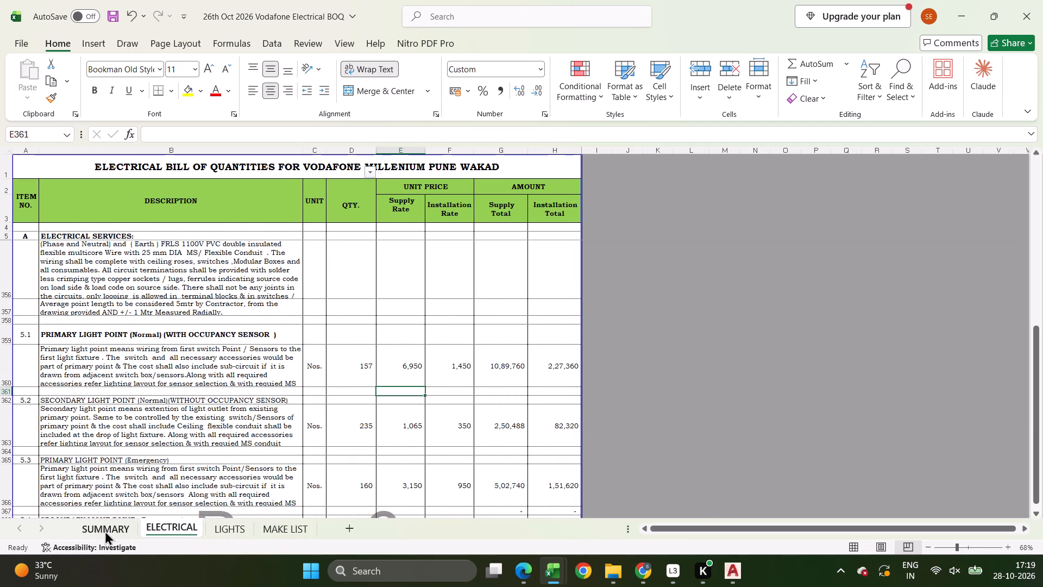
Set the supply rate of the item 5.6 Day Light Sensor to 7950 in the ELECTRICAL sheet.
{"action": "left_click", "coordinate": [163, 539]}
{"action": "scroll", "coordinate": [273, 464], "scroll_direction": "down", "scroll_amount": 7}
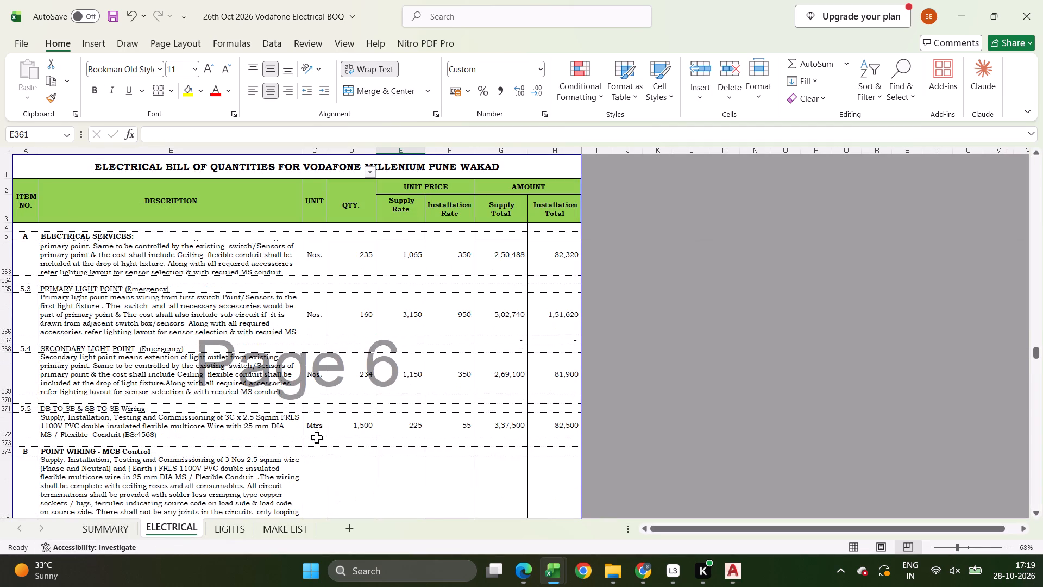
{"action": "scroll", "coordinate": [369, 399], "scroll_direction": "down", "scroll_amount": 9}
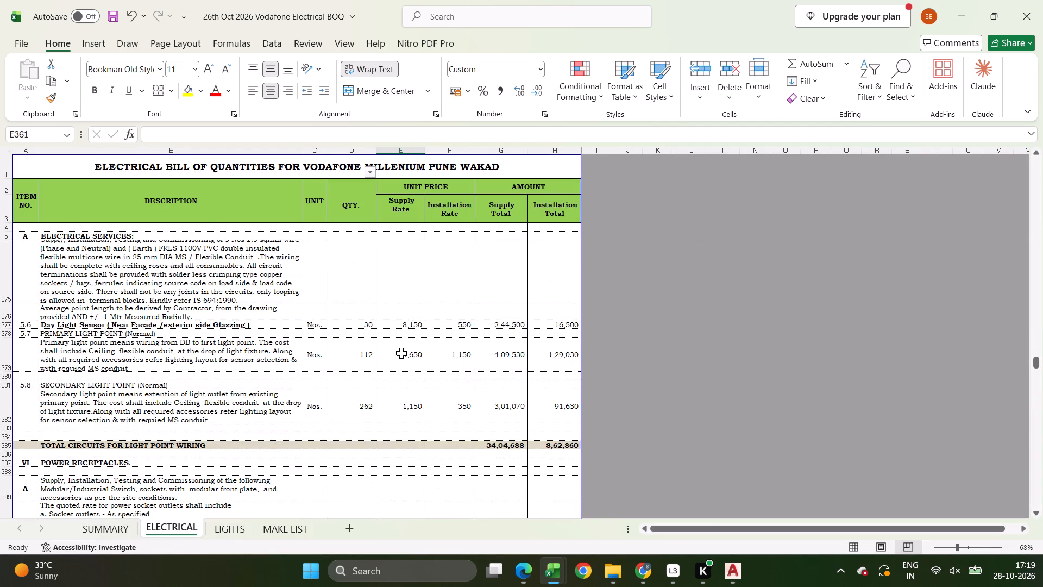
{"action": "left_click", "coordinate": [410, 322]}
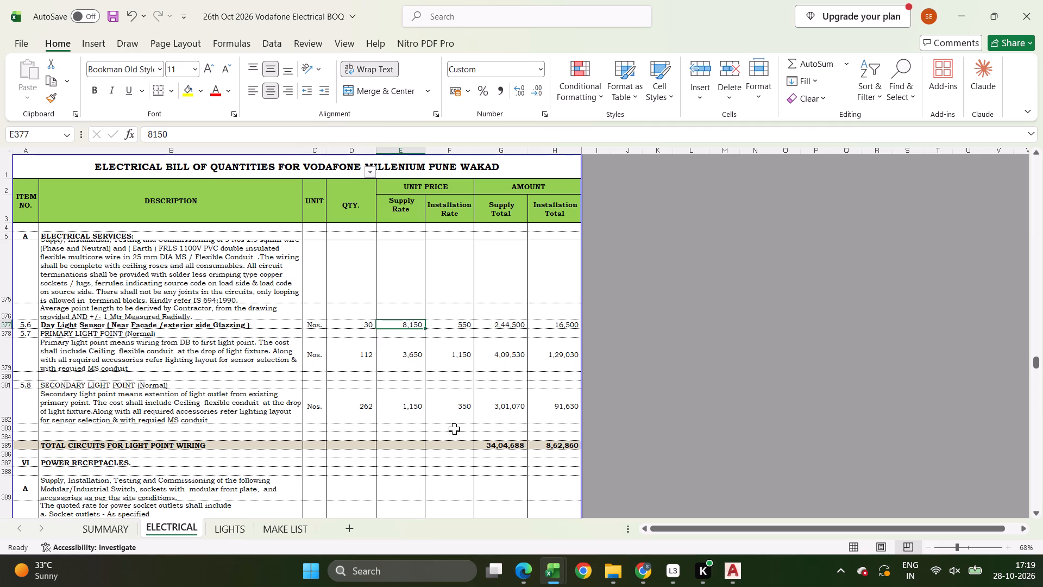
{"action": "type", "text": "7950"}
{"action": "key", "text": "Return"}
Set the supply rates of the MCB-controlled light points to 3250 for primary item 5.7 and 895 for secondary item 5.8.
{"action": "key", "text": "Return"}
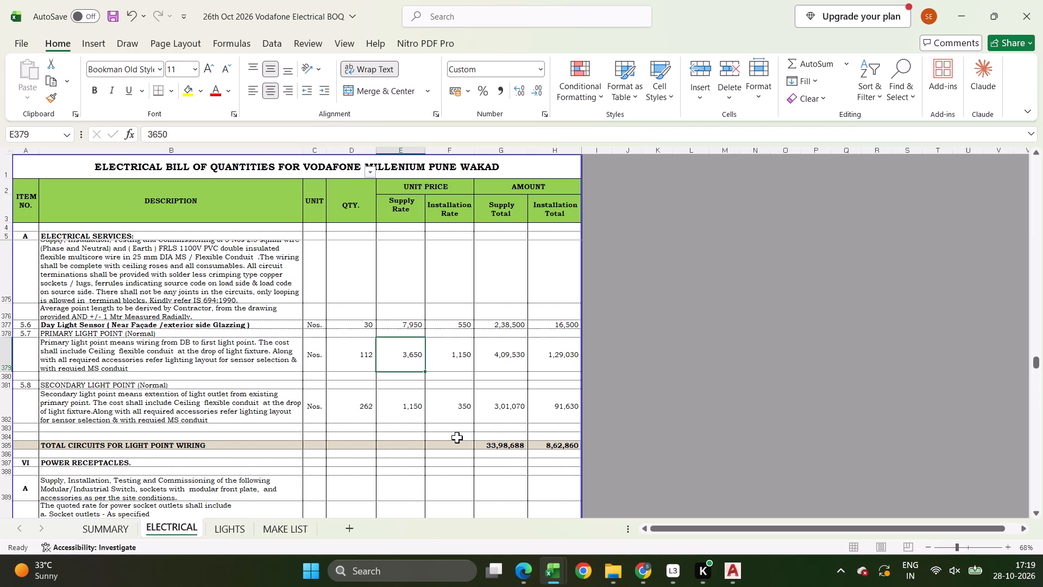
{"action": "type", "text": "3250"}
{"action": "key", "text": "Return"}
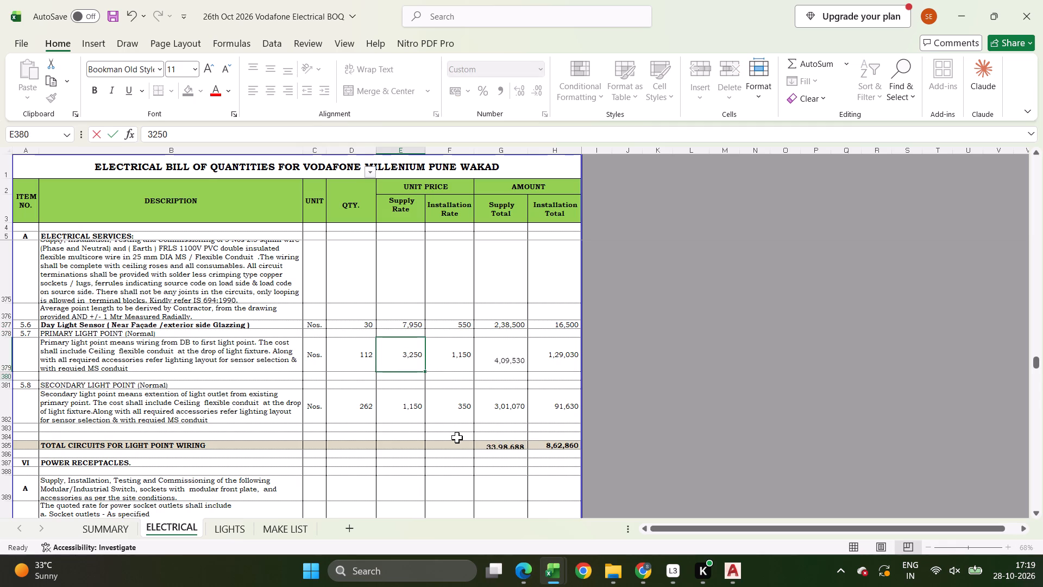
{"action": "key", "text": "Return"}
{"action": "key", "text": "Return"}
{"action": "type", "text": "895"}
{"action": "key", "text": "Return"}
{"action": "key", "text": "Up"}
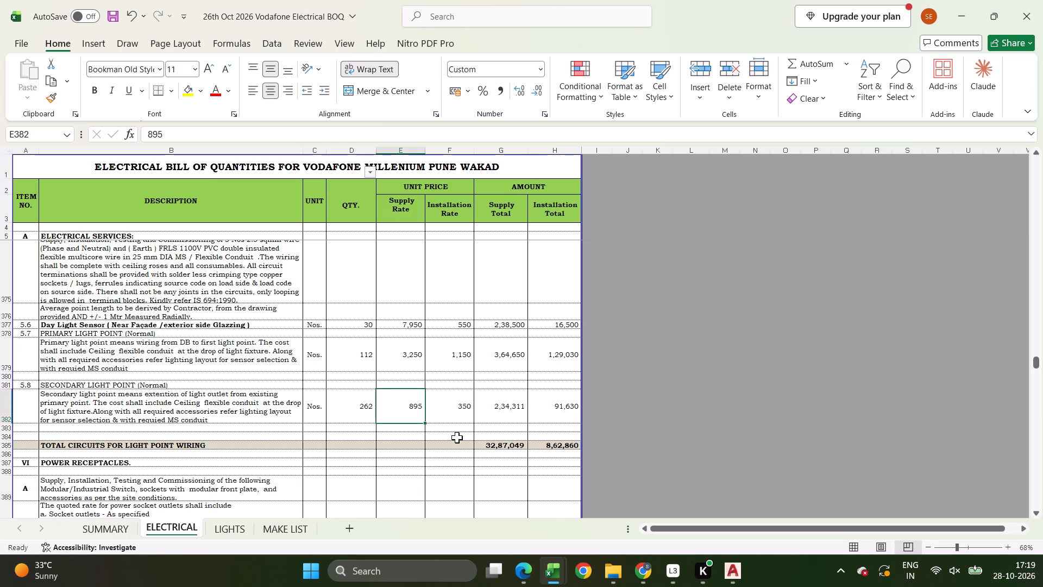
Set the supply rates of secondary light points 5.8 and 5.4 to 1065 and primary 5.3 to 2950, and check the SUMMARY sheet.
{"action": "type", "text": "1065"}
{"action": "key", "text": "Return"}
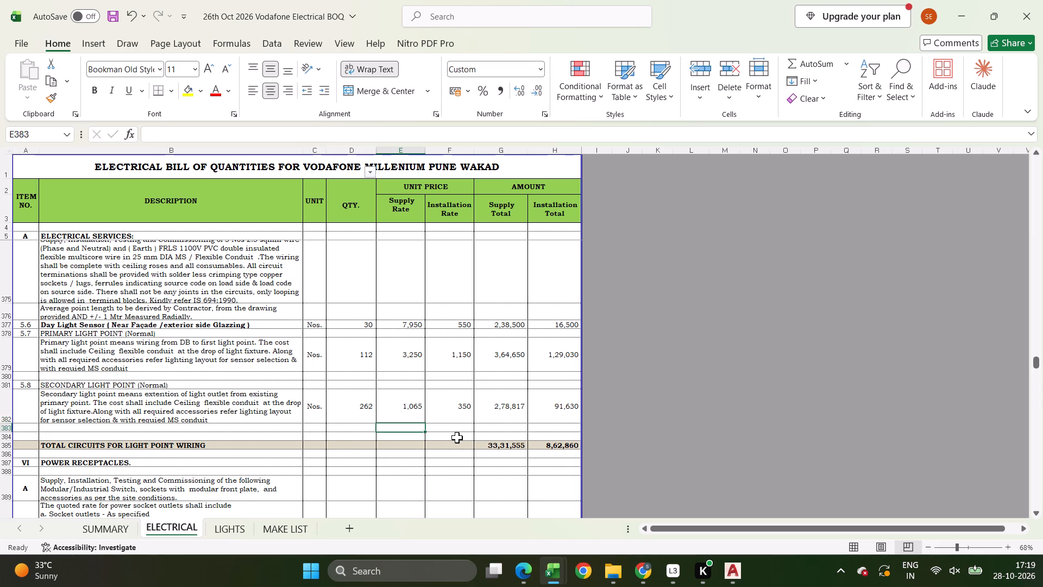
{"action": "scroll", "coordinate": [457, 438], "scroll_direction": "up", "scroll_amount": 12}
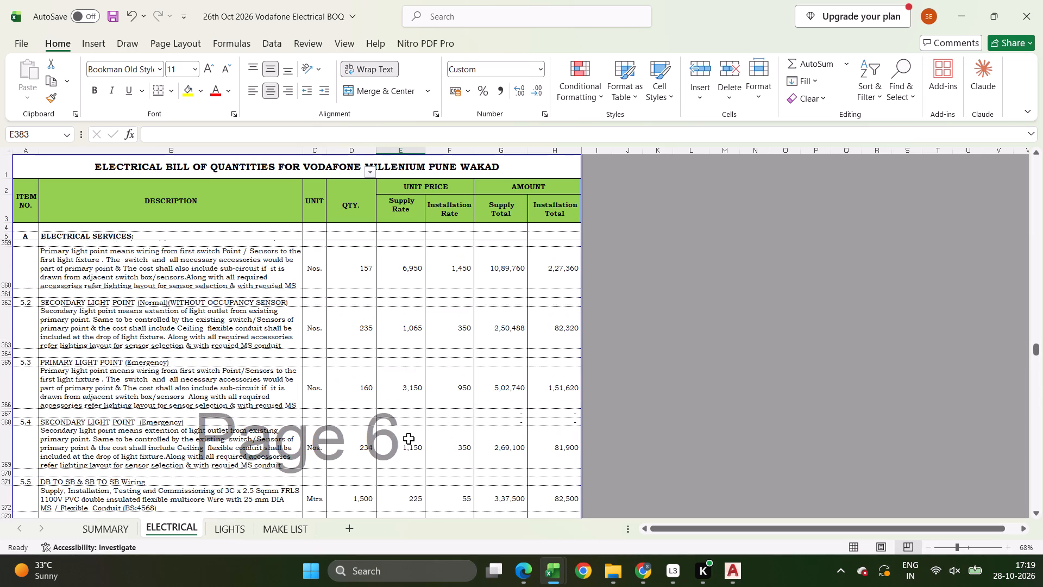
{"action": "left_click", "coordinate": [409, 439]}
{"action": "type", "text": "1065"}
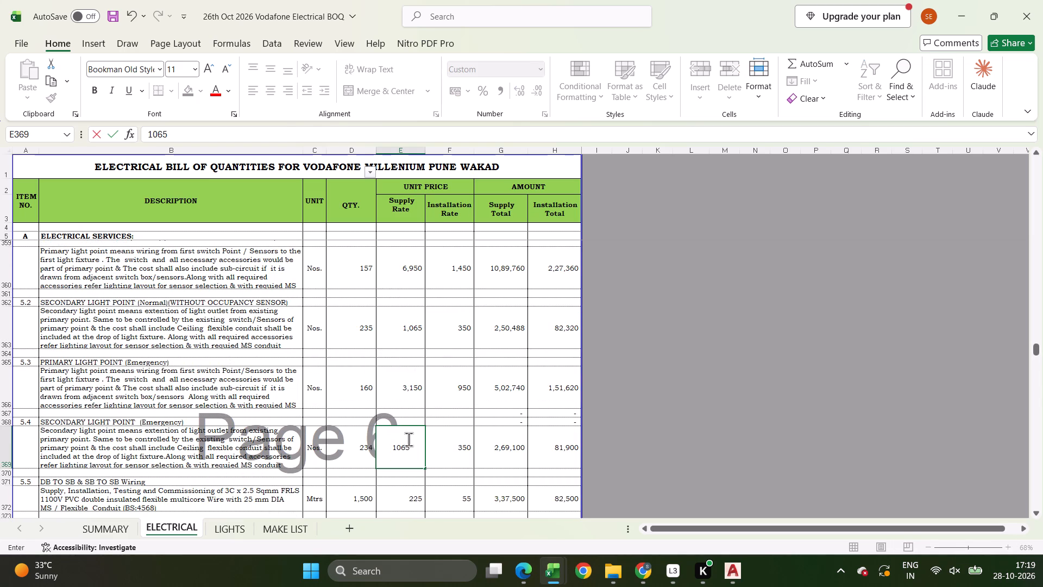
{"action": "key", "text": "Up"}
{"action": "key", "text": "Up"}
{"action": "key", "text": "Up"}
{"action": "type", "text": "2950"}
{"action": "key", "text": "Return"}
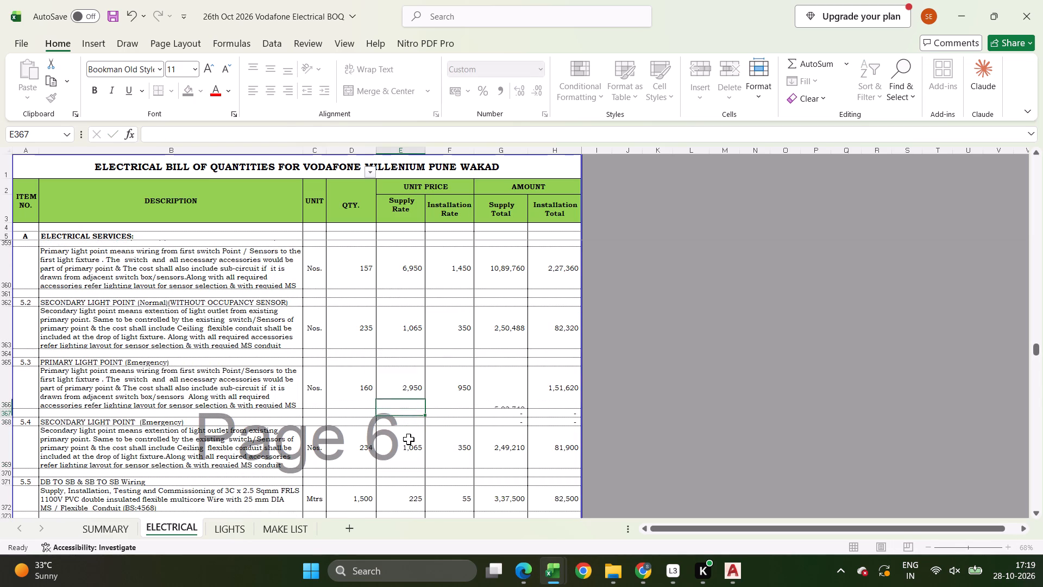
{"action": "left_click", "coordinate": [106, 540]}
{"action": "left_click", "coordinate": [114, 530]}
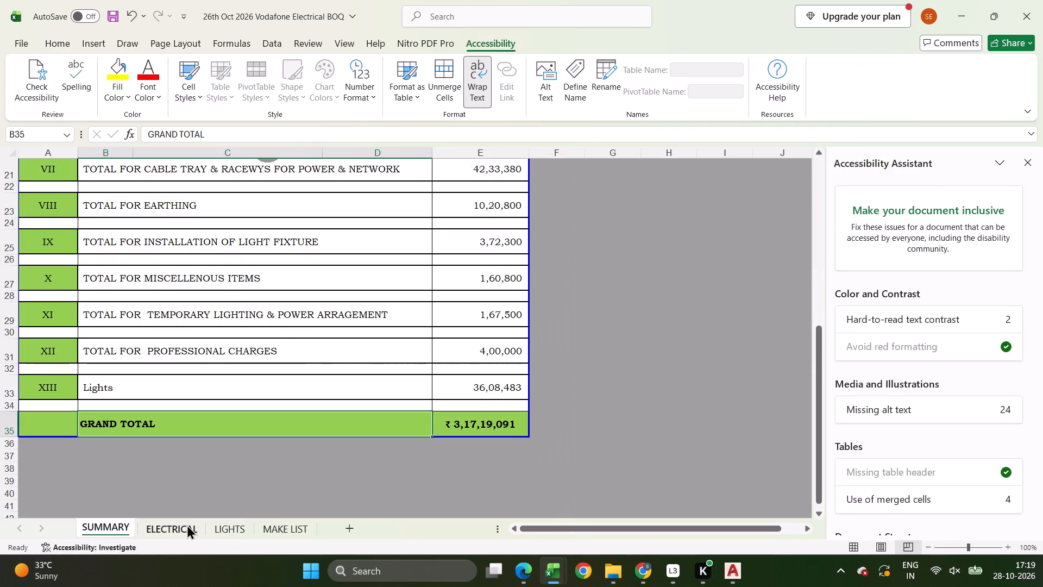
{"action": "left_click", "coordinate": [1028, 158]}
{"action": "left_click", "coordinate": [194, 524]}
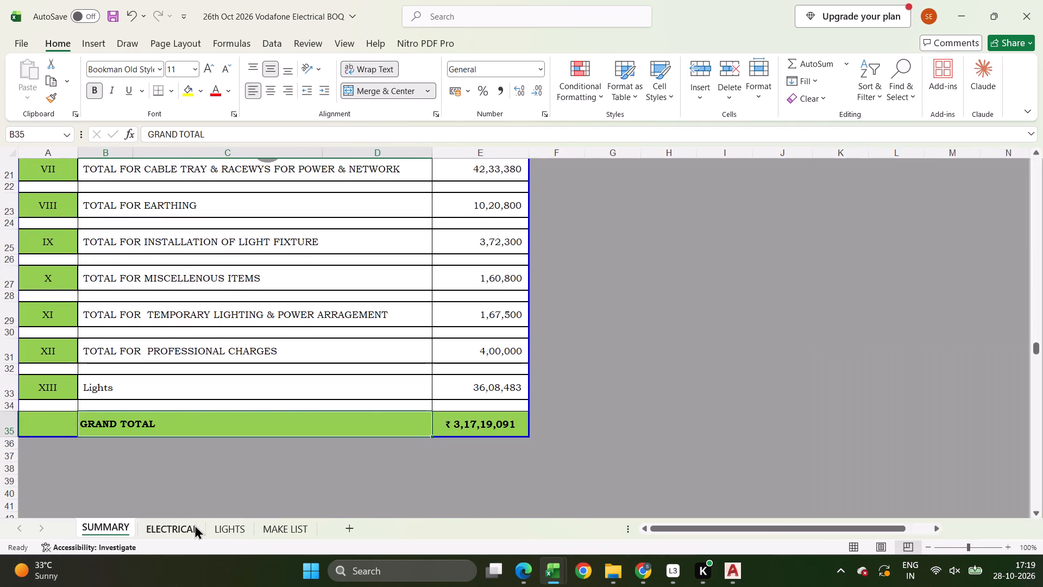
Set the installation rates of primary light points 5.7 and 5.3 to 850 in the ELECTRICAL sheet.
{"action": "scroll", "coordinate": [450, 372], "scroll_direction": "down", "scroll_amount": 11}
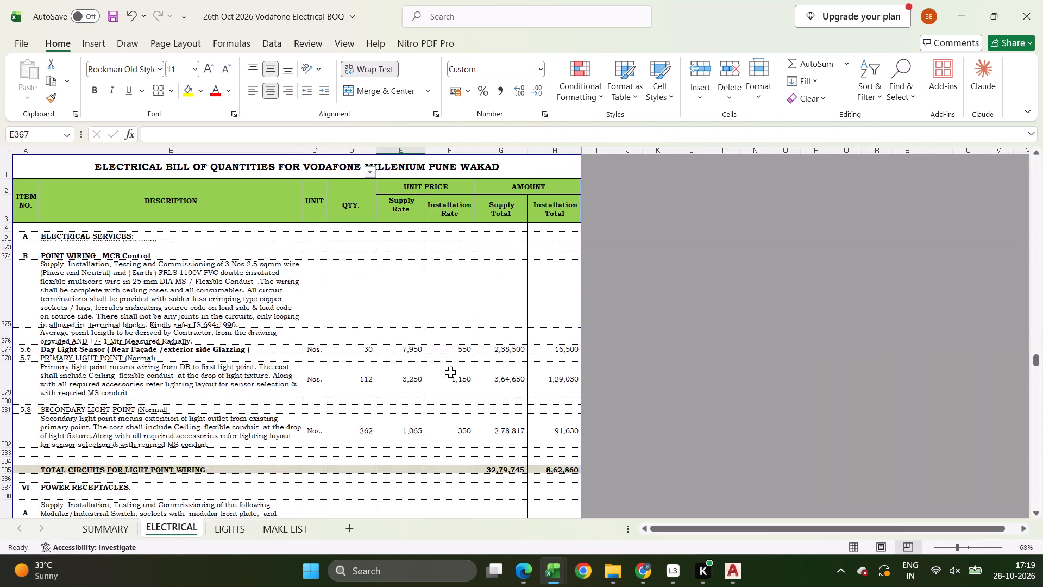
{"action": "scroll", "coordinate": [450, 372], "scroll_direction": "down", "scroll_amount": 1}
{"action": "left_click", "coordinate": [458, 350]}
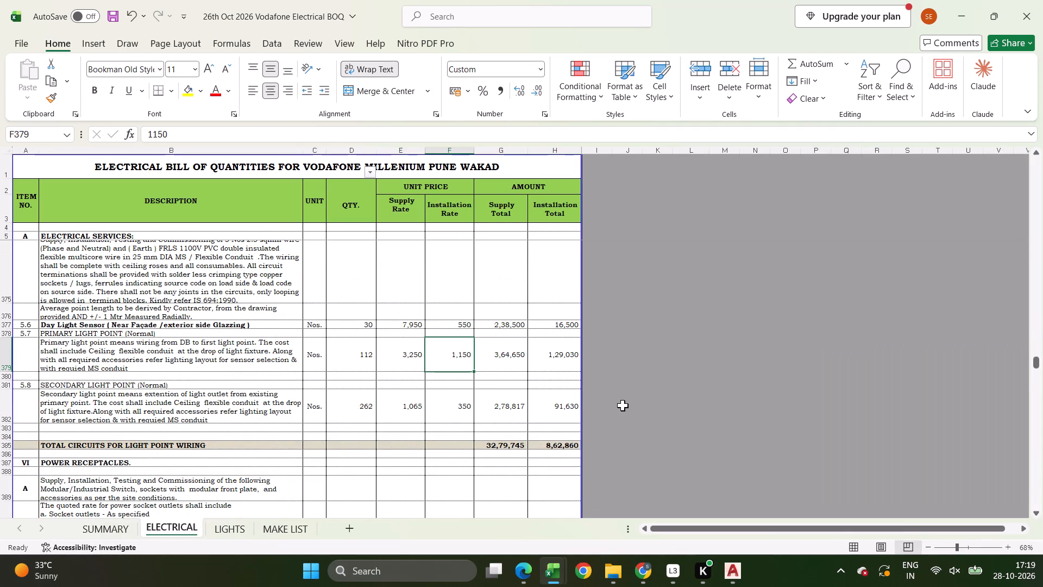
{"action": "type", "text": "850"}
{"action": "key", "text": "Return"}
{"action": "scroll", "coordinate": [623, 405], "scroll_direction": "up", "scroll_amount": 10}
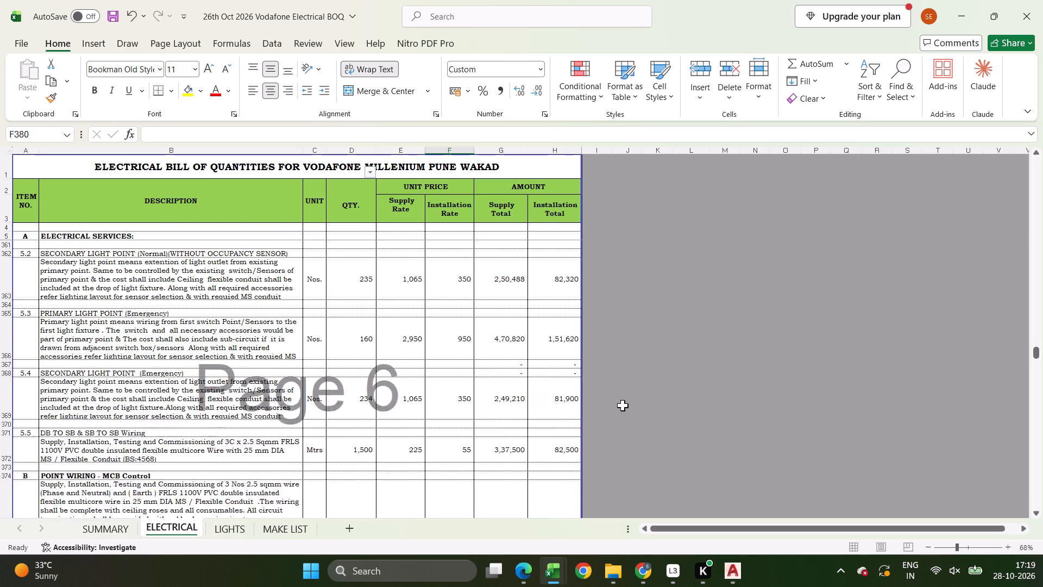
{"action": "scroll", "coordinate": [623, 405], "scroll_direction": "up", "scroll_amount": 1}
{"action": "left_click_drag", "start_coordinate": [493, 367], "coordinate": [468, 372]}
{"action": "left_click", "coordinate": [430, 367]}
{"action": "type", "text": "850"}
{"action": "key", "text": "Return"}
Set the installation rate of the item 5.1 primary light point to 1150 and check the SUMMARY sheet.
{"action": "scroll", "coordinate": [430, 367], "scroll_direction": "up", "scroll_amount": 3}
{"action": "left_click", "coordinate": [451, 318]}
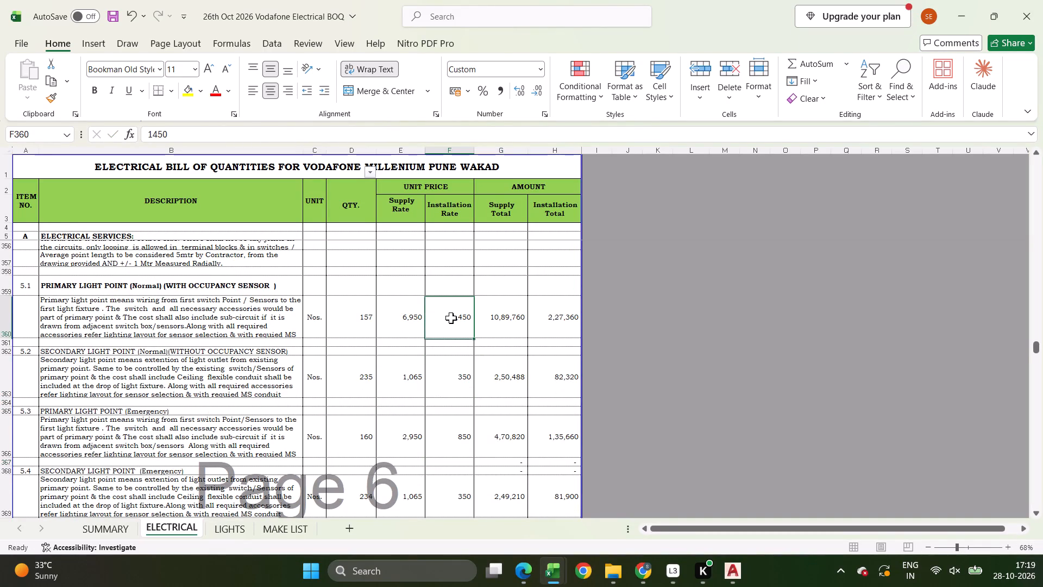
{"action": "type", "text": "1150"}
{"action": "key", "text": "Return"}
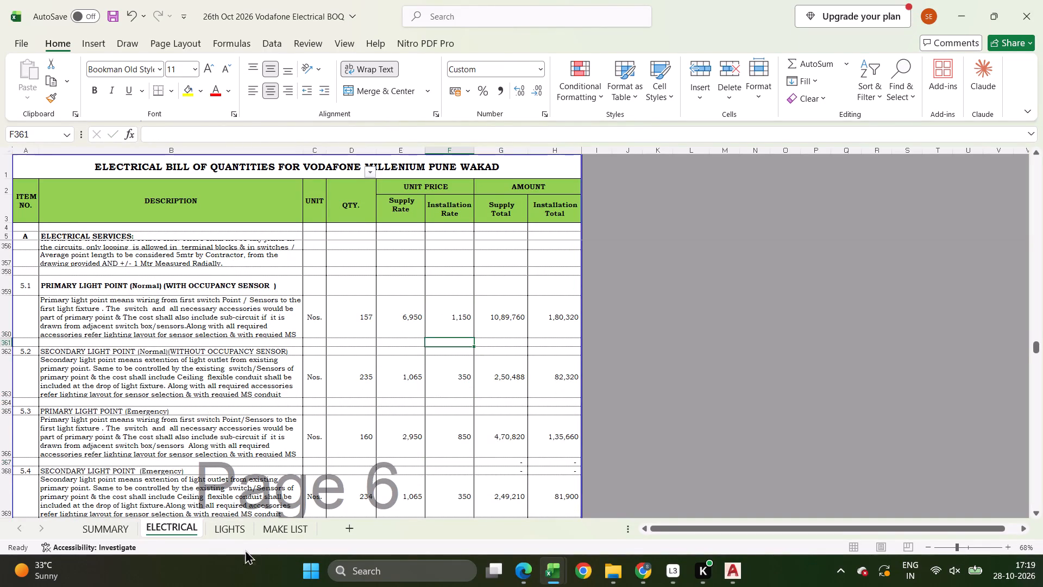
{"action": "left_click", "coordinate": [117, 530]}
{"action": "left_click", "coordinate": [169, 524]}
Set the supply rates of socket items 6.1.9, 6.1.10 and 6.1.12 to 855 in the ELECTRICAL sheet.
{"action": "scroll", "coordinate": [397, 416], "scroll_direction": "down", "scroll_amount": 8}
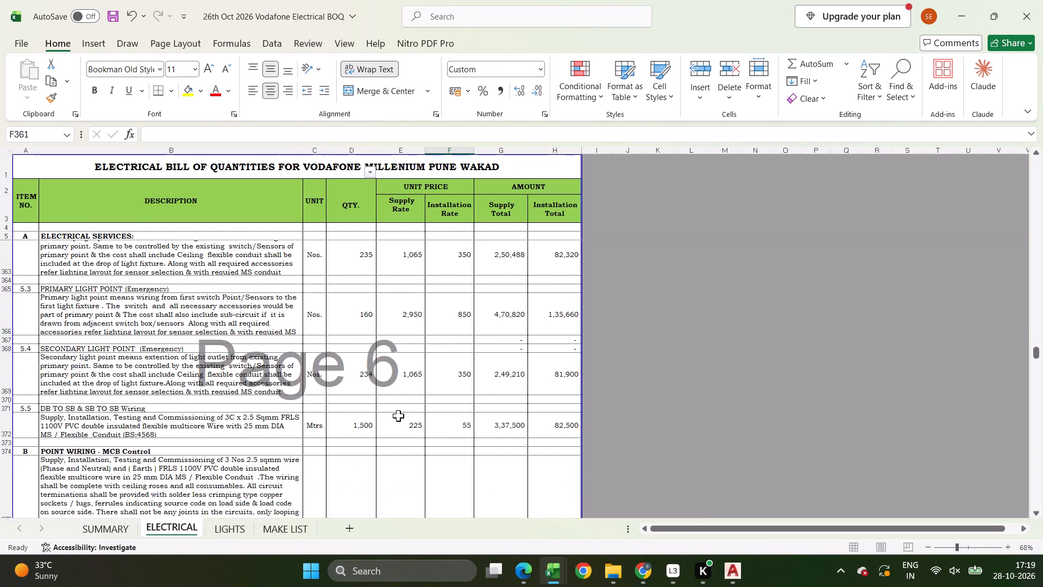
{"action": "scroll", "coordinate": [398, 416], "scroll_direction": "down", "scroll_amount": 17}
{"action": "scroll", "coordinate": [399, 416], "scroll_direction": "down", "scroll_amount": 4}
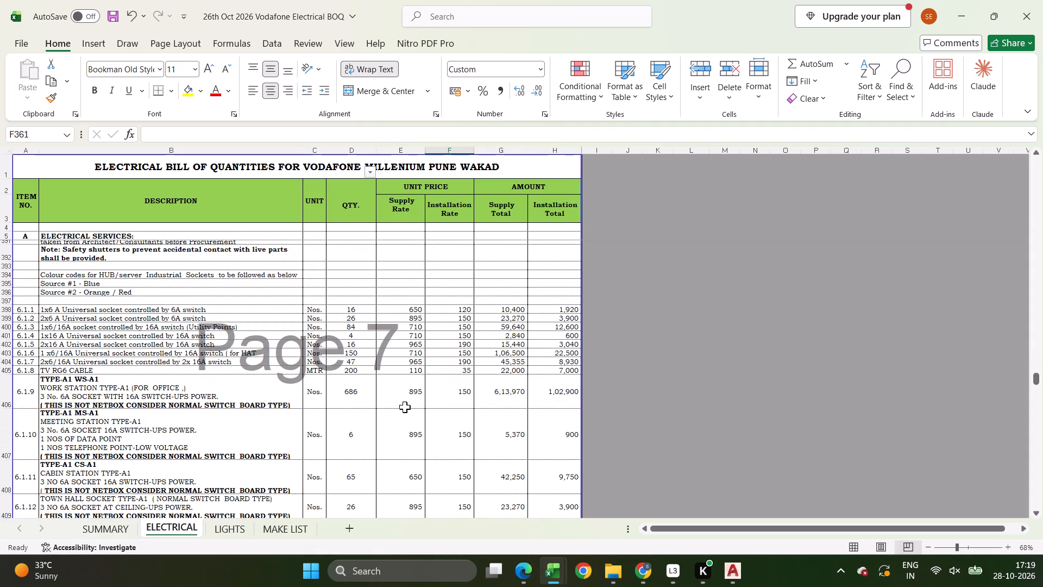
{"action": "left_click", "coordinate": [406, 403]}
{"action": "left_click", "coordinate": [463, 398]}
{"action": "left_click", "coordinate": [395, 393]}
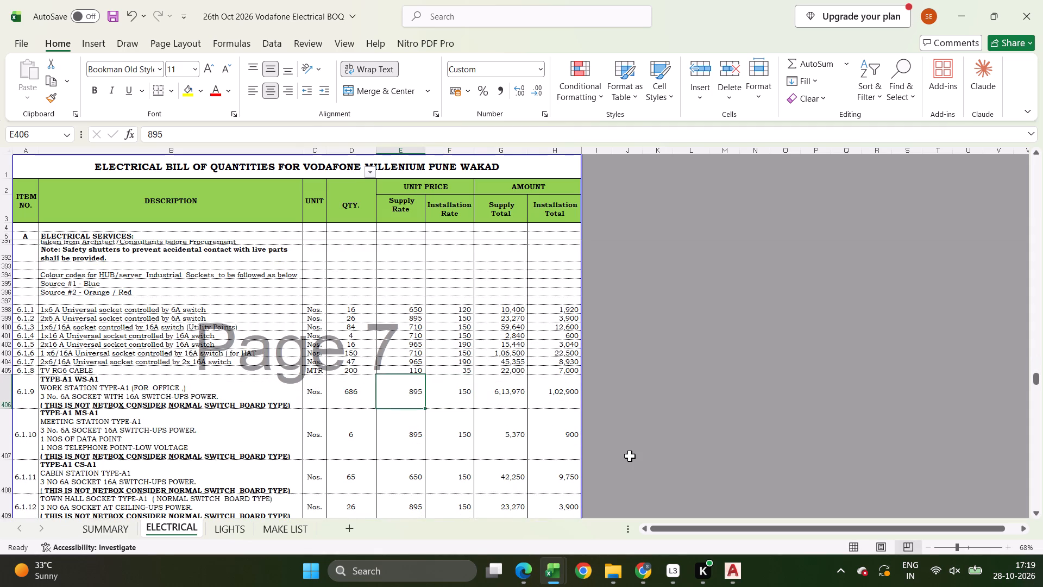
{"action": "type", "text": "855"}
{"action": "key", "text": "Return"}
{"action": "key", "text": "Return"}
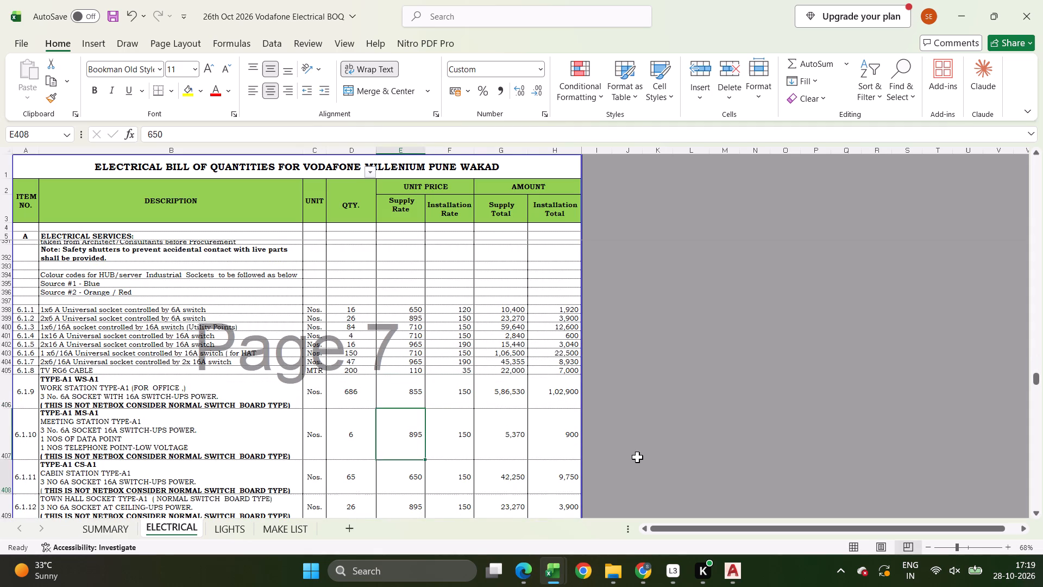
{"action": "key", "text": "Up"}
{"action": "type", "text": "855"}
{"action": "key", "text": "Return"}
{"action": "key", "text": "Return"}
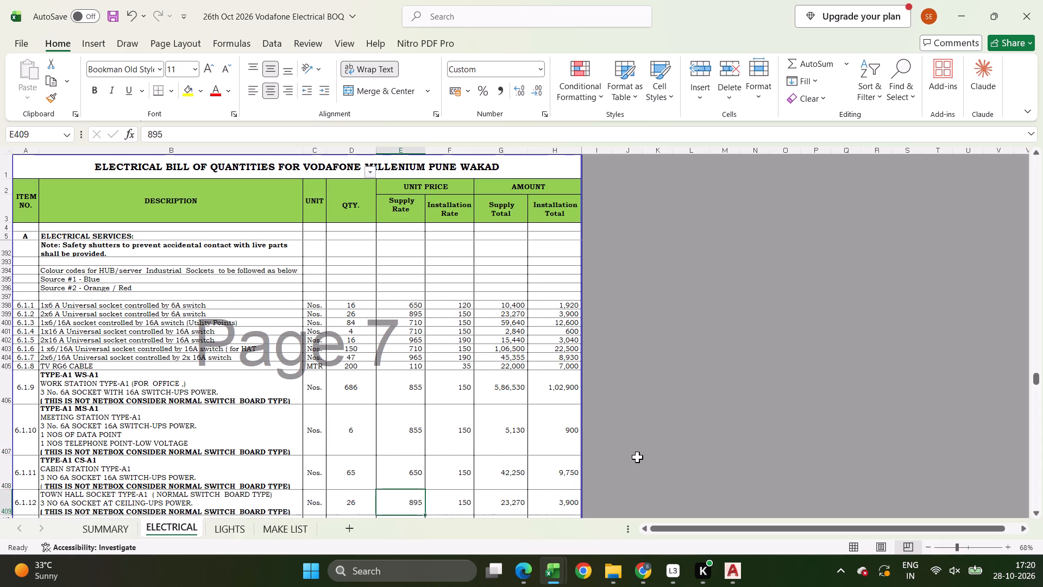
{"action": "type", "text": "855"}
{"action": "key", "text": "Return"}
{"action": "key", "text": "Return"}
{"action": "key", "text": "Return"}
{"action": "key", "text": "Return"}
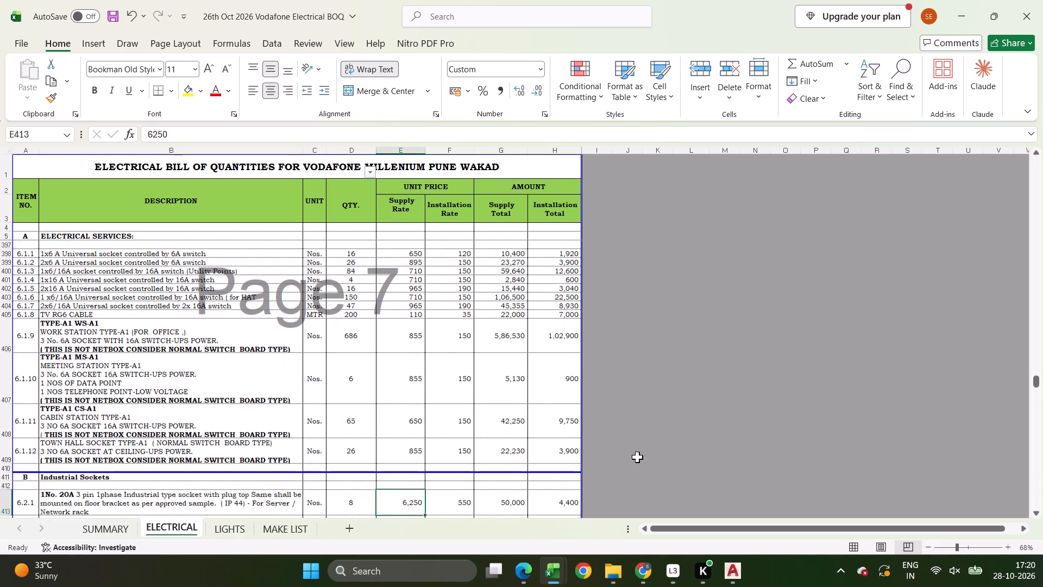
Clear the stray #REF! and 1.25 cells in columns J to L beside the item 6.2.5 NetBox row.
{"action": "scroll", "coordinate": [606, 461], "scroll_direction": "down", "scroll_amount": 5}
{"action": "scroll", "coordinate": [605, 461], "scroll_direction": "up", "scroll_amount": 1}
{"action": "scroll", "coordinate": [605, 461], "scroll_direction": "down", "scroll_amount": 5}
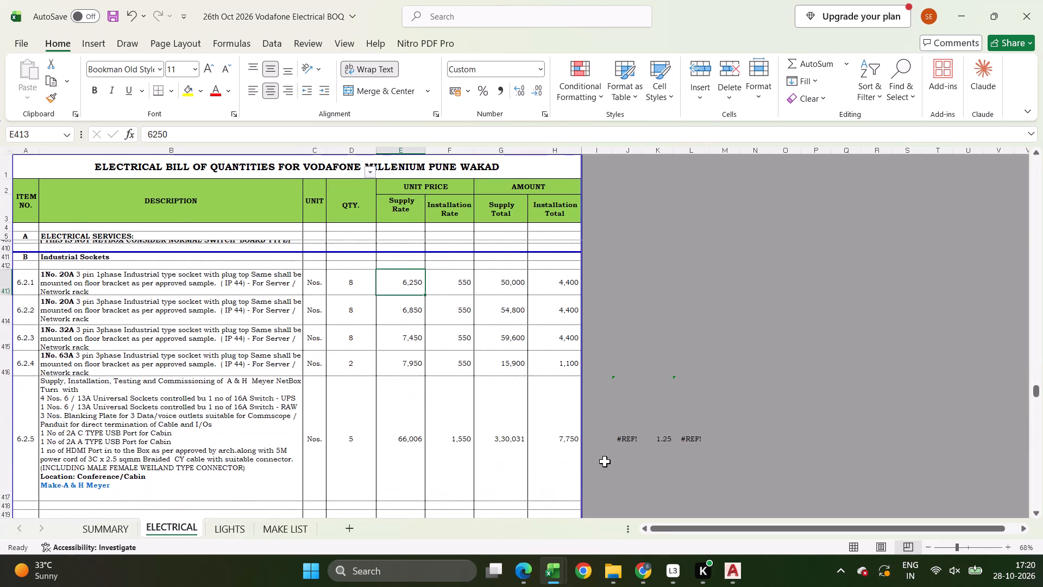
{"action": "left_click", "coordinate": [412, 466]}
{"action": "left_click_drag", "start_coordinate": [631, 439], "coordinate": [671, 440]}
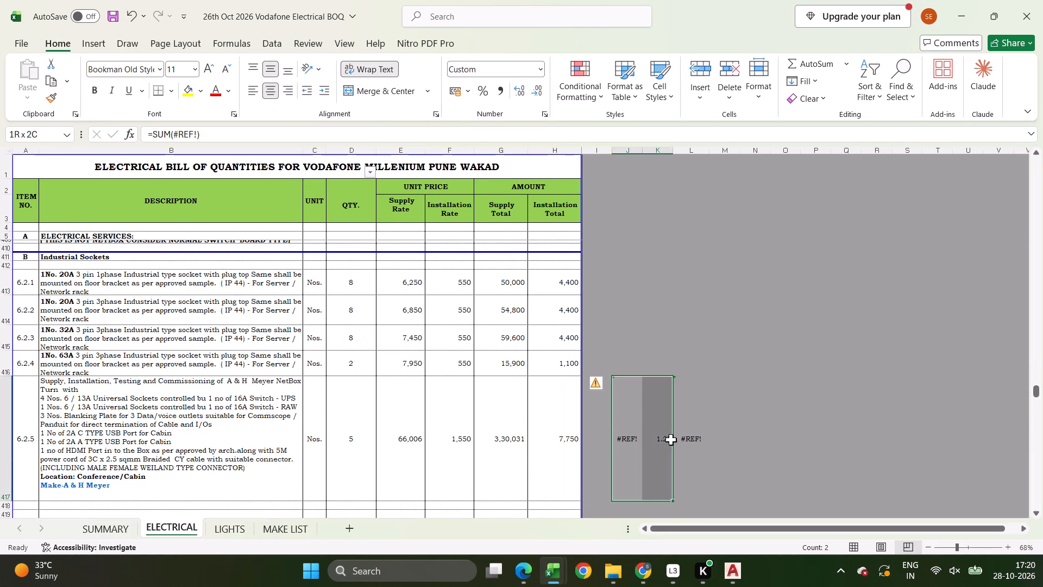
{"action": "left_click_drag", "start_coordinate": [671, 440], "coordinate": [685, 439]}
{"action": "key", "text": "Delete"}
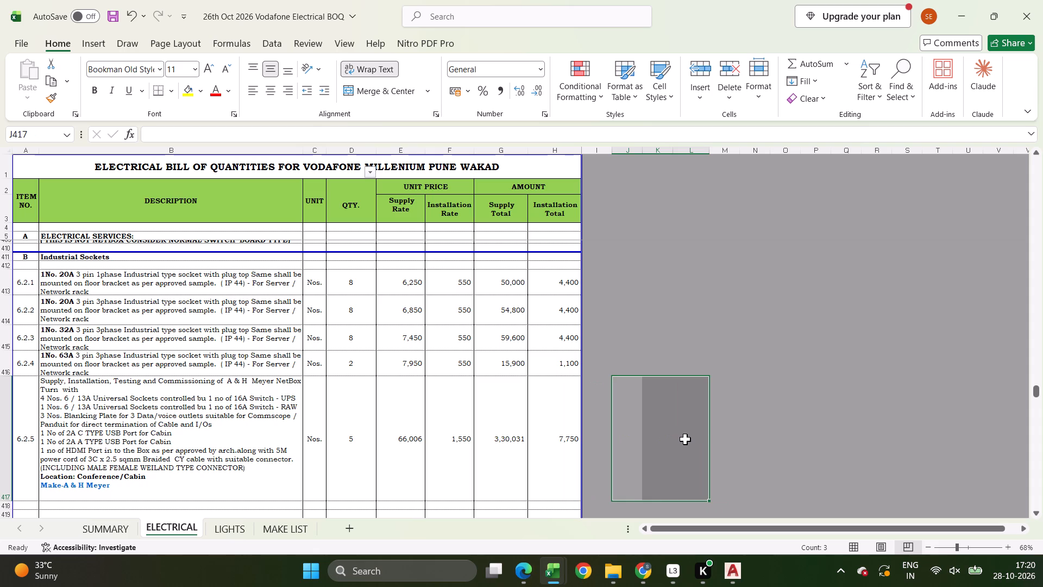
Set the supply rate of the item 6.2.5 A & H Meyer NetBox to 61500 and check the SUMMARY sheet.
{"action": "left_click", "coordinate": [388, 408]}
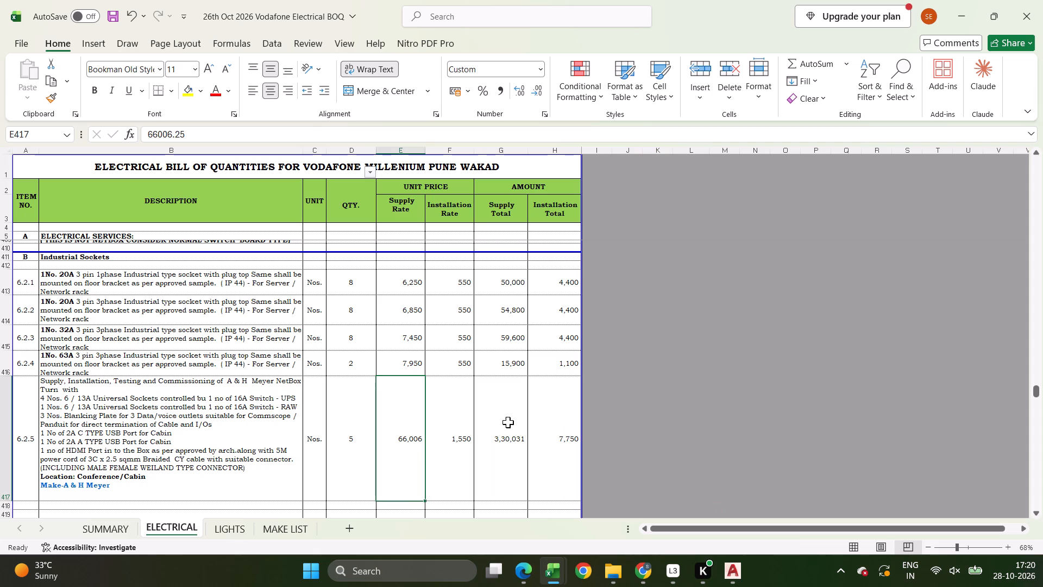
{"action": "type", "text": "61500"}
{"action": "key", "text": "Return"}
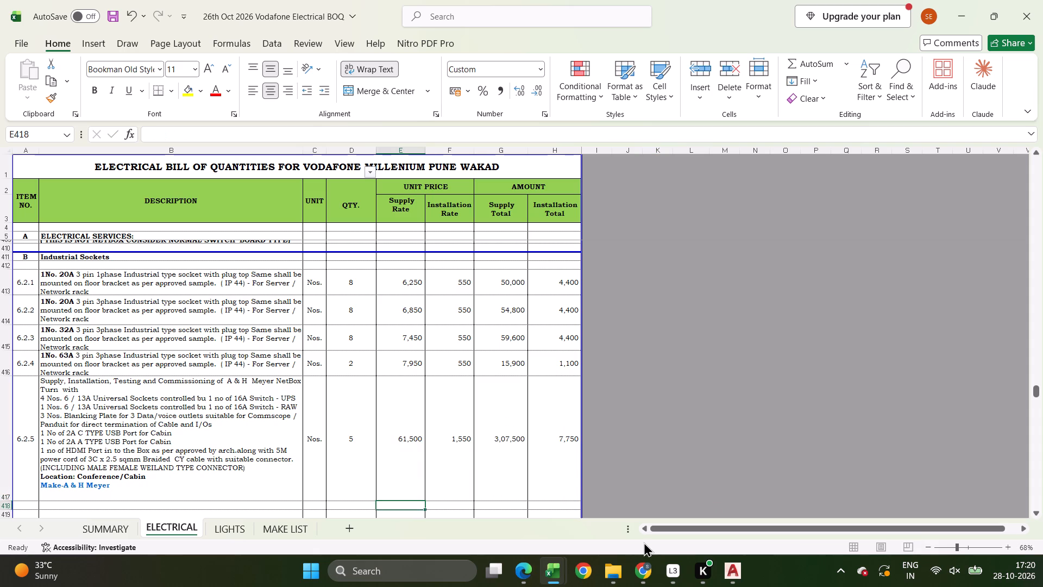
{"action": "scroll", "coordinate": [547, 469], "scroll_direction": "down", "scroll_amount": 5}
{"action": "scroll", "coordinate": [513, 405], "scroll_direction": "down", "scroll_amount": 5}
{"action": "left_click", "coordinate": [109, 529]}
{"action": "left_click", "coordinate": [175, 530]}
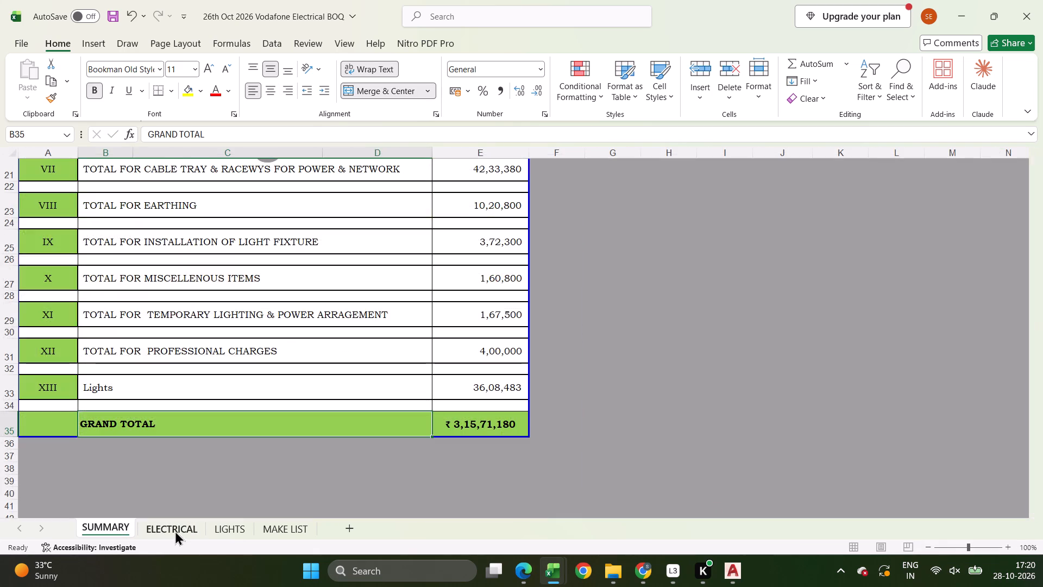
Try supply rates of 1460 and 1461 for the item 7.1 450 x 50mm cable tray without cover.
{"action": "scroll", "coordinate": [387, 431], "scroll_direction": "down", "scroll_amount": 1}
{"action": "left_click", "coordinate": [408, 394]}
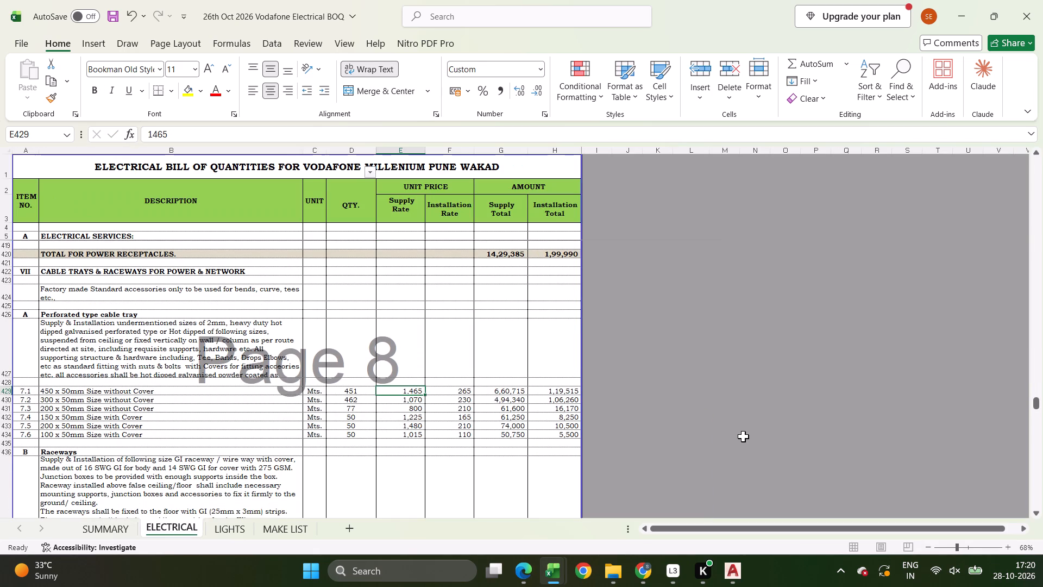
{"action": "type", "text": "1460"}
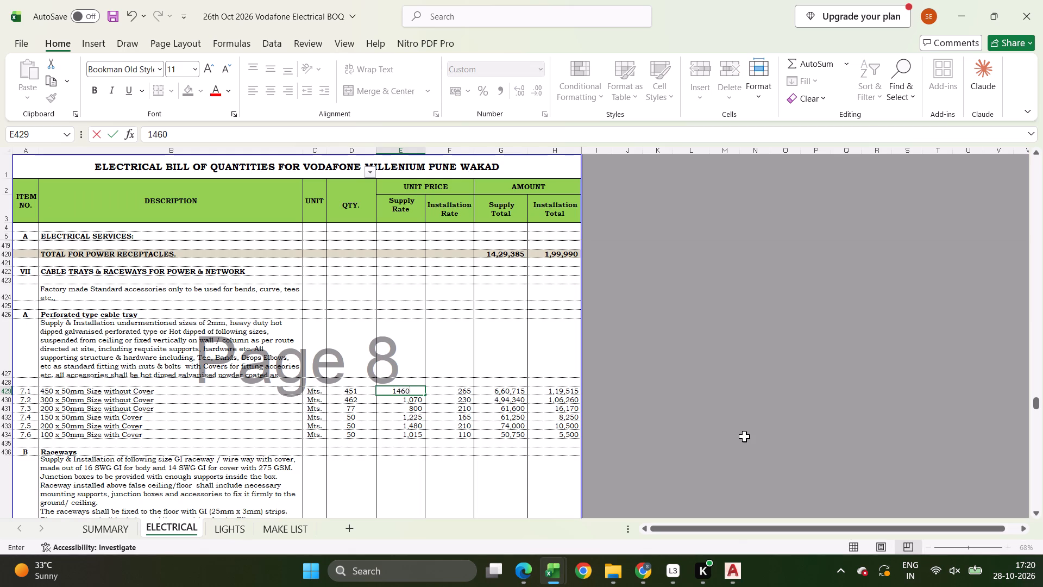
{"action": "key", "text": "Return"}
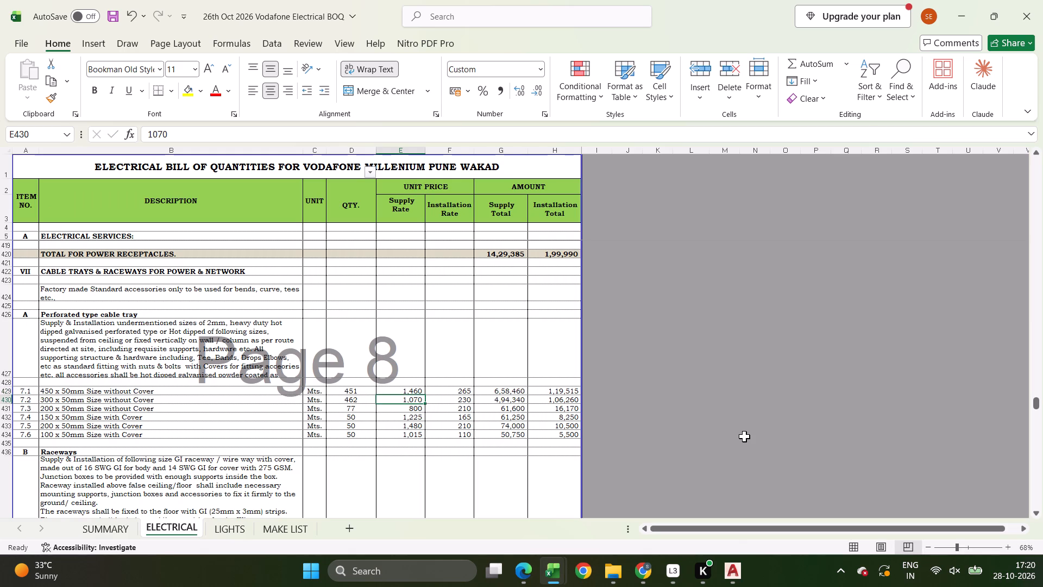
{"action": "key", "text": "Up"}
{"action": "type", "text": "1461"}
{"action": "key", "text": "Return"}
Set the supply rates of cable trays 7.1 to 1410 and 7.2 to 1050, and check the SUMMARY sheet.
{"action": "key", "text": "Up"}
{"action": "type", "text": "1410"}
{"action": "key", "text": "Return"}
{"action": "type", "text": "1050"}
{"action": "key", "text": "Return"}
{"action": "scroll", "coordinate": [744, 436], "scroll_direction": "down", "scroll_amount": 1}
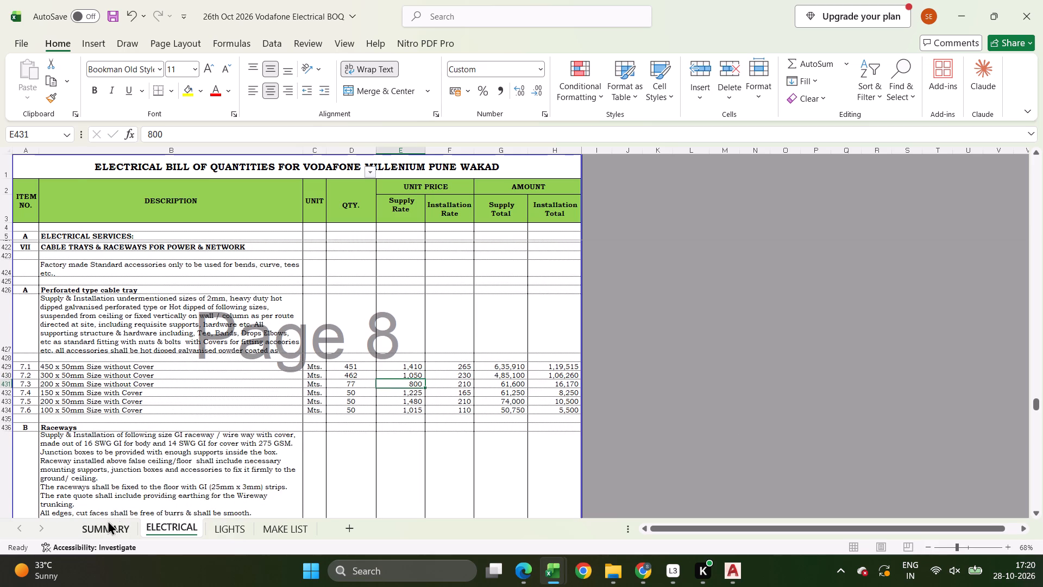
{"action": "left_click", "coordinate": [108, 520]}
{"action": "left_click", "coordinate": [171, 525]}
Set the supply rate of the 75 X 38/40 X 1.6 mm GI raceway to 605 and check the SUMMARY sheet.
{"action": "scroll", "coordinate": [342, 437], "scroll_direction": "down", "scroll_amount": 10}
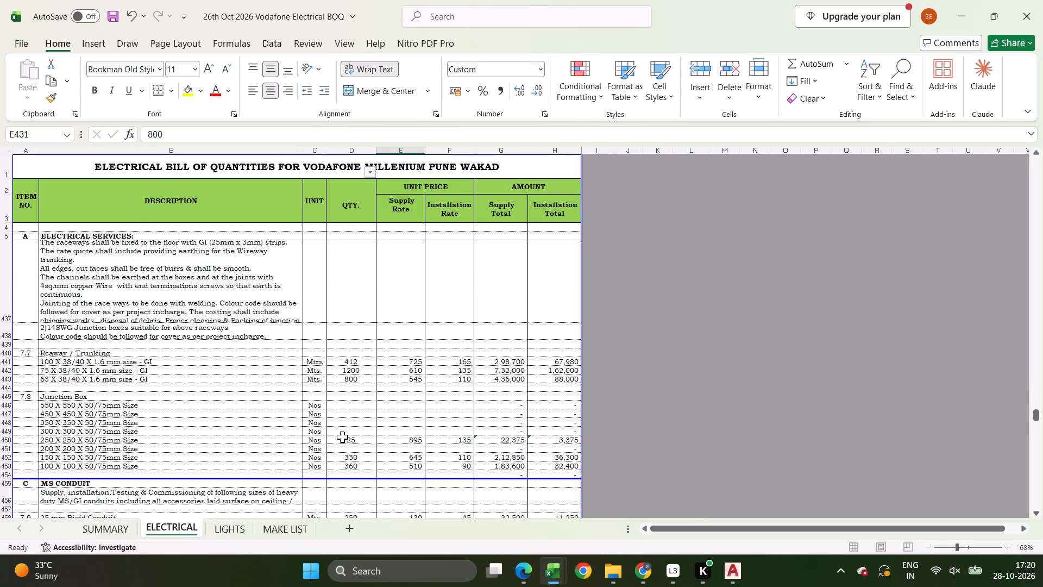
{"action": "left_click", "coordinate": [409, 374]}
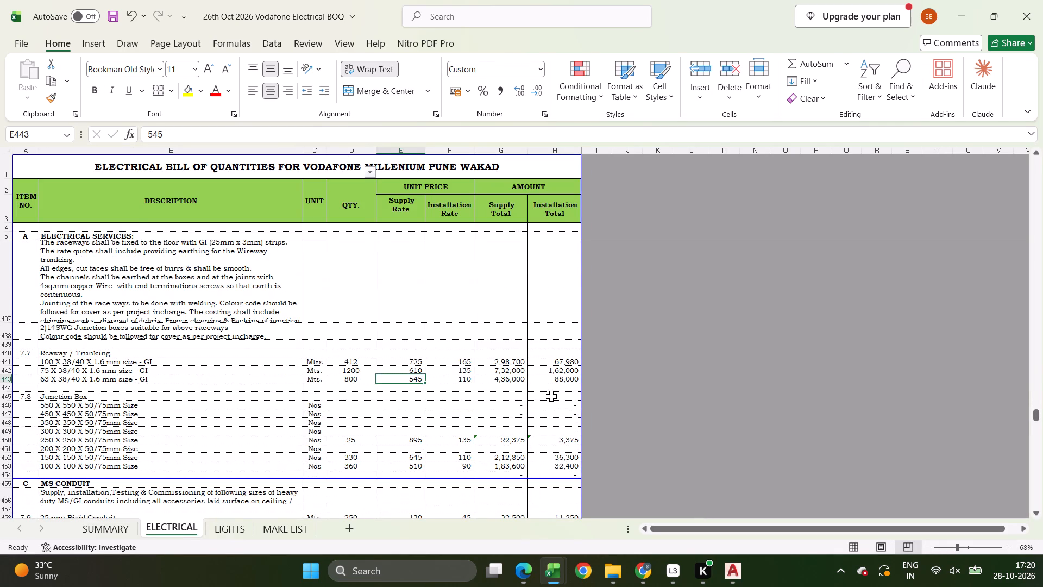
{"action": "key", "text": "Up"}
{"action": "type", "text": "605"}
{"action": "key", "text": "Return"}
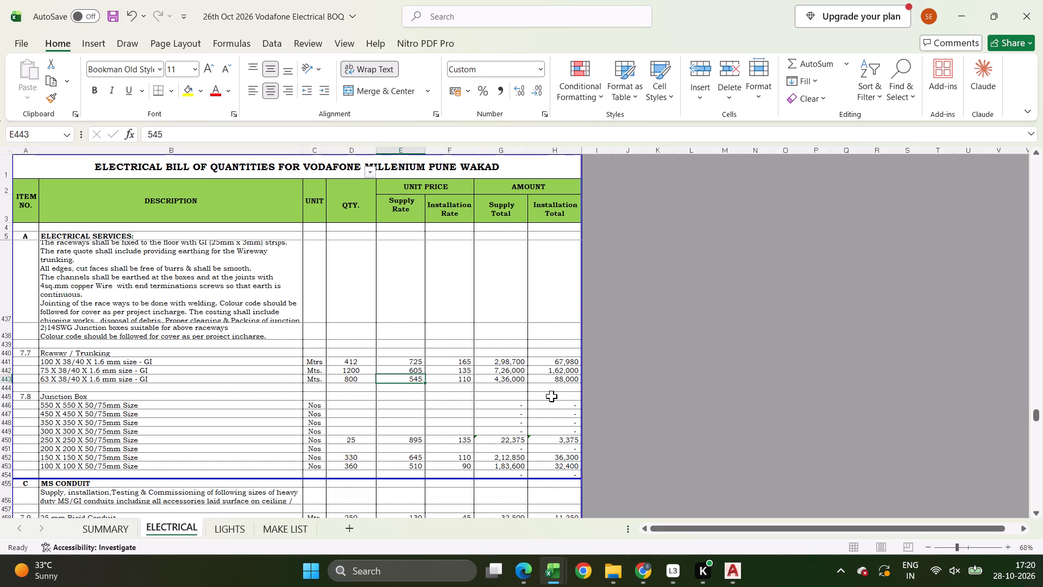
{"action": "left_click", "coordinate": [95, 530]}
{"action": "left_click", "coordinate": [155, 536]}
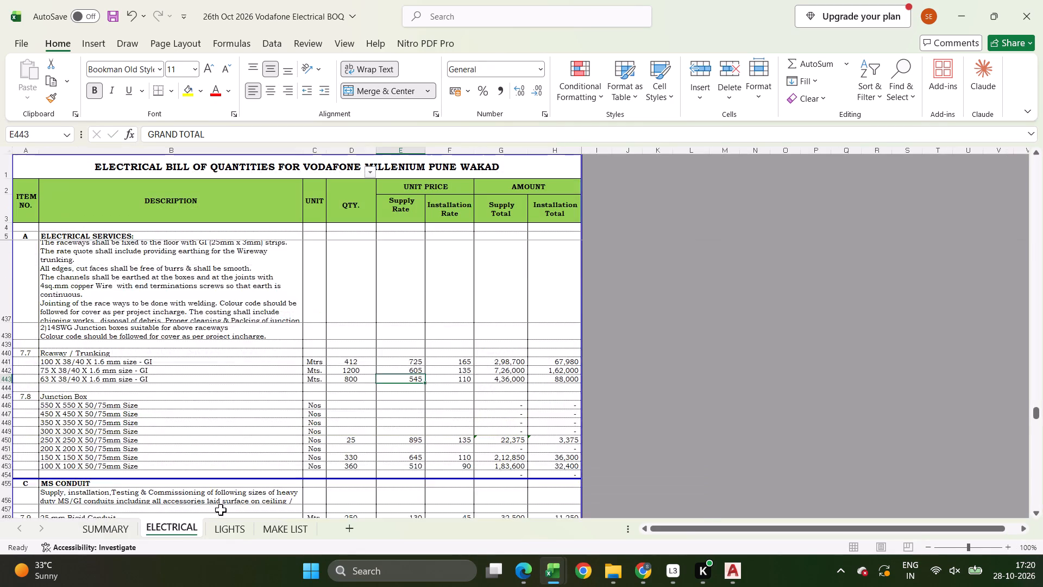
Save the workbook.
{"action": "scroll", "coordinate": [294, 478], "scroll_direction": "down", "scroll_amount": 18}
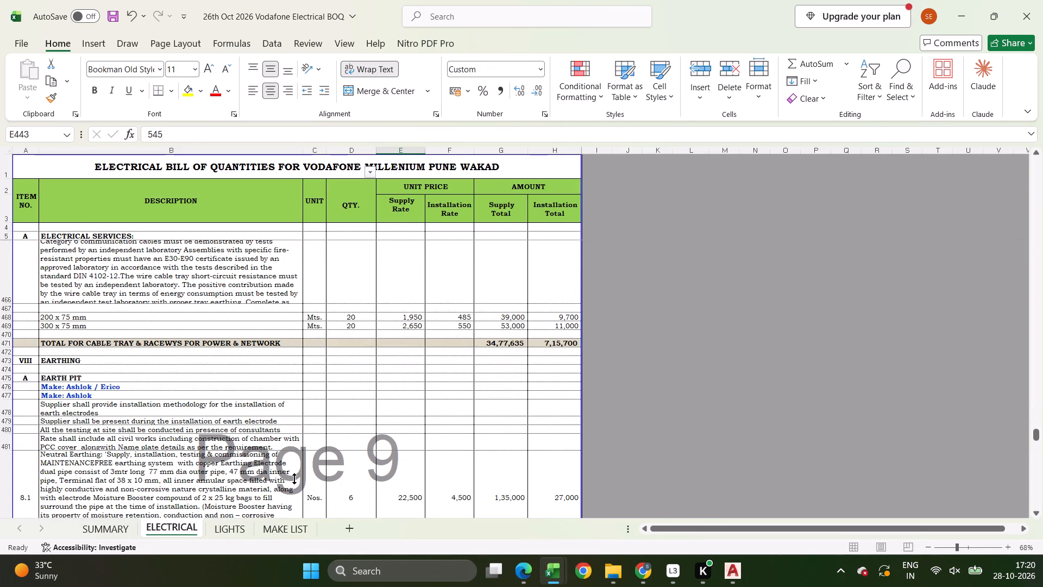
{"action": "key", "text": "ctrl+s"}
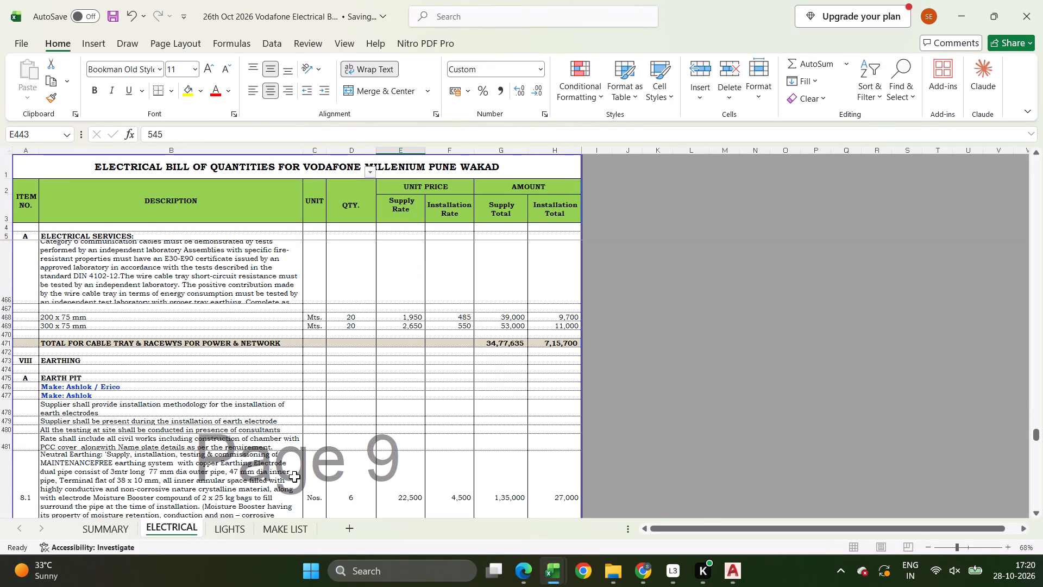
Set the supply rate of the item 8.1 neutral earthing electrode to 19500 and check the SUMMARY sheet.
{"action": "scroll", "coordinate": [389, 477], "scroll_direction": "down", "scroll_amount": 6}
{"action": "left_click", "coordinate": [401, 372]}
{"action": "type", "text": "19500"}
{"action": "key", "text": "Return"}
{"action": "left_click", "coordinate": [112, 526]}
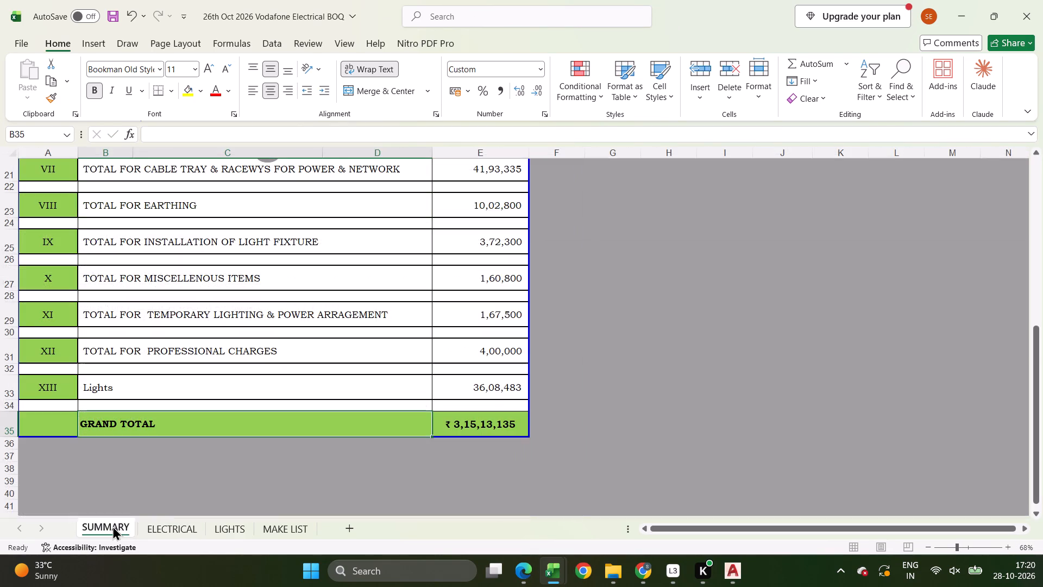
{"action": "left_click", "coordinate": [174, 533]}
{"action": "scroll", "coordinate": [464, 421], "scroll_direction": "down", "scroll_amount": 5}
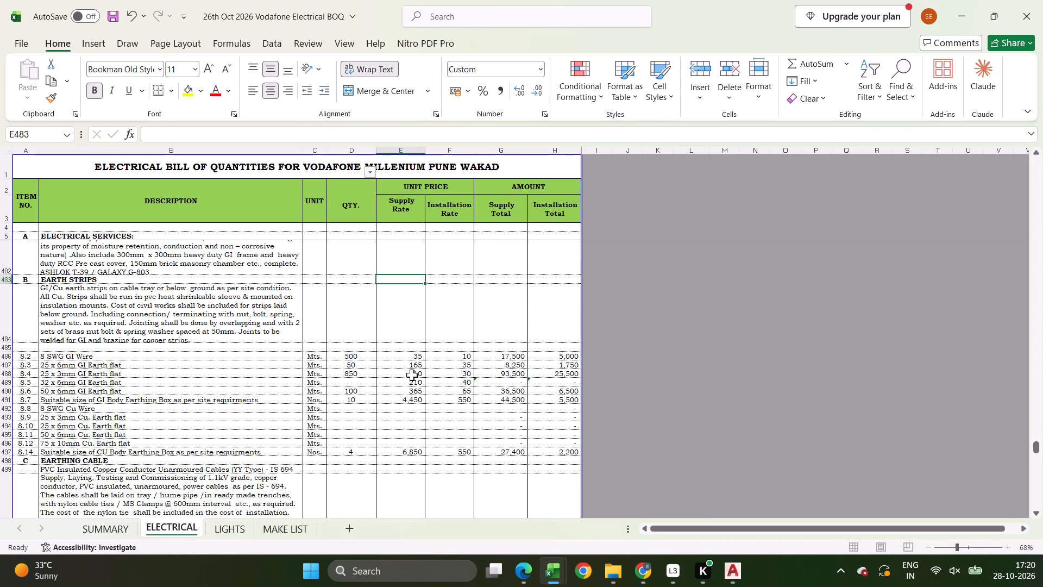
Set the supply rate of item 8.4, the 25 x 3mm GI Earth flat, to 105.
{"action": "left_click", "coordinate": [412, 375]}
{"action": "type", "text": "105"}
{"action": "key", "text": "Return"}
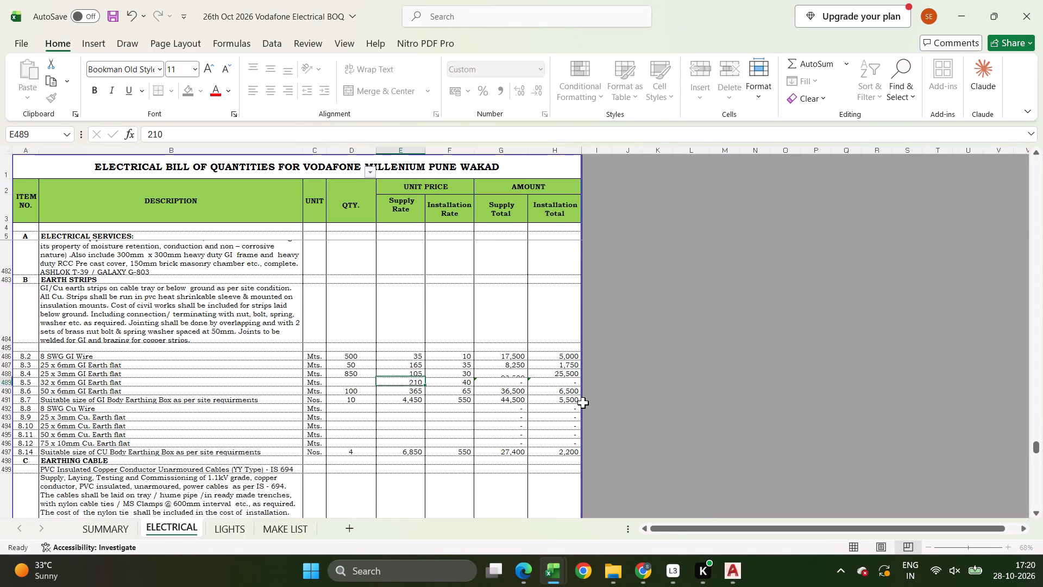
In the R1 Working Vodafone Electrical workbook, set the 1 Core x 95 Sq. mm earthing cable's calculation factor in column K to 0.4.
{"action": "scroll", "coordinate": [311, 517], "scroll_direction": "down", "scroll_amount": 5}
{"action": "scroll", "coordinate": [360, 460], "scroll_direction": "down", "scroll_amount": 1}
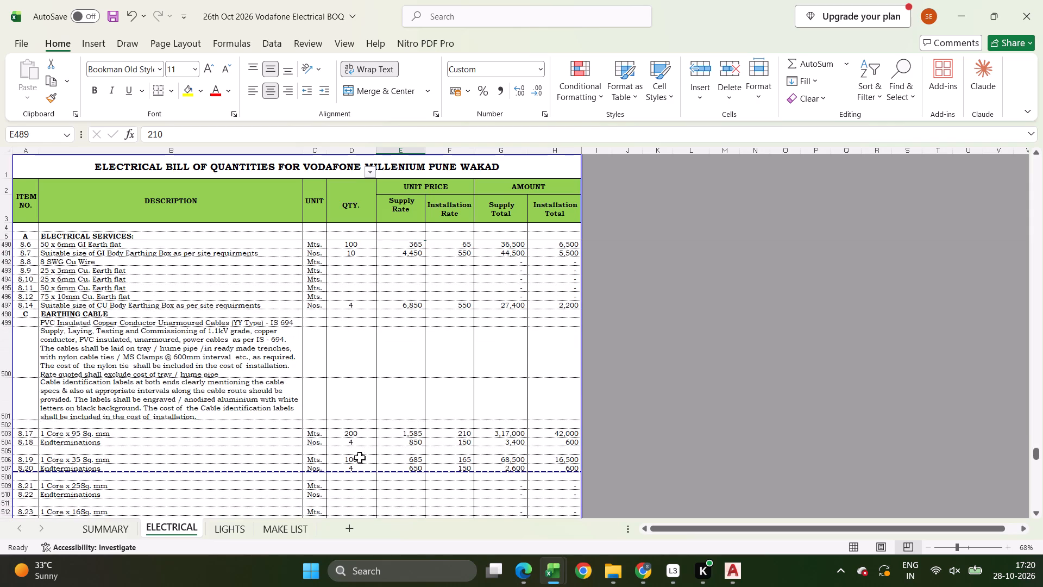
{"action": "left_click", "coordinate": [397, 436]}
{"action": "key", "text": "alt+Tab"}
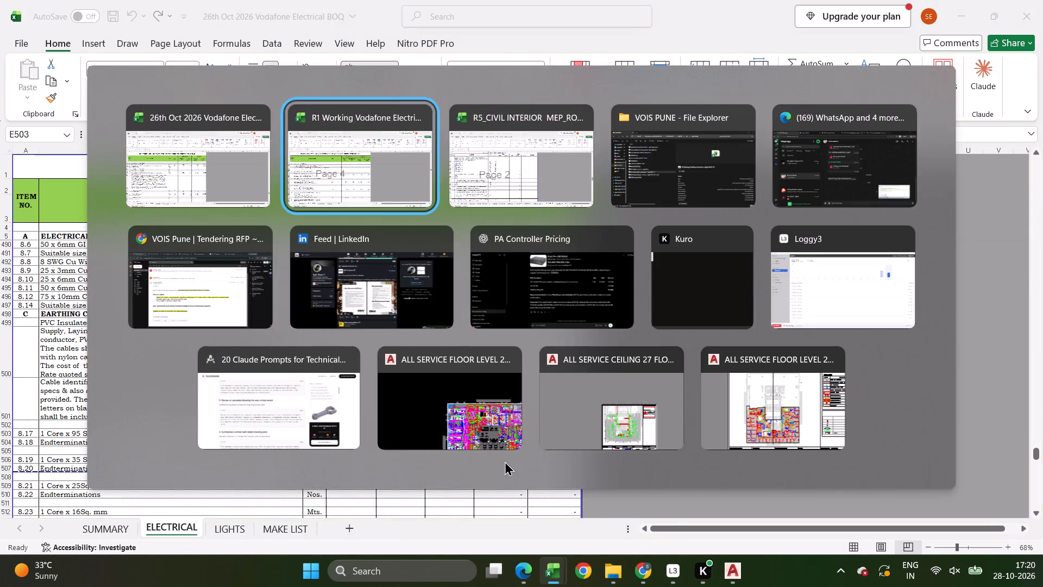
{"action": "left_click", "coordinate": [701, 422]}
{"action": "key", "text": "ctrl+Down"}
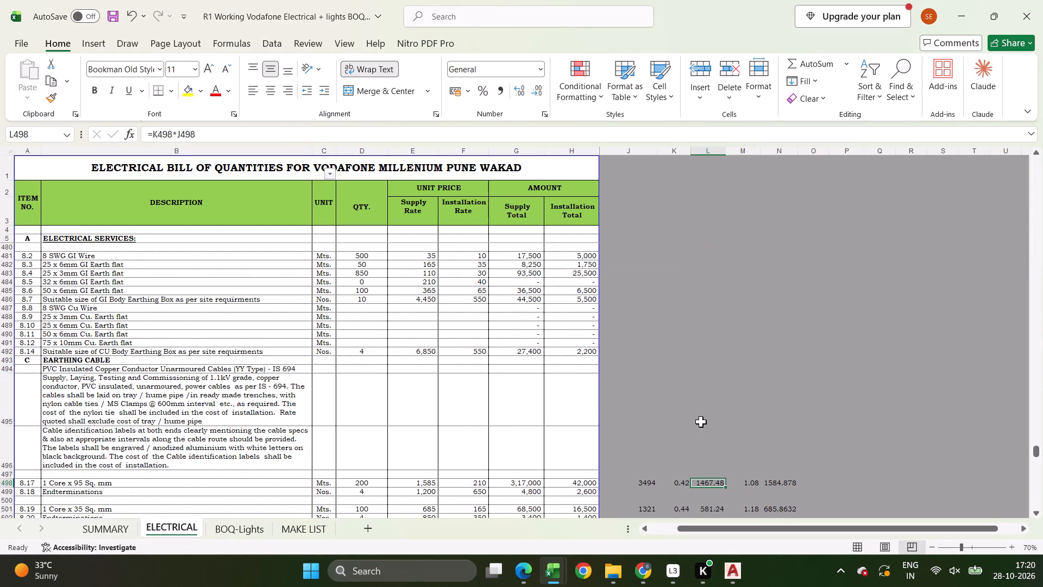
{"action": "key", "text": "Escape"}
{"action": "key", "text": "Left"}
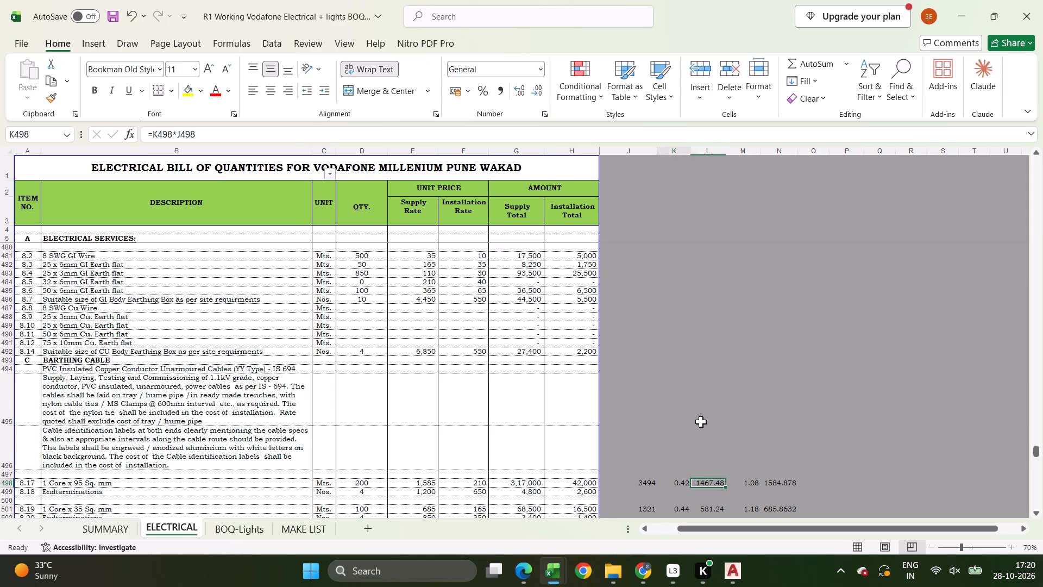
{"action": "type", "text": ".4"}
{"action": "key", "text": "Return"}
Back in the 26th Oct 2026 Vodafone Electrical BOQ, set the supply rate of item 8.17, 1 Core x 95 Sq. mm, to 1510.
{"action": "key", "text": "alt+Tab"}
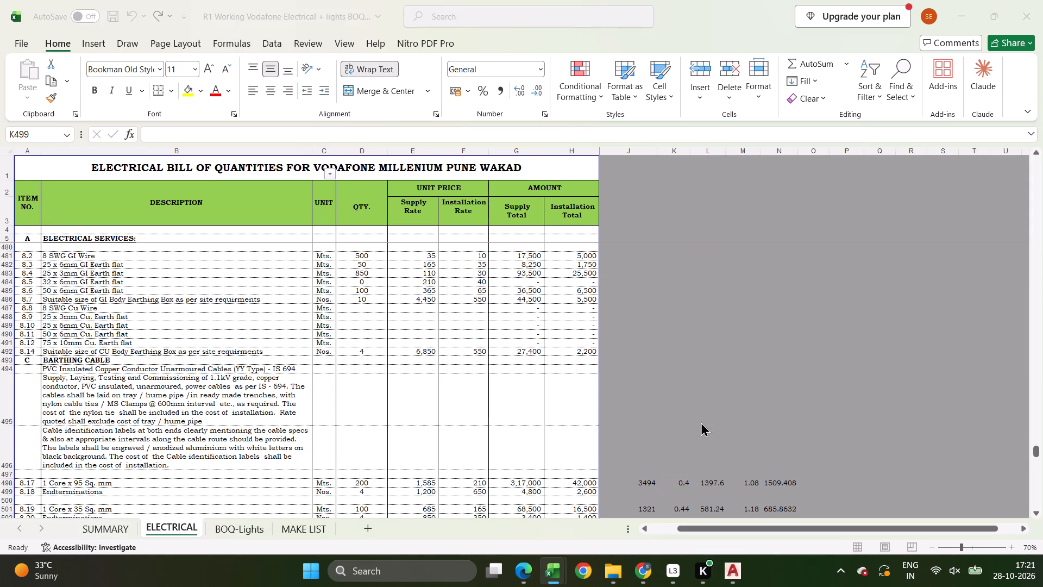
{"action": "type", "text": "1510"}
{"action": "key", "text": "Return"}
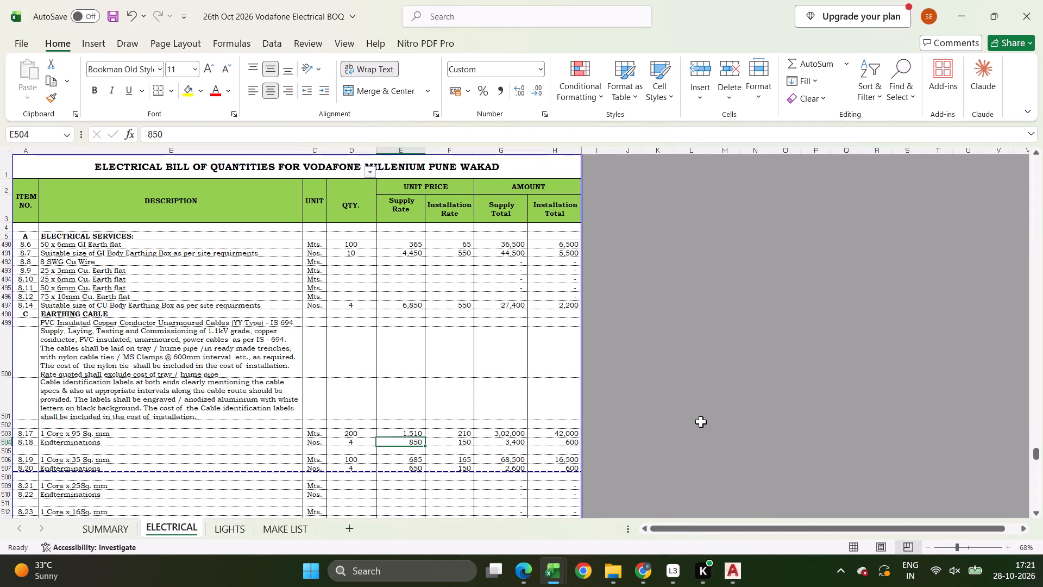
Return to the earthing cable rate calculations in the R1 Working Vodafone Electrical workbook.
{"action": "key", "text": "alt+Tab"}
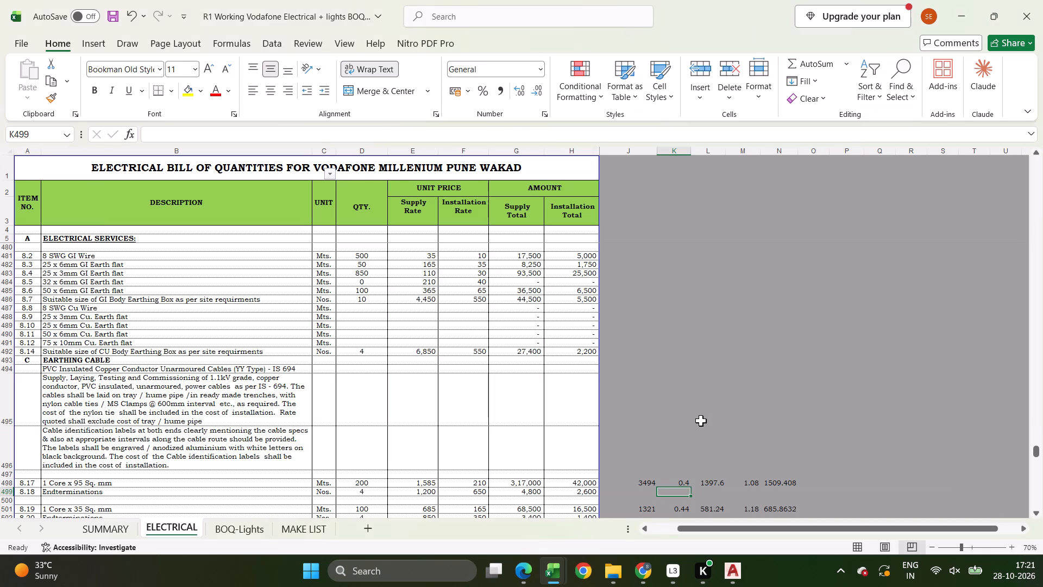
In the 26th Oct 2026 Vodafone Electrical BOQ, set the supply rate of item 8.17, 1 Core x 95 Sq. mm, to 1550.
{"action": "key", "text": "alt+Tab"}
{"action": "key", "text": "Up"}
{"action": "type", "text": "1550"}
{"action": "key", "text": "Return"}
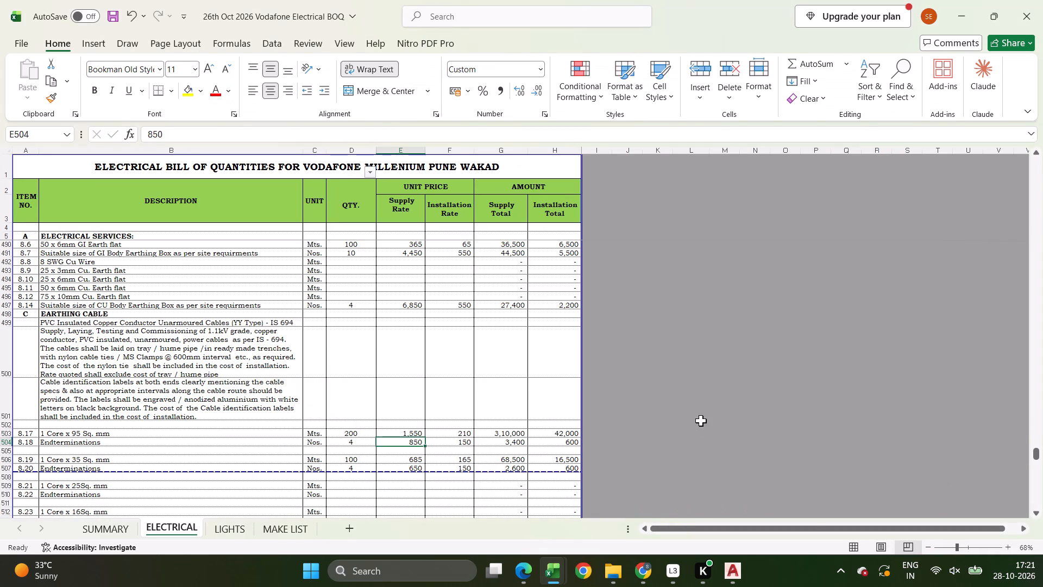
Go to the grand total on the SUMMARY sheet and save the workbook.
{"action": "left_click", "coordinate": [91, 529]}
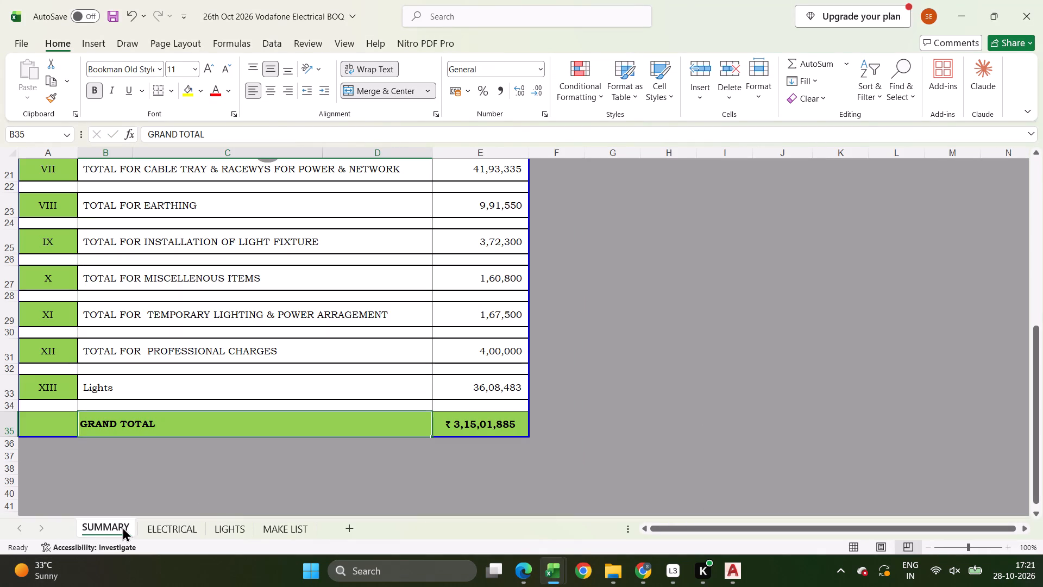
{"action": "left_click", "coordinate": [297, 428]}
{"action": "key", "text": "ctrl+s"}
On the ELECTRICAL sheet, delete all columns from J to the sheet's last column.
{"action": "left_click", "coordinate": [185, 527]}
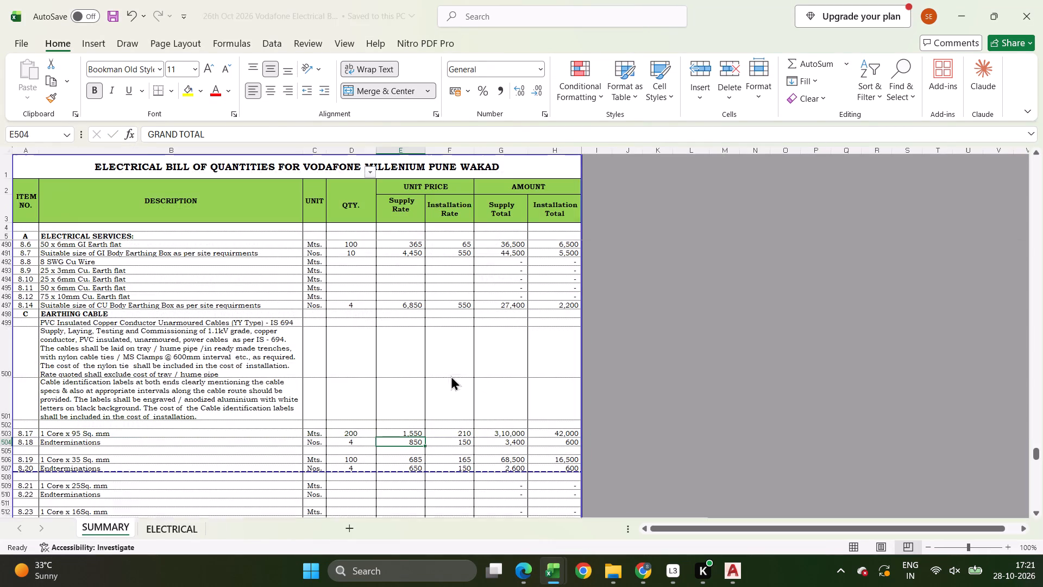
{"action": "left_click", "coordinate": [621, 150]}
{"action": "key", "text": "ctrl+shift+Right"}
{"action": "key", "text": "ctrl+minus"}
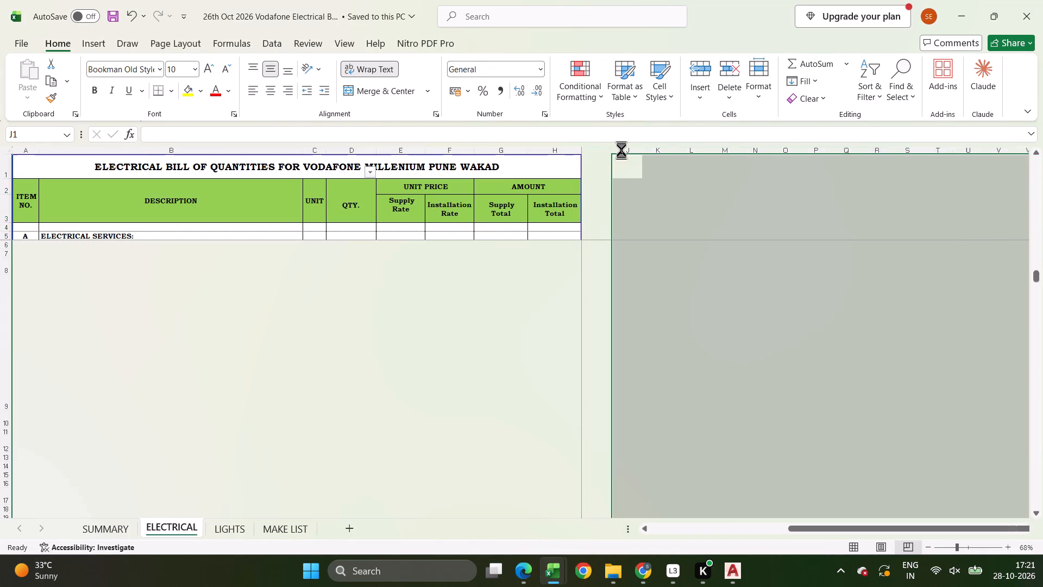
{"action": "left_click", "coordinate": [183, 424]}
Return to the SUMMARY sheet to review the grand total.
{"action": "left_click", "coordinate": [105, 524]}
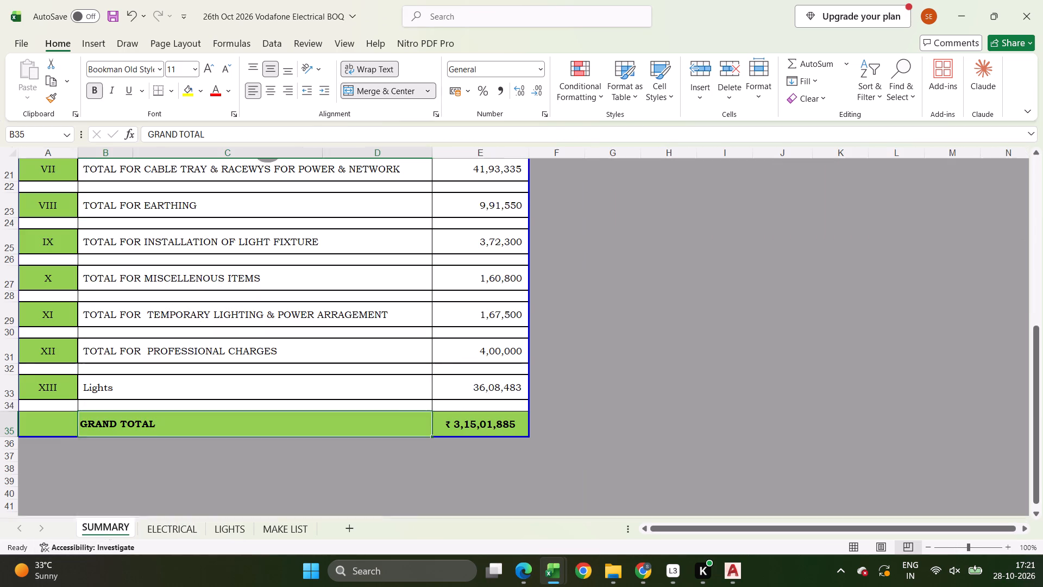
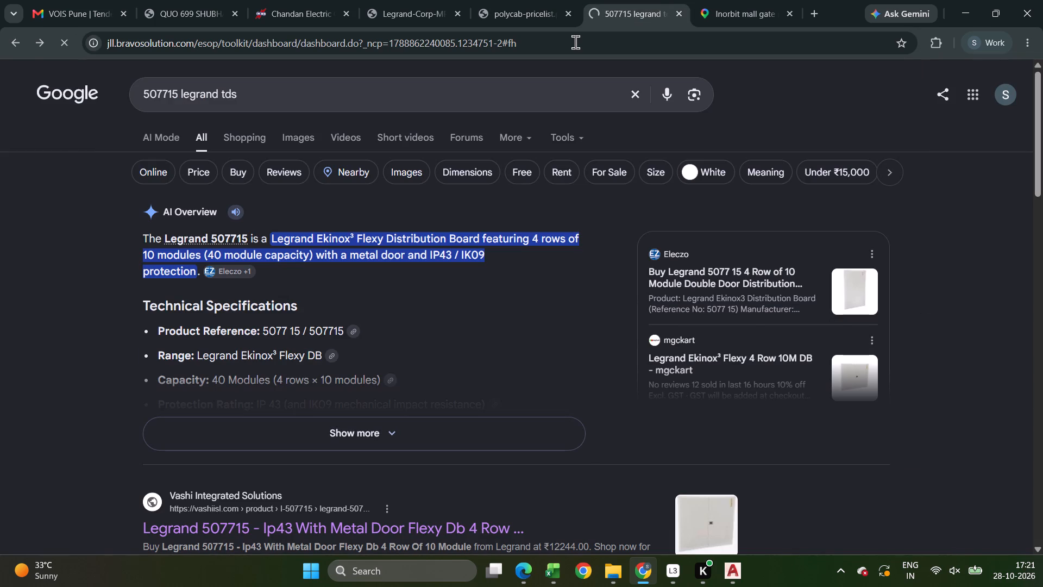
In Chrome, log in to the JLL supplier portal with the saved credentials and open the VOIS PUNE | 2026 | Electrical Package RFx.
{"action": "left_click", "coordinate": [1003, 69]}
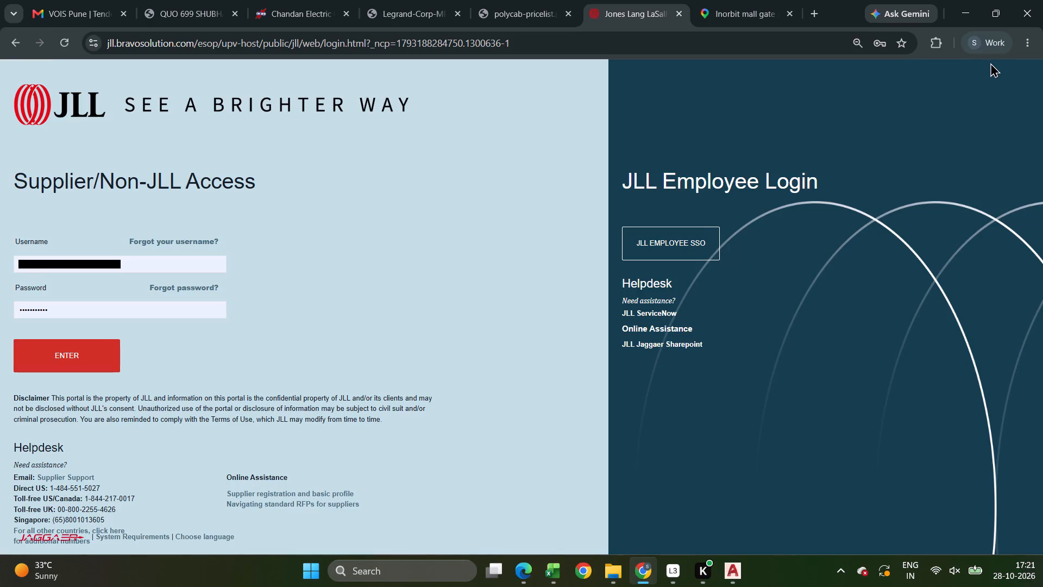
{"action": "left_click", "coordinate": [54, 351]}
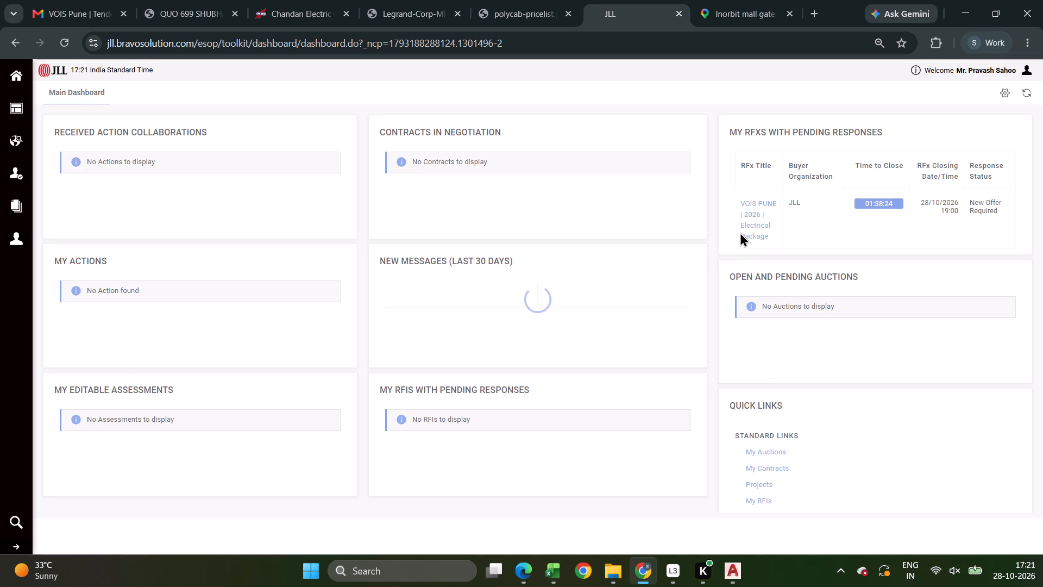
{"action": "left_click", "coordinate": [752, 228]}
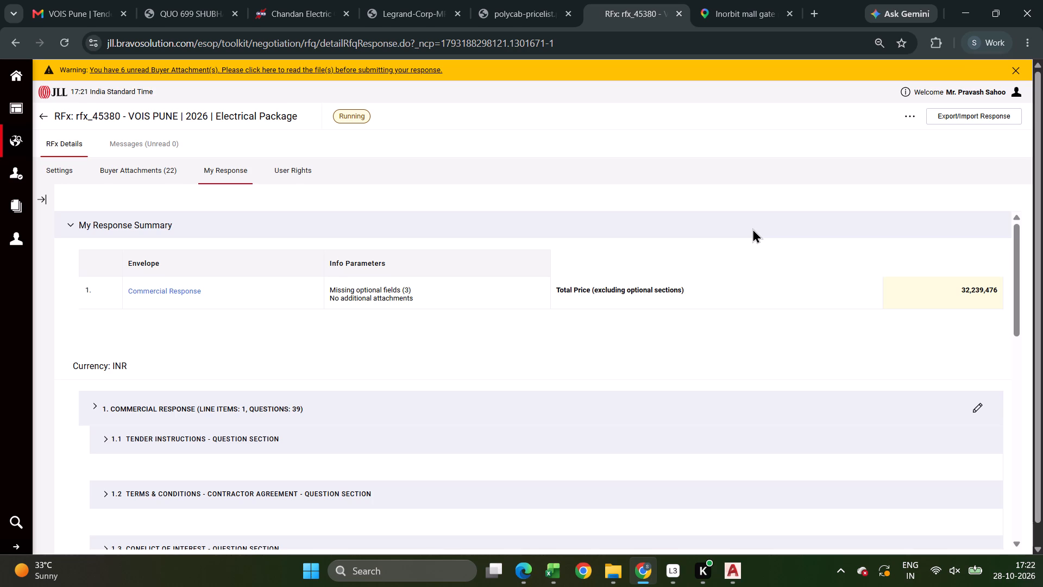
Open the Commercial Response on the JLL portal for editing and remove the BOQ file attached under Tender Miscellaneous Attachments.
{"action": "left_click", "coordinate": [983, 416]}
{"action": "left_click", "coordinate": [982, 411]}
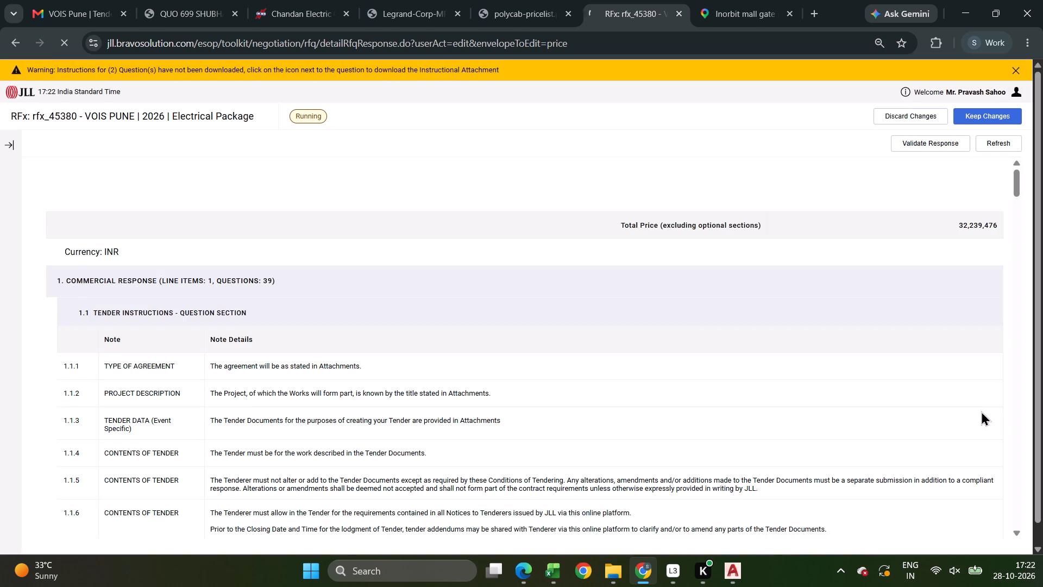
{"action": "key", "text": "alt+Tab"}
{"action": "key", "text": "alt+Tab"}
{"action": "scroll", "coordinate": [838, 374], "scroll_direction": "down", "scroll_amount": 8}
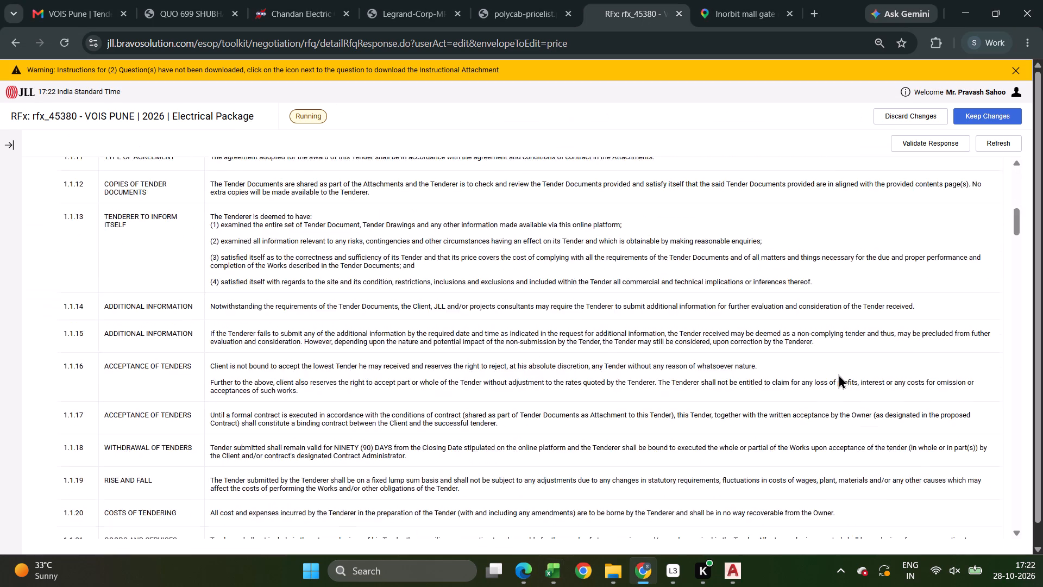
{"action": "scroll", "coordinate": [838, 374], "scroll_direction": "up", "scroll_amount": 1}
{"action": "scroll", "coordinate": [838, 374], "scroll_direction": "down", "scroll_amount": 6}
{"action": "left_click_drag", "start_coordinate": [1014, 251], "coordinate": [1018, 573]}
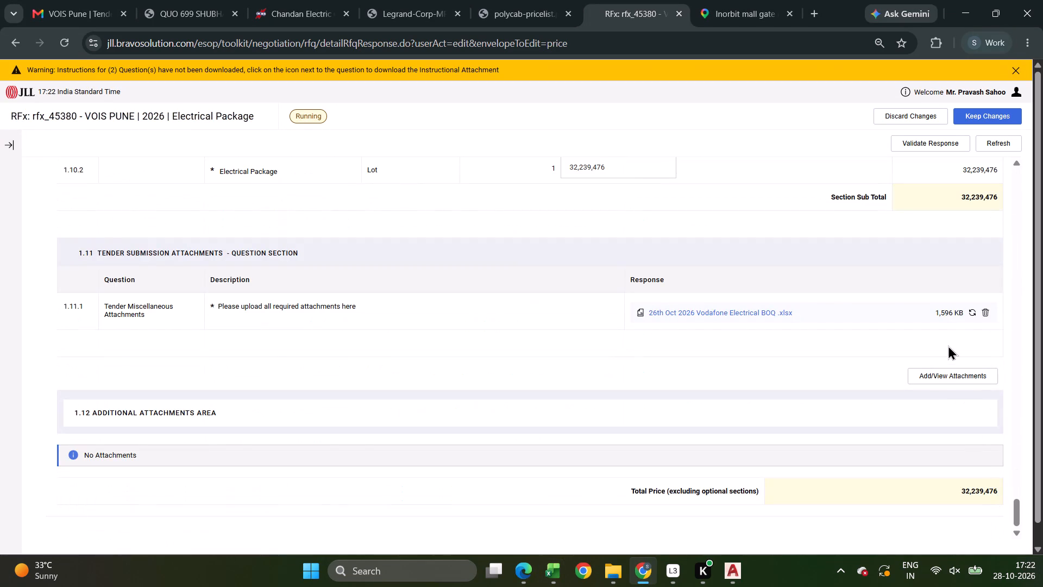
{"action": "left_click", "coordinate": [985, 308]}
Set the Electrical Package unit price in the price section to 31501885, the BOQ's grand total.
{"action": "scroll", "coordinate": [658, 390], "scroll_direction": "up", "scroll_amount": 3}
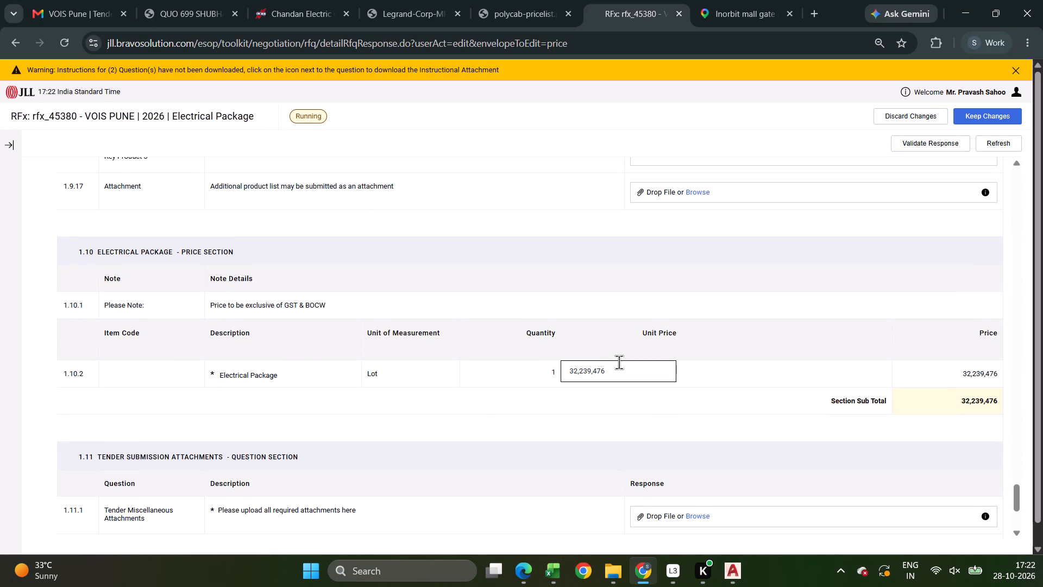
{"action": "left_click_drag", "start_coordinate": [619, 363], "coordinate": [427, 369]}
{"action": "type", "text": "315"}
{"action": "key", "text": "alt+Tab"}
{"action": "key", "text": "alt+Tab"}
{"action": "type", "text": "01885"}
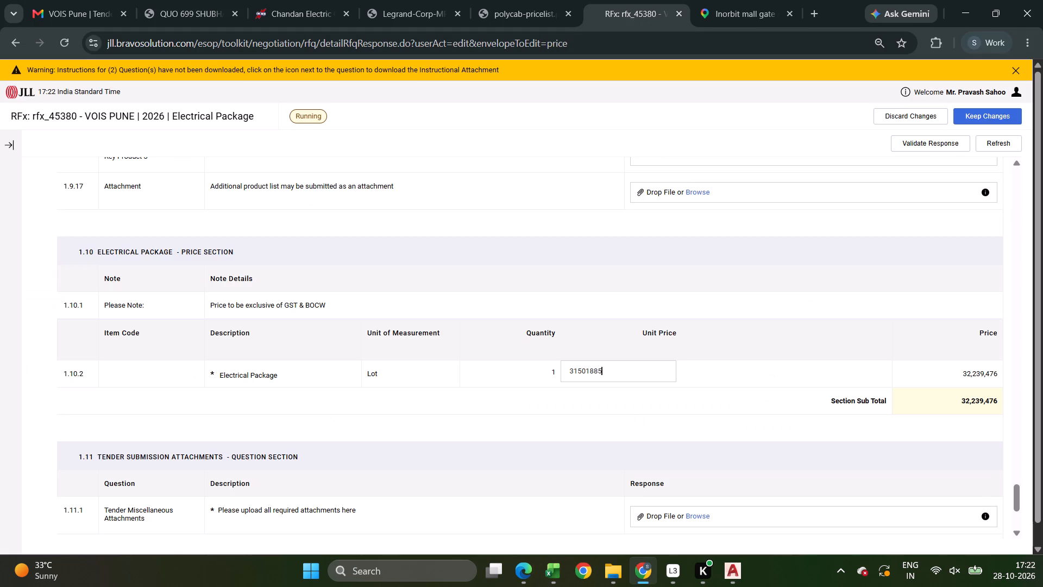
Back in the 26th Oct 2026 Vodafone Electrical BOQ workbook, delete columns I to P of the ELECTRICAL sheet.
{"action": "key", "text": "alt+Tab"}
{"action": "key", "text": "alt+Tab"}
{"action": "key", "text": "alt+Tab"}
{"action": "key", "text": "alt+Tab"}
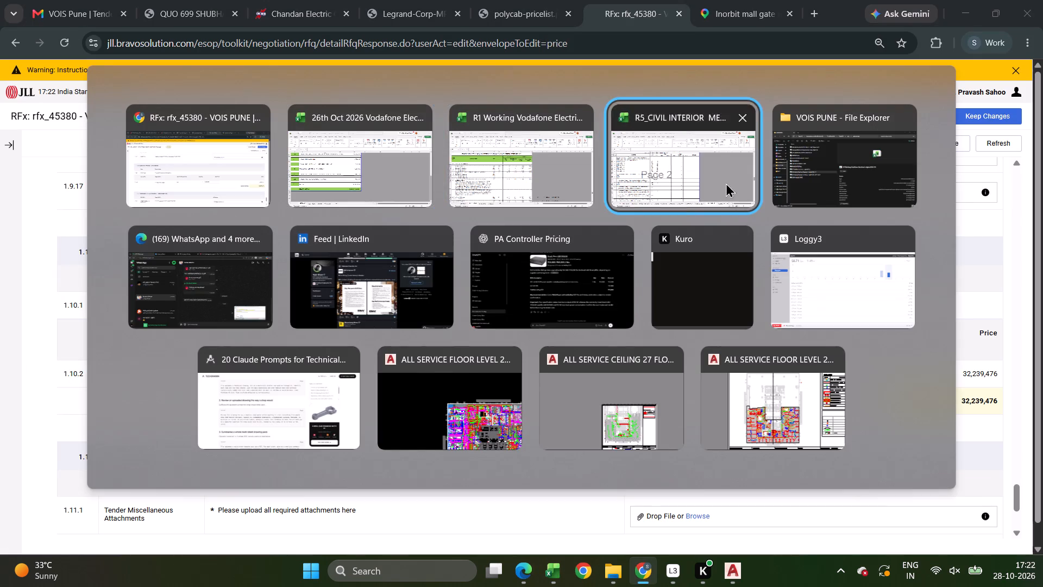
{"action": "key", "text": "alt+Tab"}
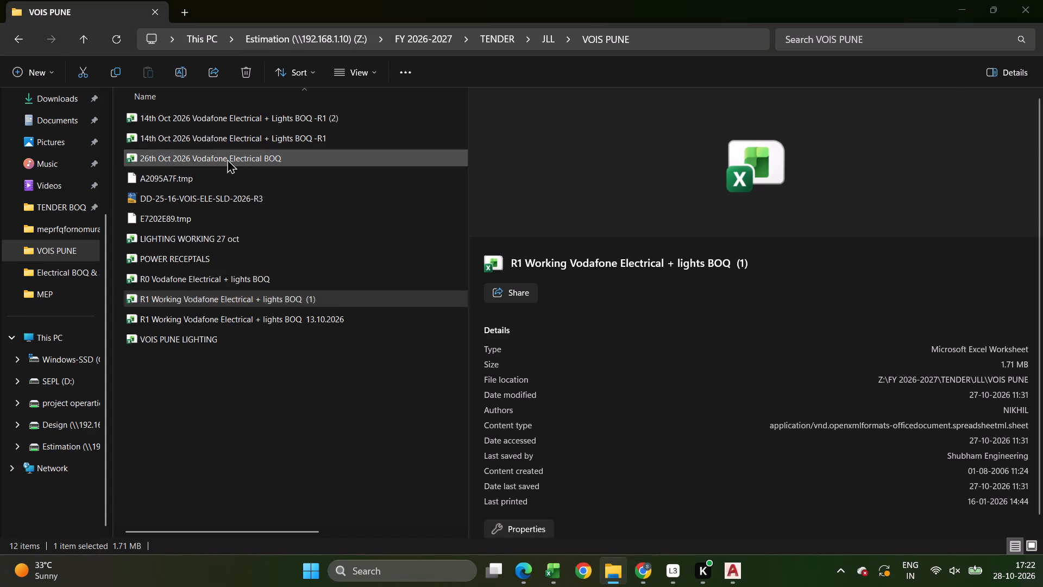
{"action": "key", "text": "alt+Tab"}
{"action": "left_click", "coordinate": [178, 533]}
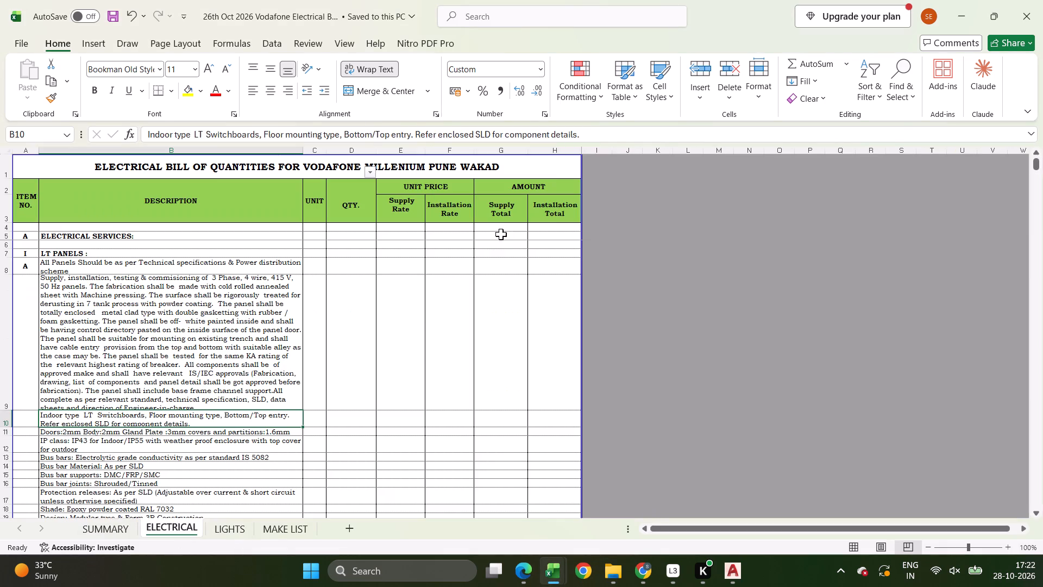
{"action": "left_click", "coordinate": [599, 152]}
{"action": "key", "text": "shift+Right"}
{"action": "key", "text": "shift+Right"}
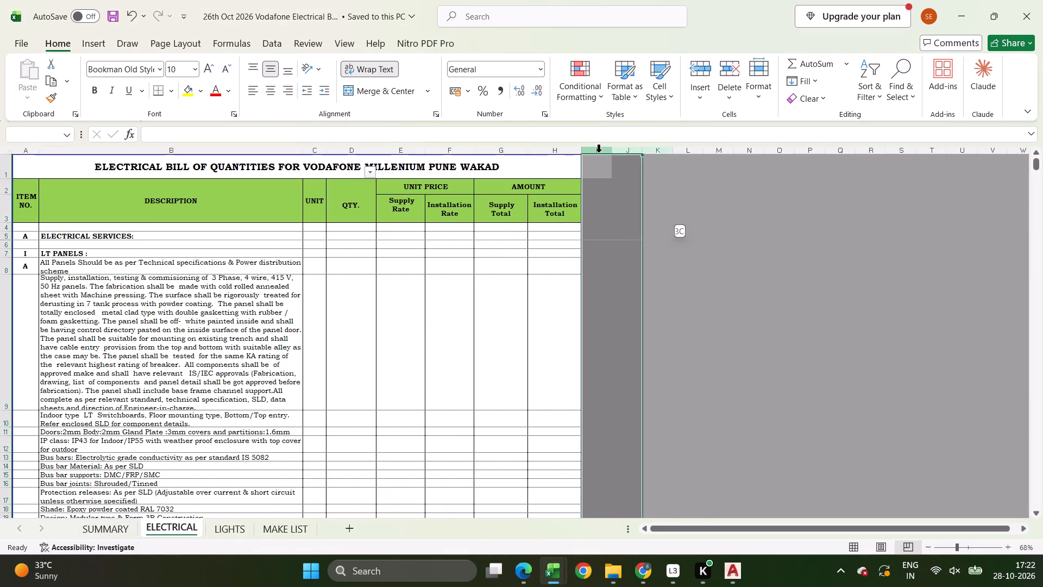
{"action": "key", "text": "shift+Right"}
{"action": "key", "text": "shift+Right"}
{"action": "key", "text": "shift+Right"}
{"action": "key", "text": "shift+Right"}
{"action": "key", "text": "shift+Right"}
{"action": "key", "text": "ctrl+minus"}
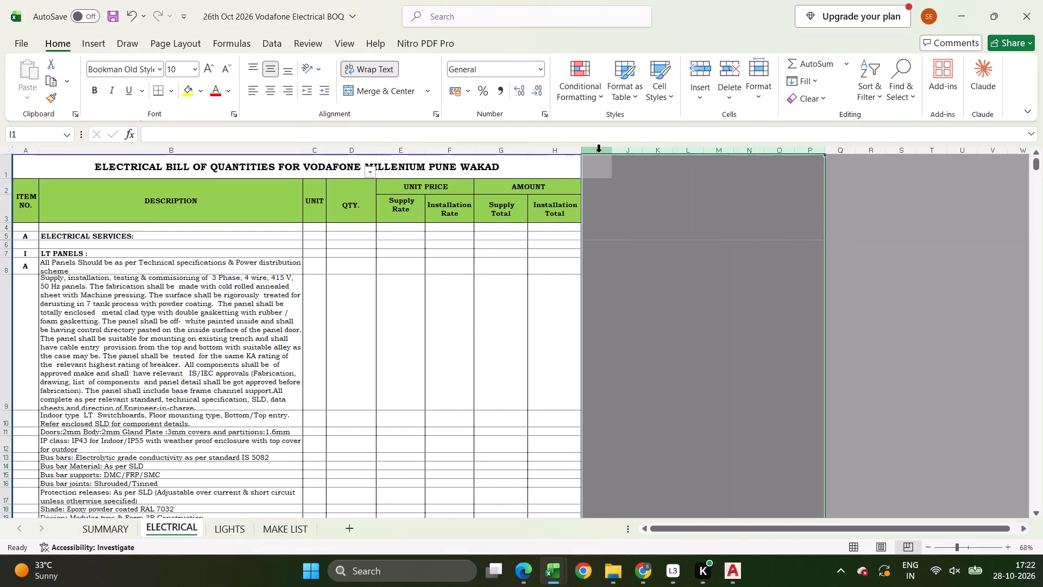
{"action": "left_click", "coordinate": [279, 350]}
Return to the SUMMARY sheet and save the BOQ workbook.
{"action": "left_click", "coordinate": [92, 524]}
{"action": "left_click", "coordinate": [293, 401]}
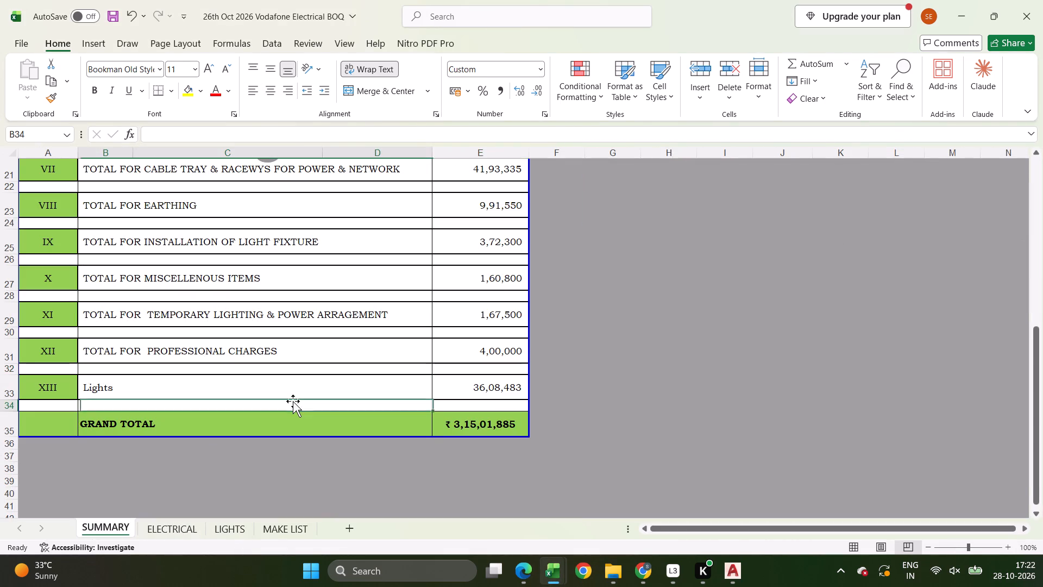
{"action": "key", "text": "ctrl+s"}
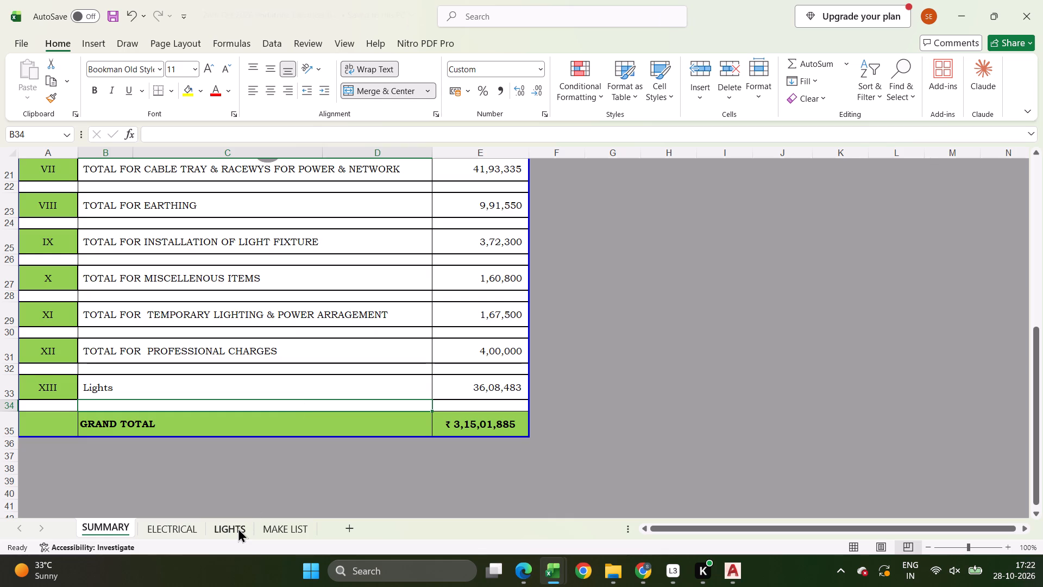
Check the LIGHTS sheet and the grand total formula on the SUMMARY sheet, ending on the ELECTRICAL sheet.
{"action": "left_click", "coordinate": [238, 528]}
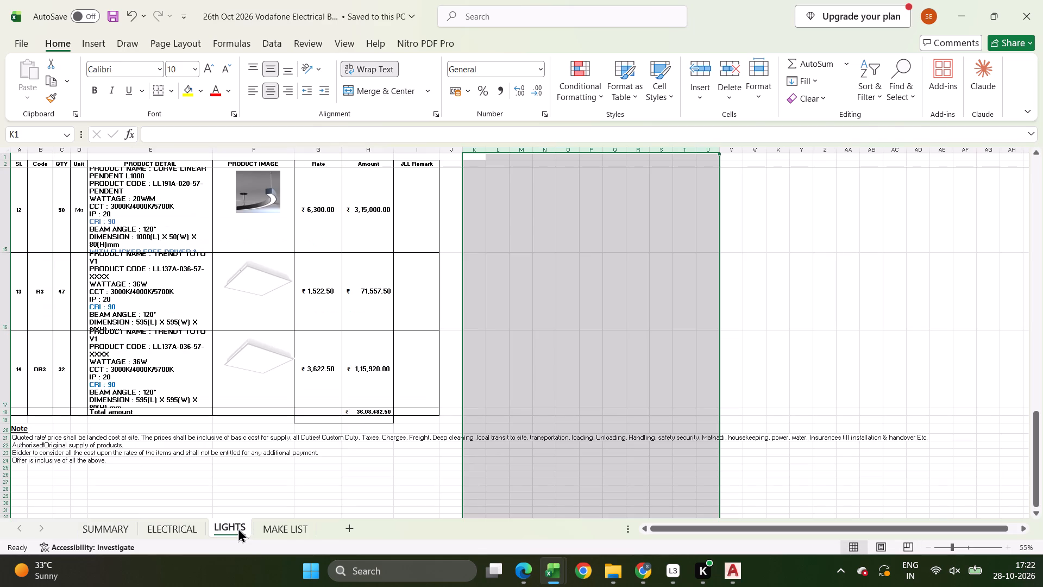
{"action": "left_click", "coordinate": [129, 526]}
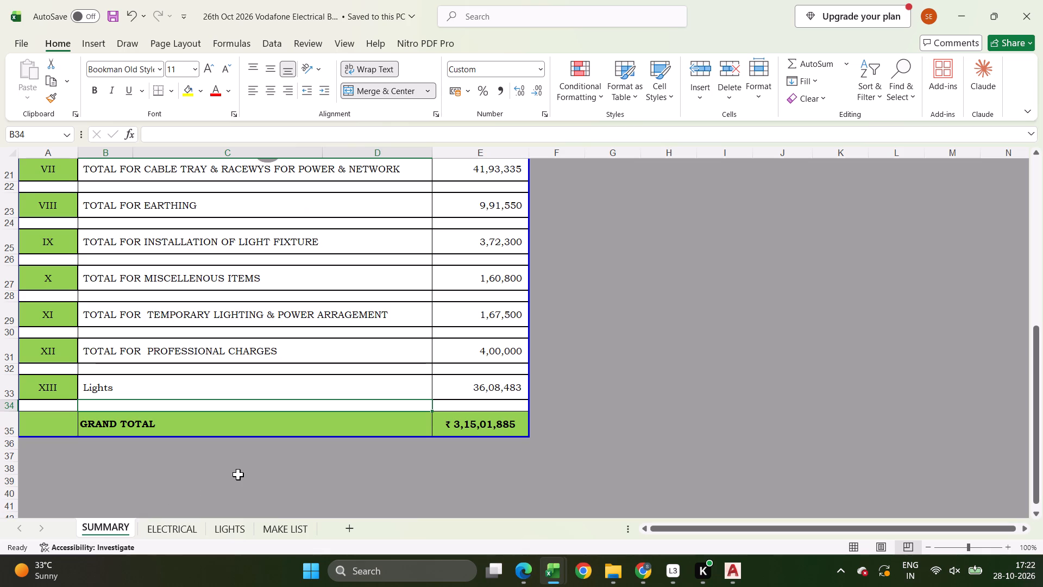
{"action": "left_click", "coordinate": [460, 430]}
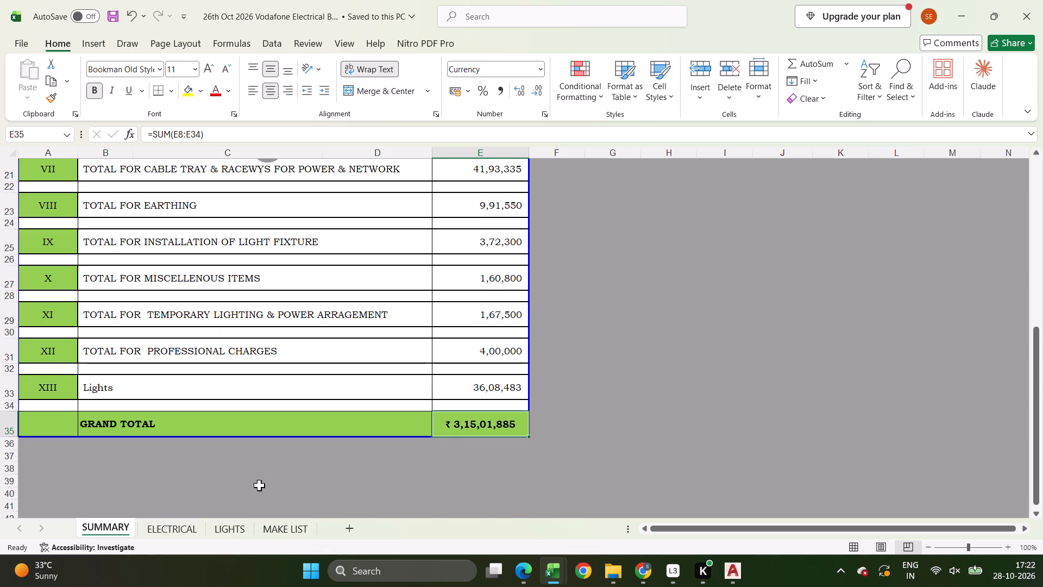
{"action": "left_click", "coordinate": [155, 527]}
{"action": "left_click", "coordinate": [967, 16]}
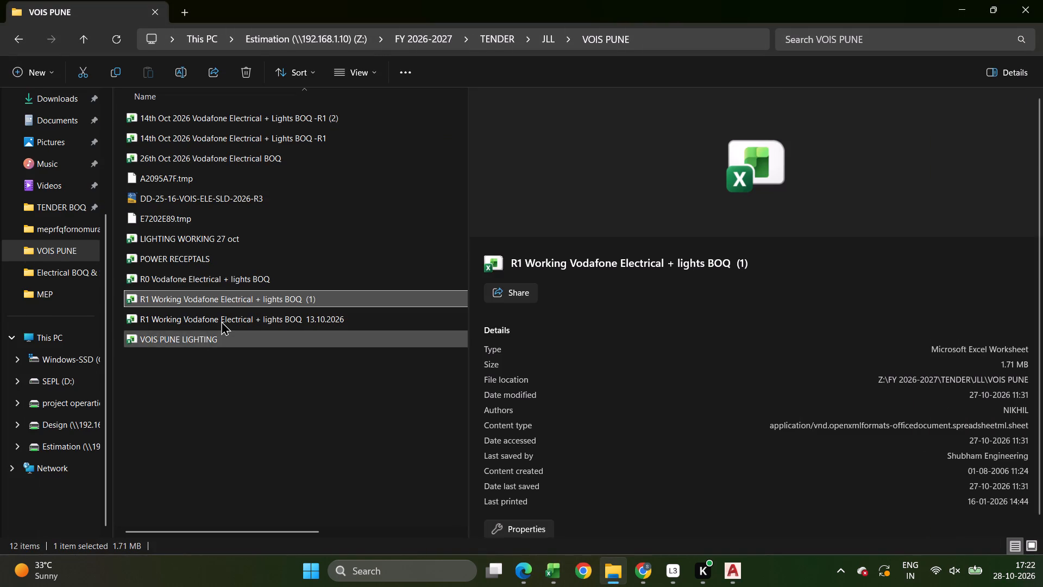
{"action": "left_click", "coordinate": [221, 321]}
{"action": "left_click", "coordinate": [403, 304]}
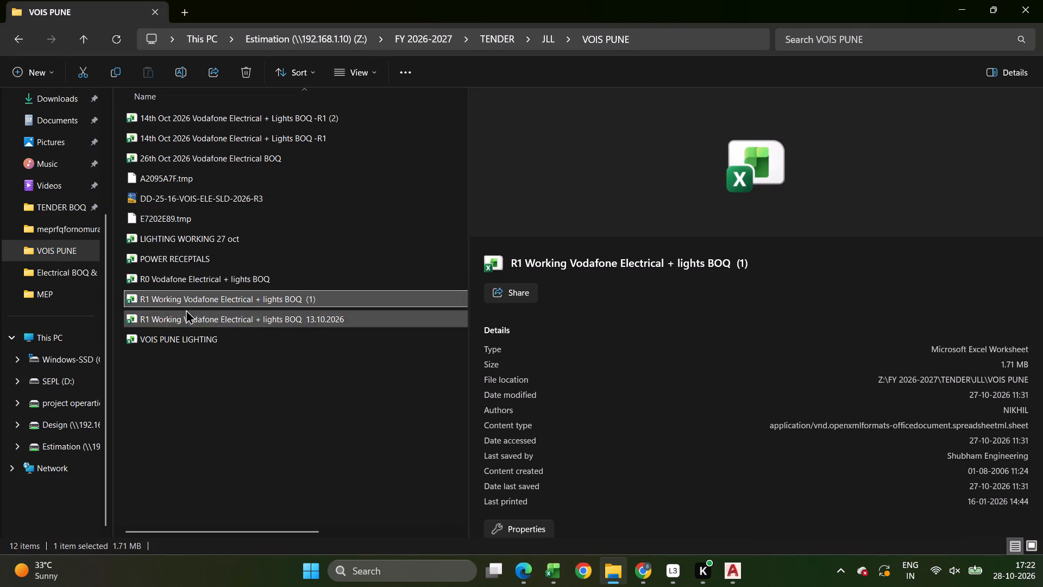
On the 26th Oct BOQ's SUMMARY sheet, enter a formula in E37 multiplying the grand total in E35 by 0.85.
{"action": "left_click", "coordinate": [551, 556]}
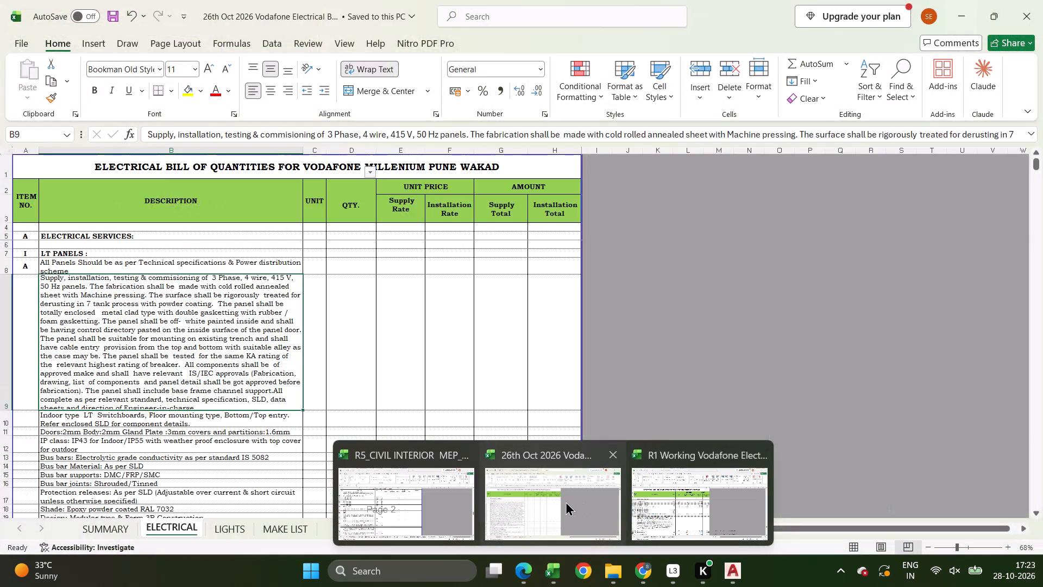
{"action": "left_click", "coordinate": [566, 501]}
{"action": "left_click", "coordinate": [104, 524]}
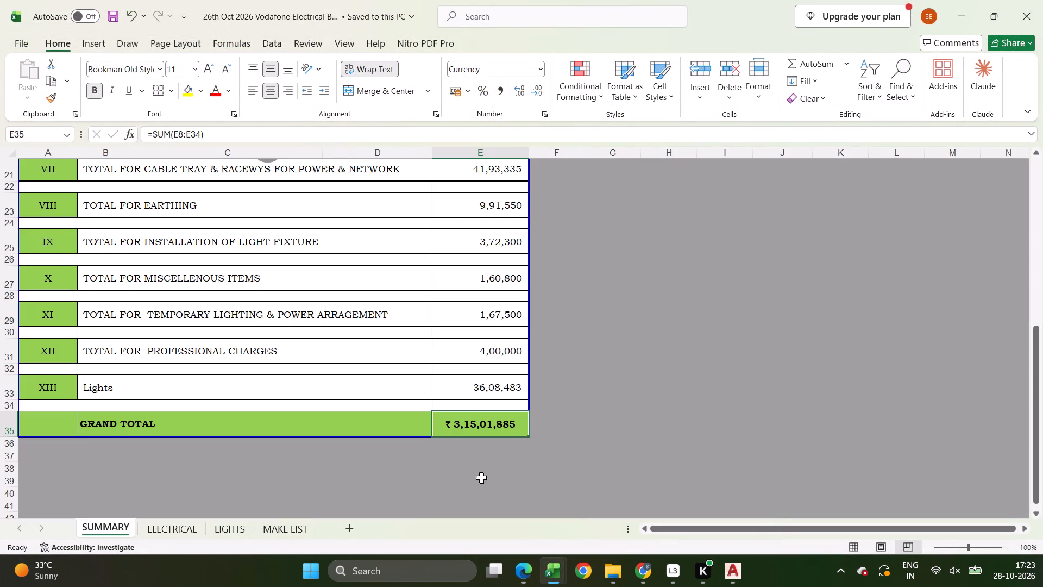
{"action": "left_click", "coordinate": [483, 458]}
{"action": "key", "text": "equal"}
{"action": "key", "text": "Up"}
{"action": "key", "text": "Up"}
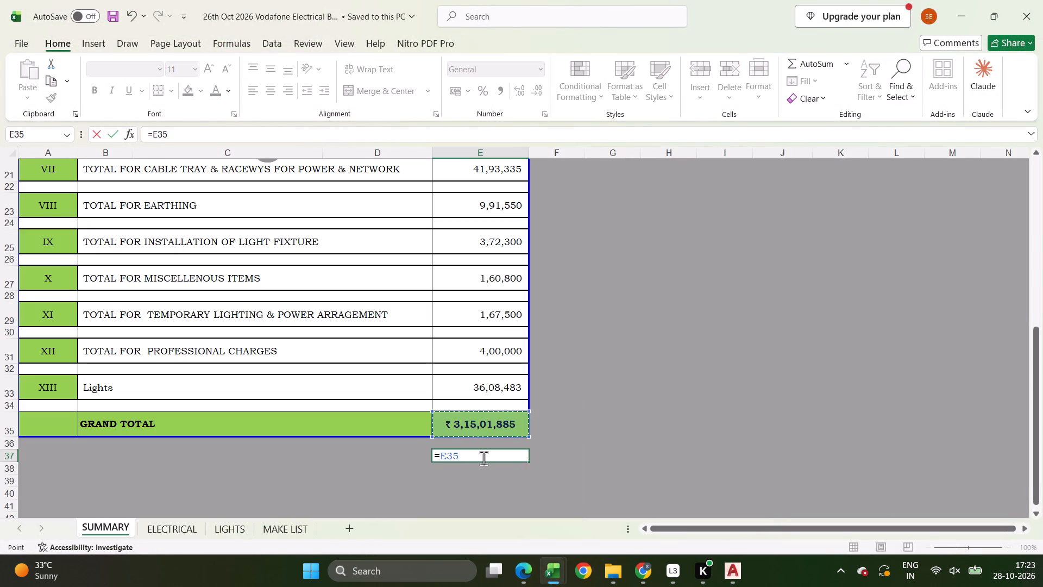
{"action": "type", "text": "*."}
{"action": "key", "text": "9"}
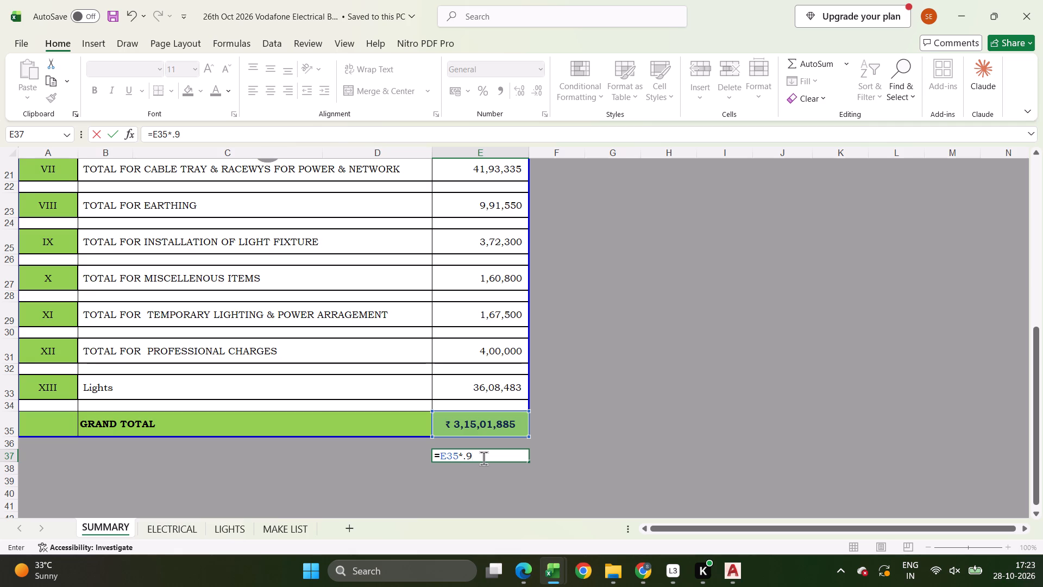
{"action": "key", "text": "BackSpace"}
{"action": "type", "text": "85"}
{"action": "key", "text": "Return"}
{"action": "key", "text": "Up"}
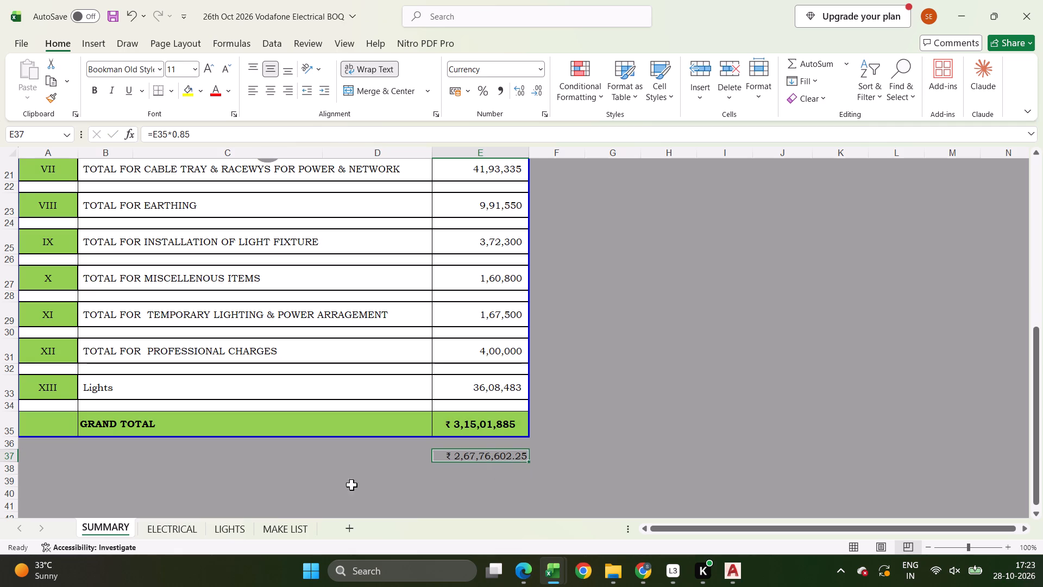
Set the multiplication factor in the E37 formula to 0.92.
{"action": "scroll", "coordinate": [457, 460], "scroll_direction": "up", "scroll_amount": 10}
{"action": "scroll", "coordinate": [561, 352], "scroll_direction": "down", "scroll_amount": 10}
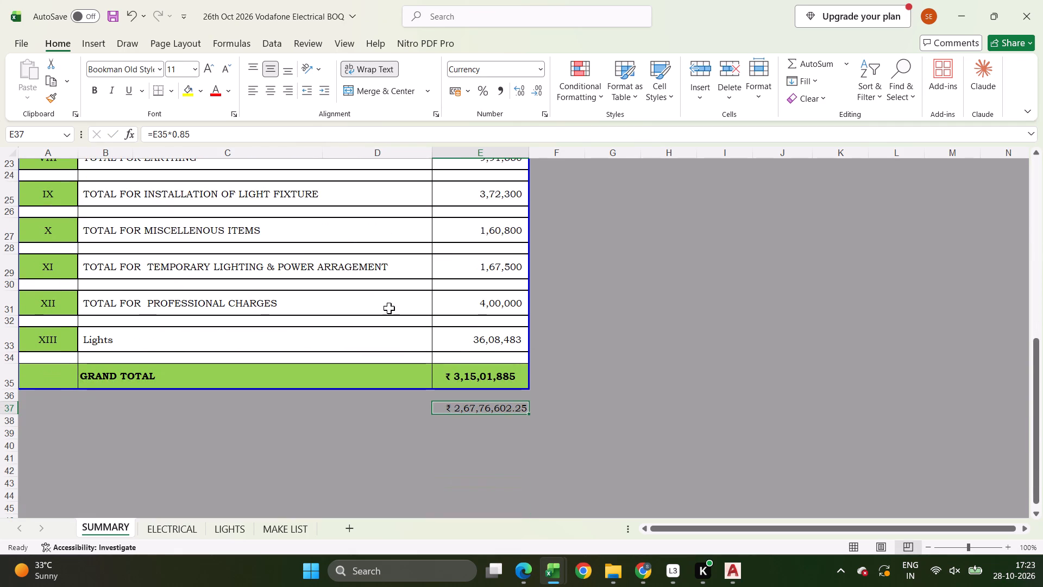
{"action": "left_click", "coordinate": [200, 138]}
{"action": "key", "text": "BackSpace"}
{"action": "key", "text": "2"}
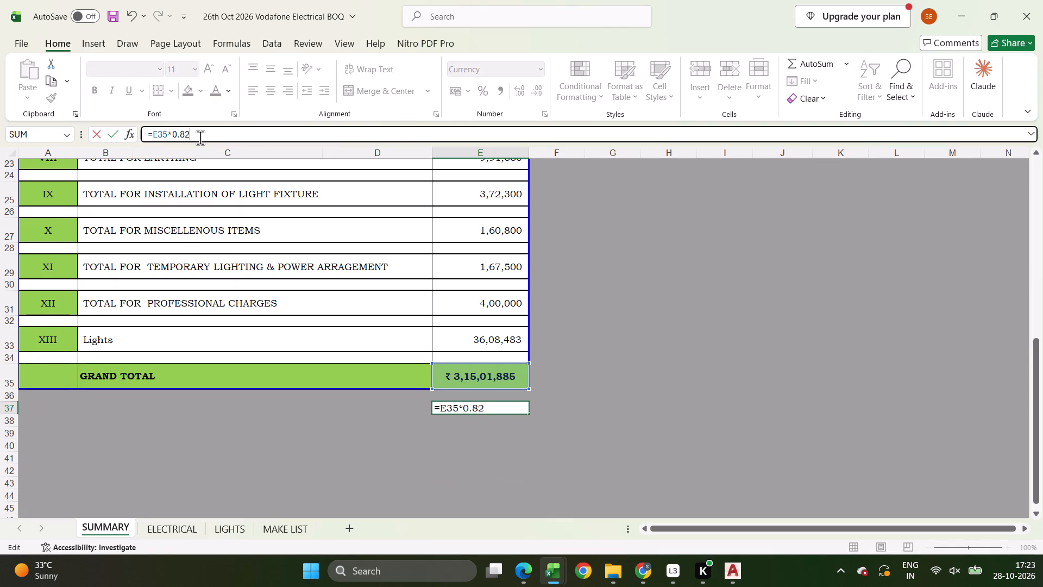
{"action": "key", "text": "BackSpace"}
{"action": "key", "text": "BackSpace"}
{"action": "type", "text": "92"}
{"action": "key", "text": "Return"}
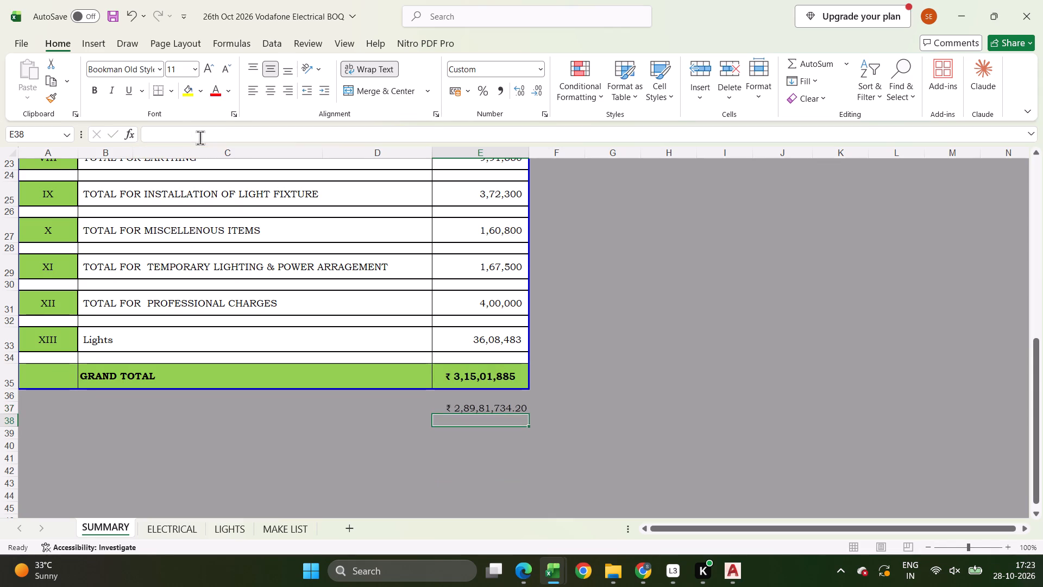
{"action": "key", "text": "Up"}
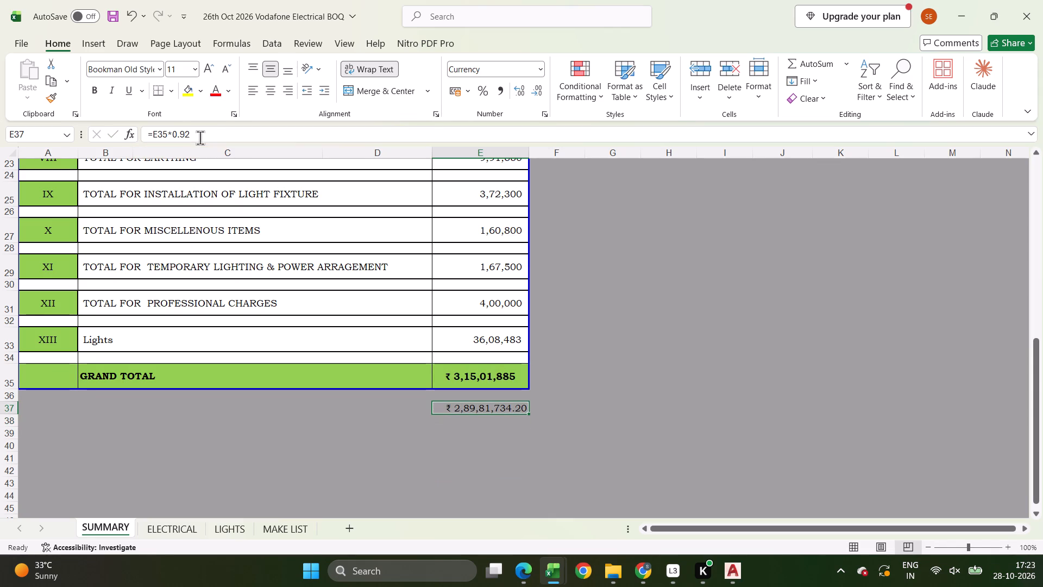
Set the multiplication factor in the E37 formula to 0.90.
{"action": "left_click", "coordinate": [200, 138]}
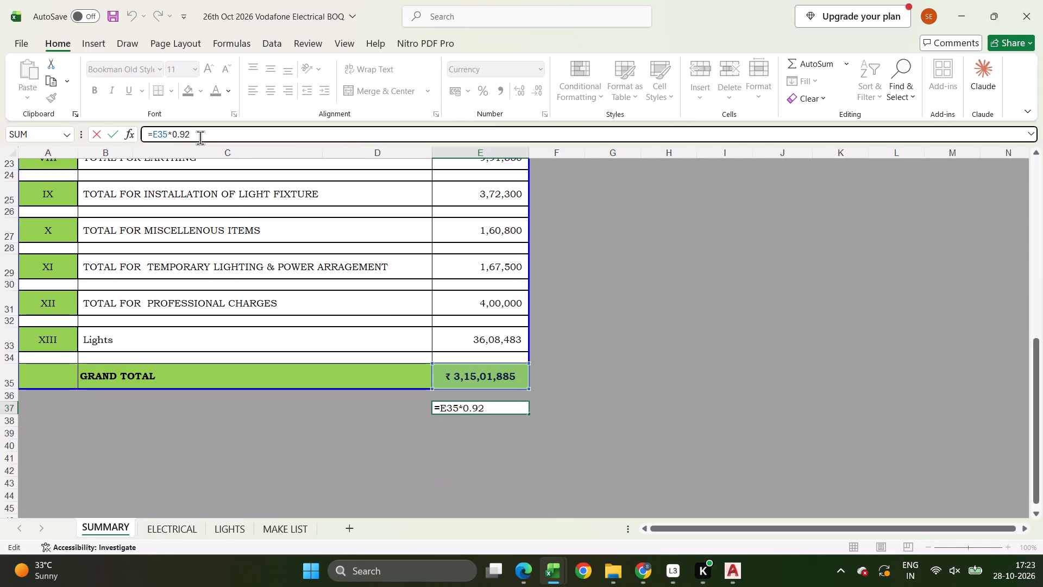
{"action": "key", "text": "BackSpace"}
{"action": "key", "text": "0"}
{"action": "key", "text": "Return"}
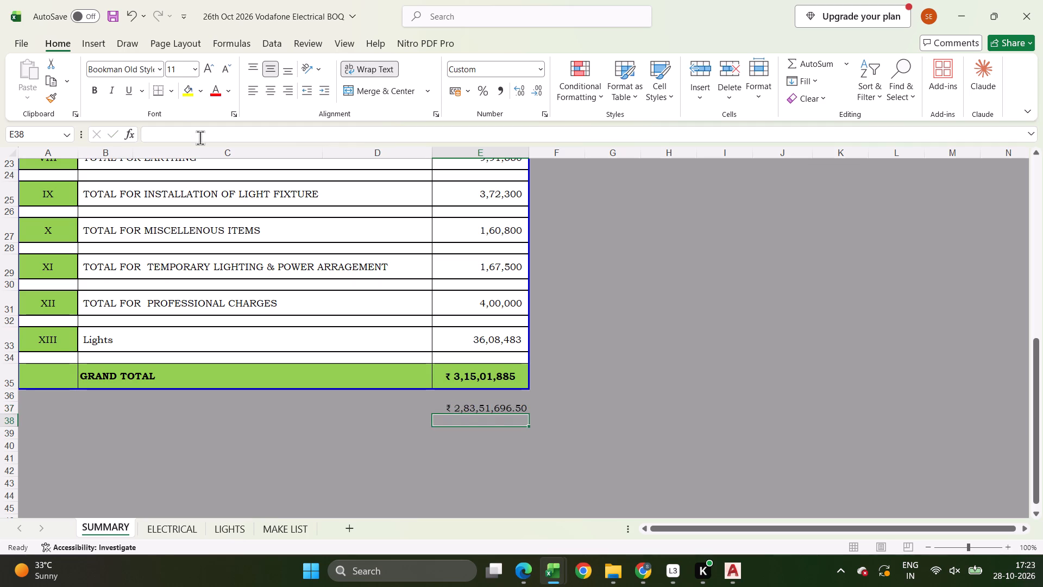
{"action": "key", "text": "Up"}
Set the multiplication factor in the E37 formula to 0.88.
{"action": "left_click", "coordinate": [200, 138]}
{"action": "key", "text": "BackSpace"}
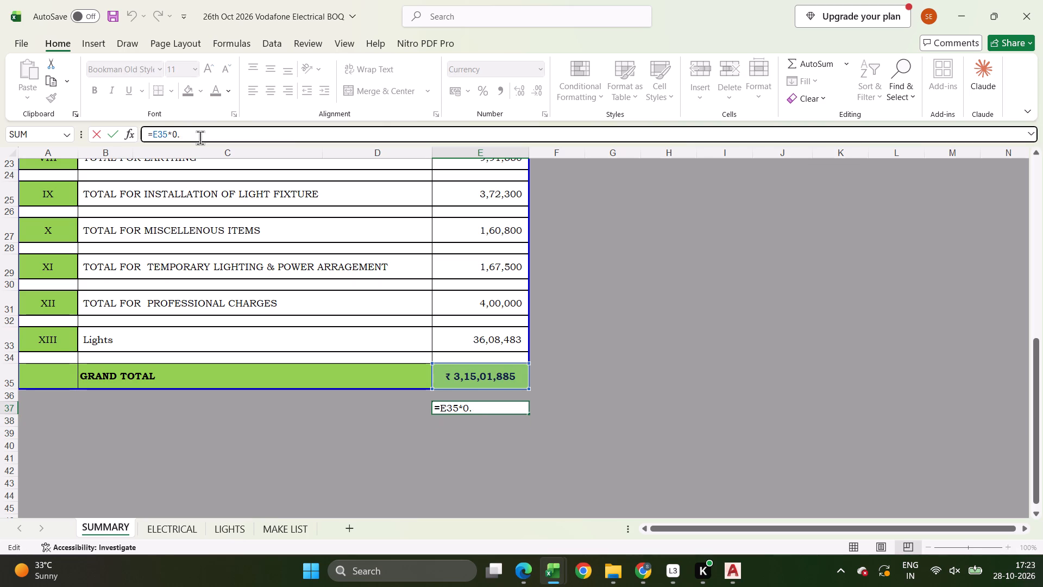
{"action": "type", "text": "88"}
{"action": "key", "text": "Return"}
{"action": "key", "text": "Up"}
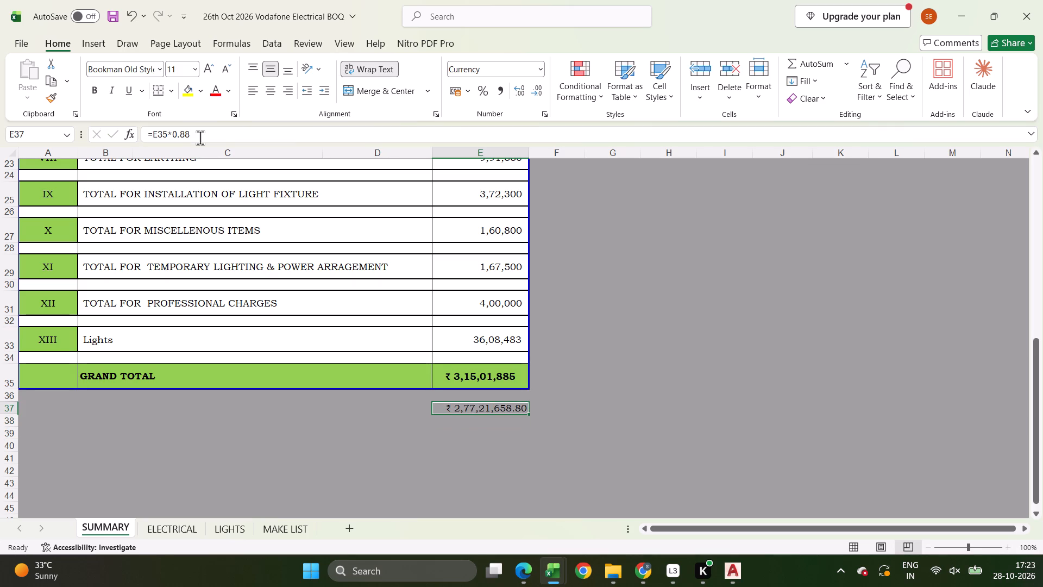
On the ELECTRICAL sheet, set the installation rate to 15000 for all LT panels from CT METER PANEL down to APFC PANEL.
{"action": "left_click", "coordinate": [173, 537]}
{"action": "scroll", "coordinate": [395, 398], "scroll_direction": "down", "scroll_amount": 19}
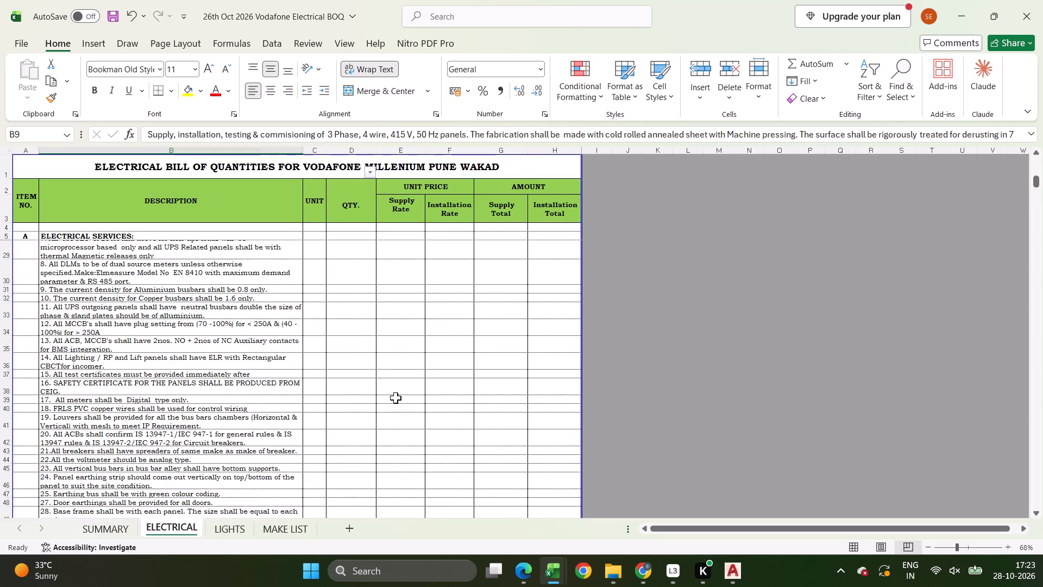
{"action": "scroll", "coordinate": [395, 398], "scroll_direction": "down", "scroll_amount": 20}
{"action": "scroll", "coordinate": [395, 398], "scroll_direction": "down", "scroll_amount": 1}
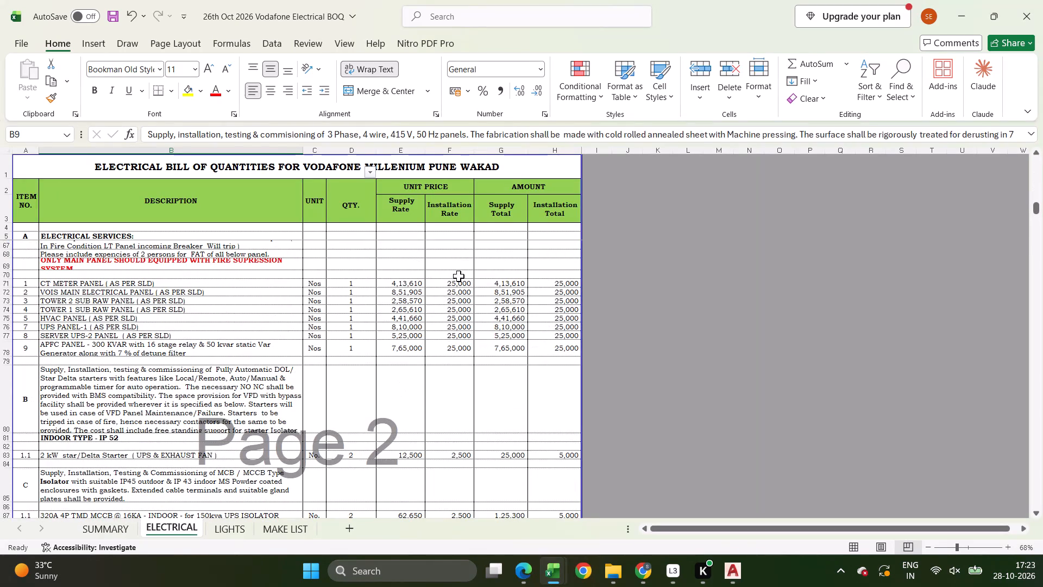
{"action": "left_click", "coordinate": [453, 281]}
{"action": "type", "text": "15000"}
{"action": "key", "text": "Return"}
{"action": "key", "text": "Up"}
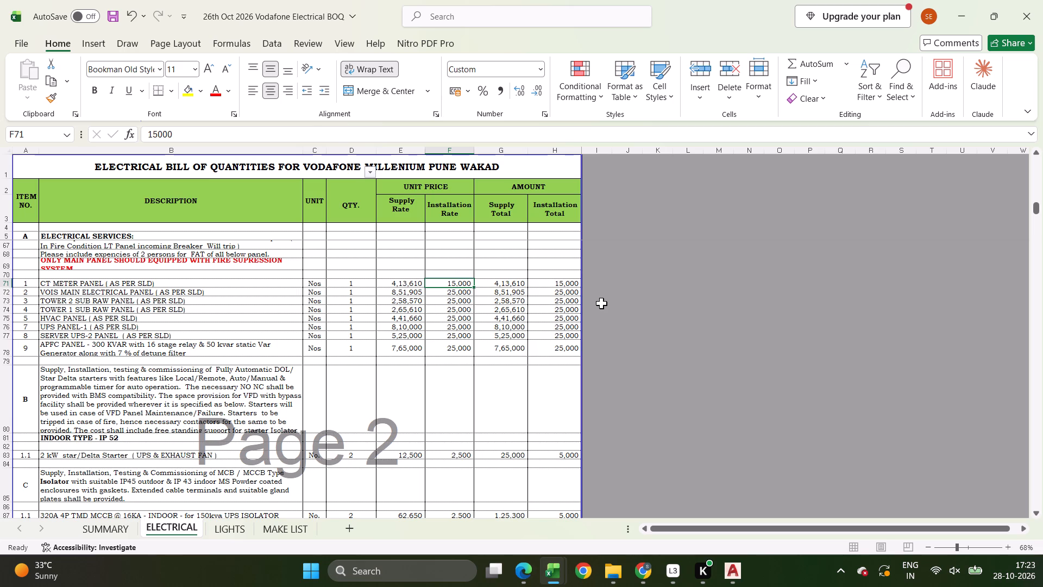
{"action": "key", "text": "ctrl+shift+Down"}
{"action": "key", "text": "ctrl+d"}
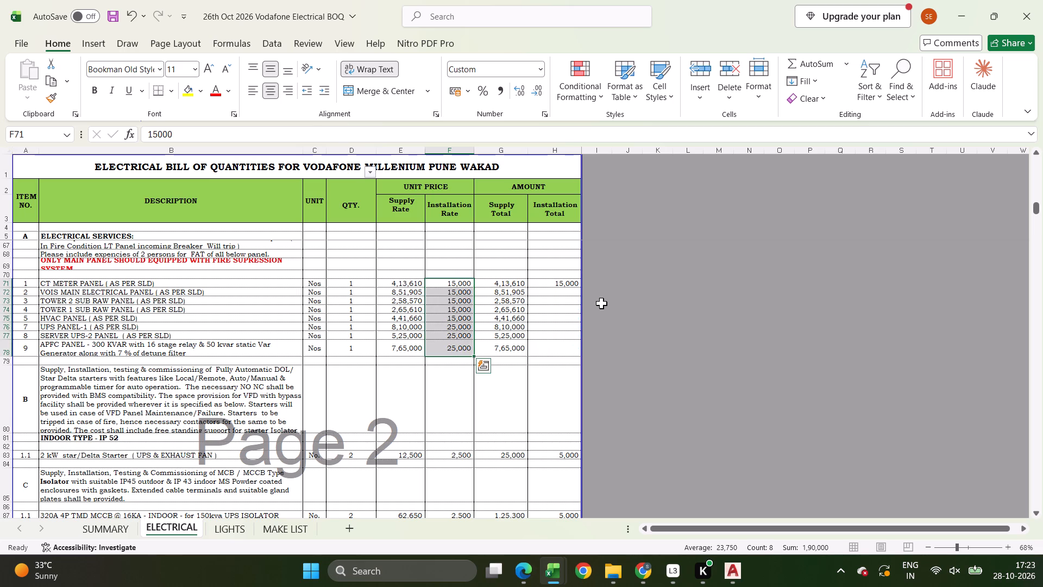
On the LIGHTS sheet, select the Rate cells of all light items, from item 14 up to item 1.
{"action": "left_click", "coordinate": [234, 524]}
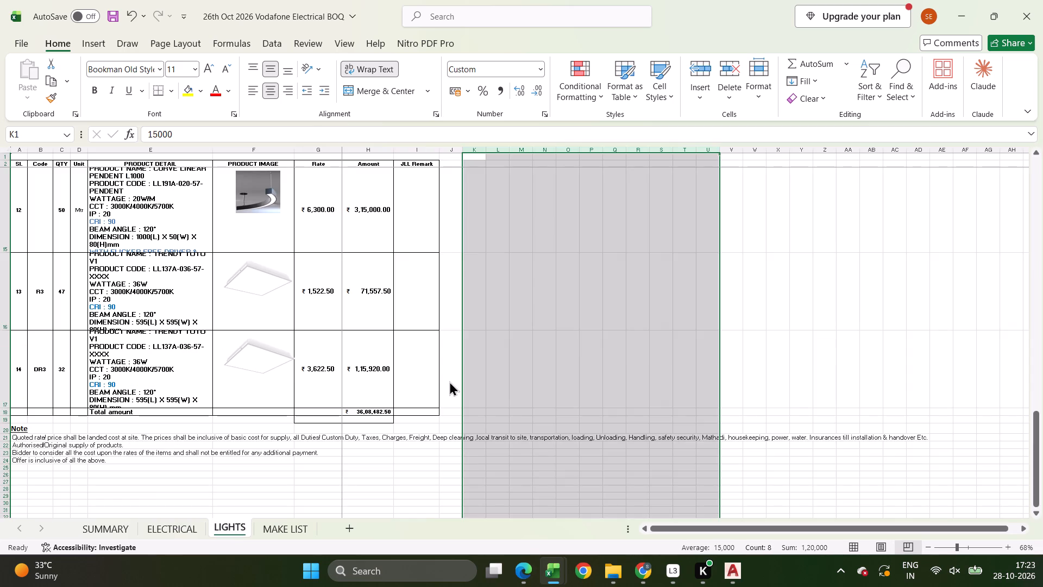
{"action": "left_click", "coordinate": [312, 378]}
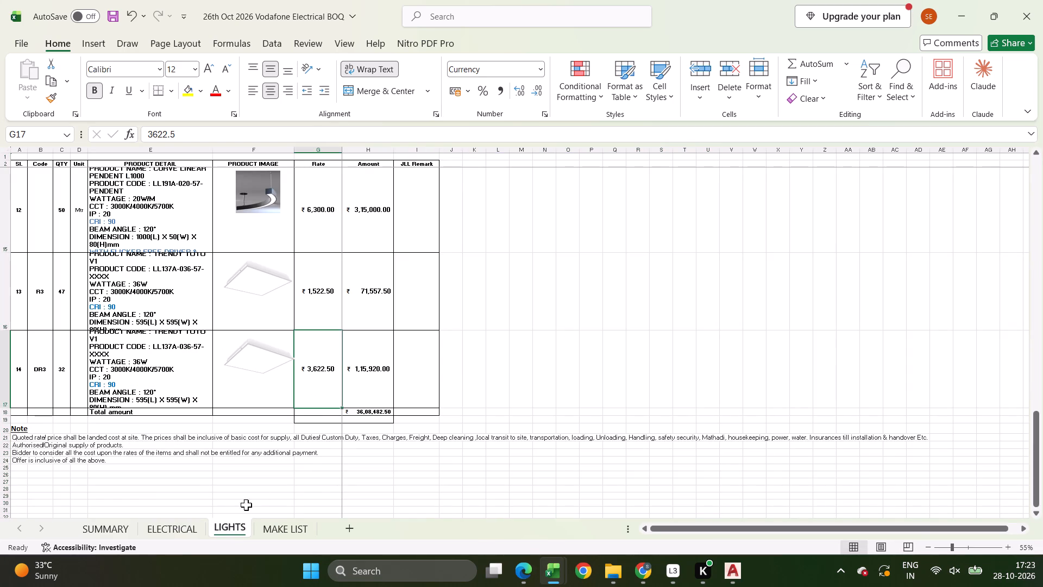
{"action": "left_click", "coordinate": [180, 536]}
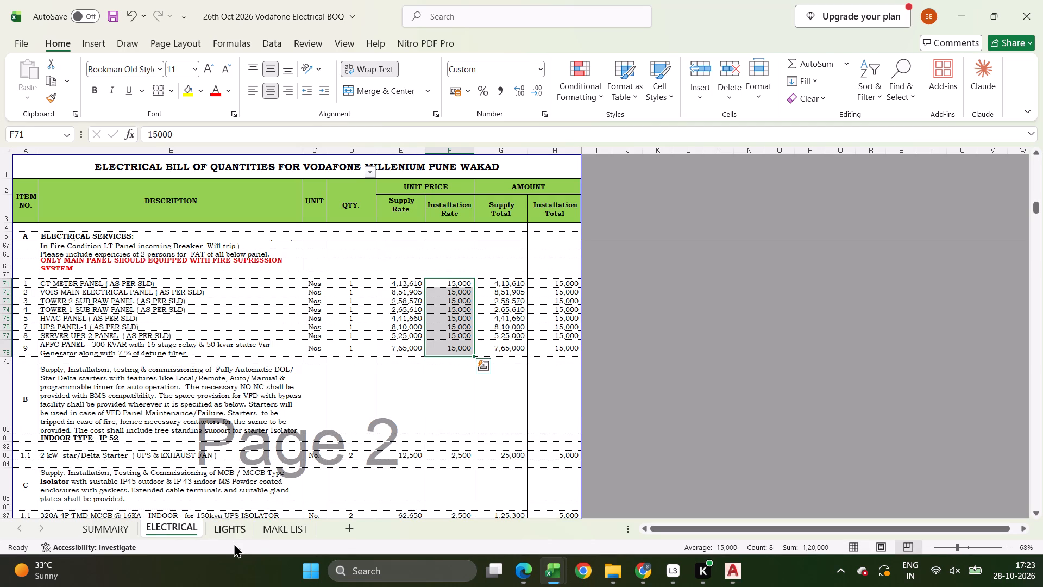
{"action": "left_click", "coordinate": [234, 534]}
{"action": "left_click", "coordinate": [183, 533]}
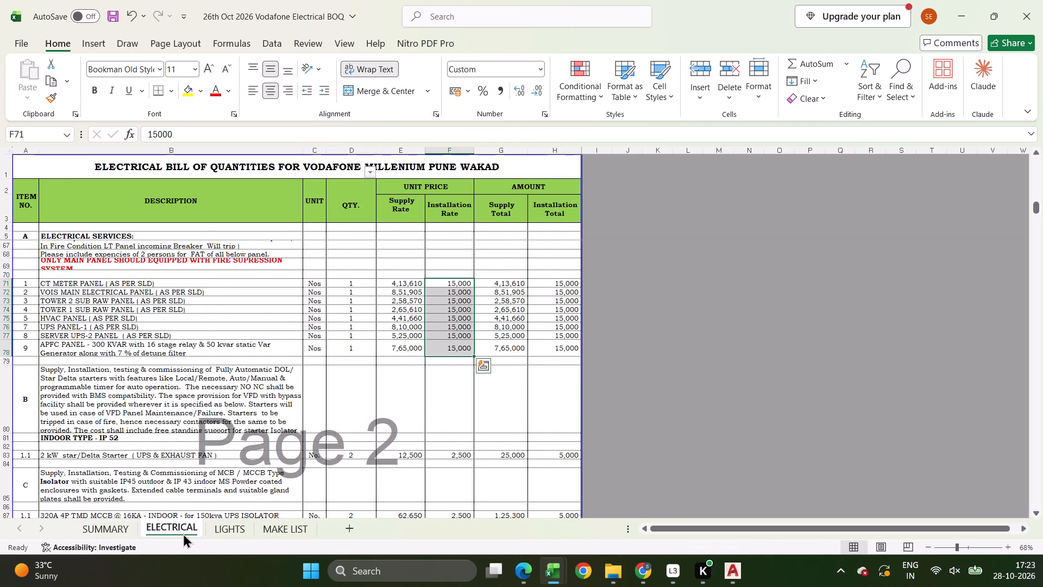
{"action": "left_click", "coordinate": [236, 528]}
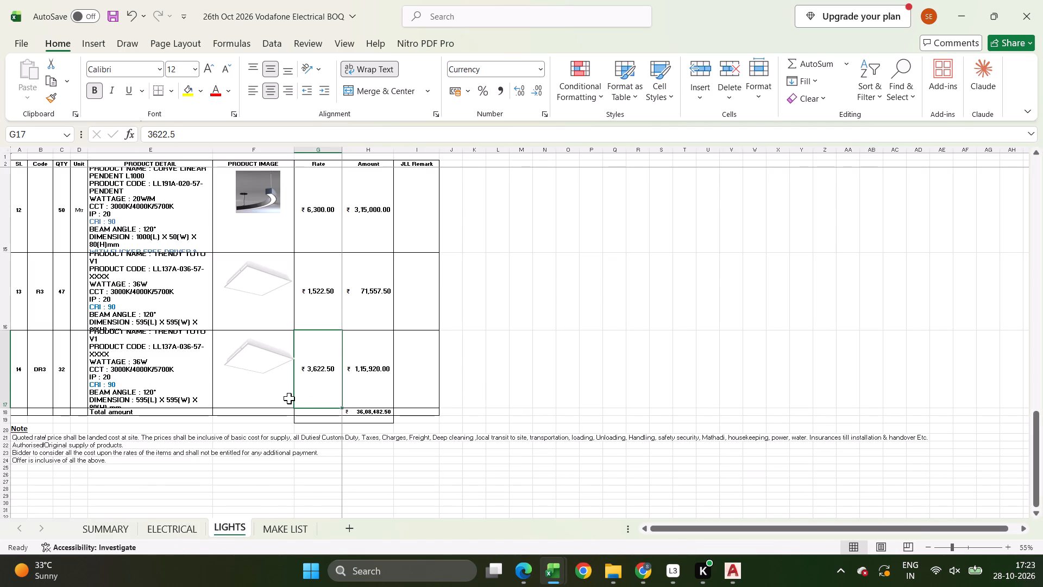
{"action": "scroll", "coordinate": [296, 394], "scroll_direction": "up", "scroll_amount": 2}
{"action": "left_click_drag", "start_coordinate": [312, 422], "coordinate": [313, 108]}
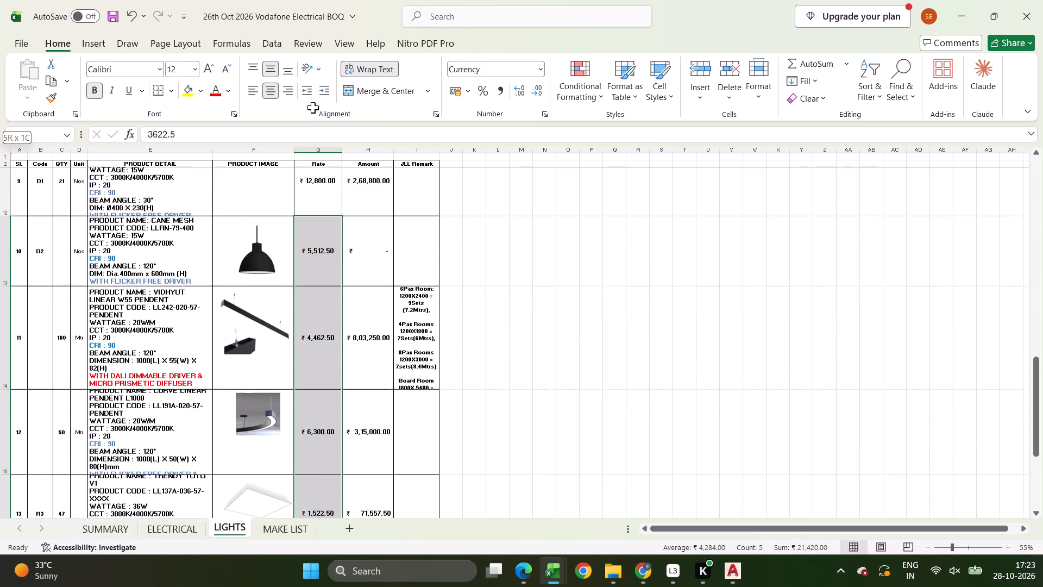
{"action": "left_click_drag", "start_coordinate": [313, 108], "coordinate": [325, 161]}
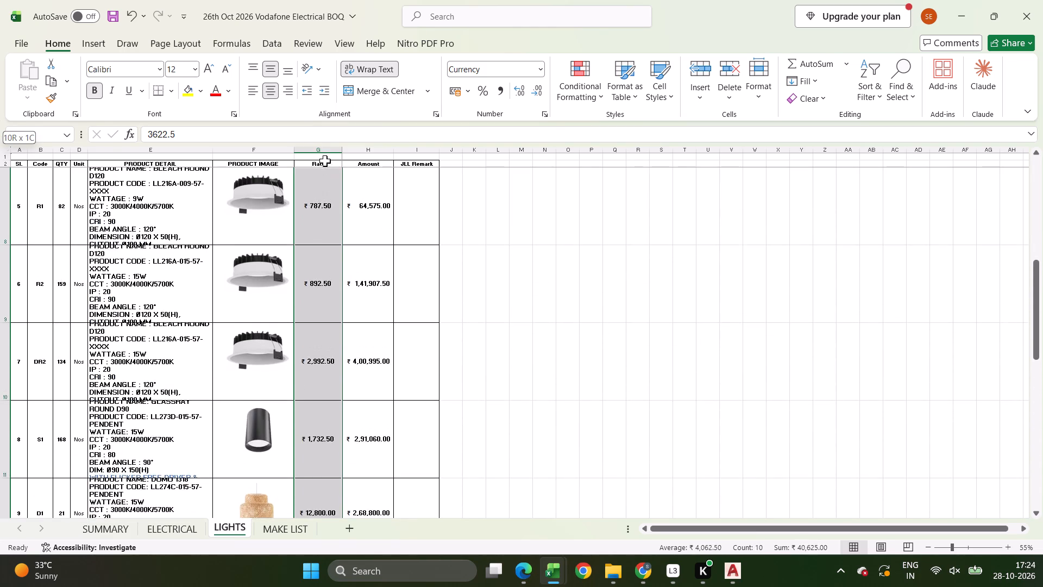
{"action": "left_click_drag", "start_coordinate": [325, 161], "coordinate": [340, 141]}
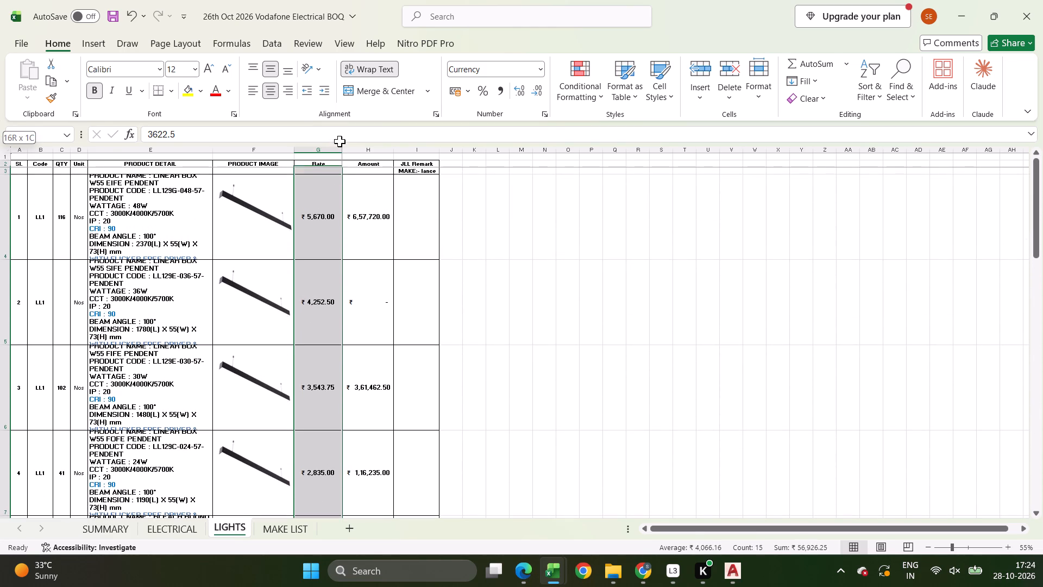
{"action": "left_click_drag", "start_coordinate": [340, 141], "coordinate": [339, 198]}
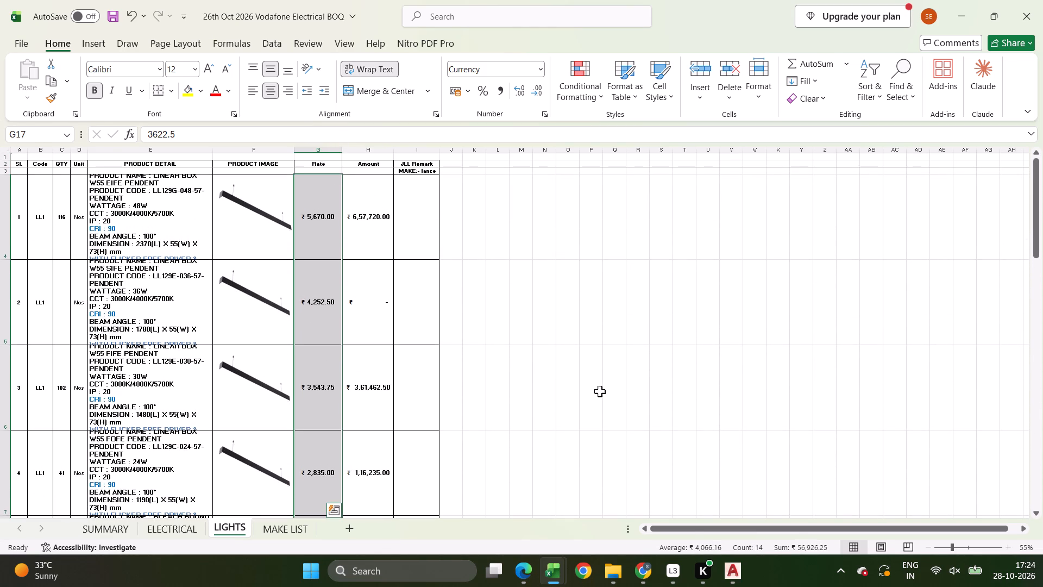
Open the LIGHTING WORKING 27 oct workbook from the VOIS PUNE folder and copy the Legero rates for all 14 light items.
{"action": "left_click", "coordinate": [604, 572]}
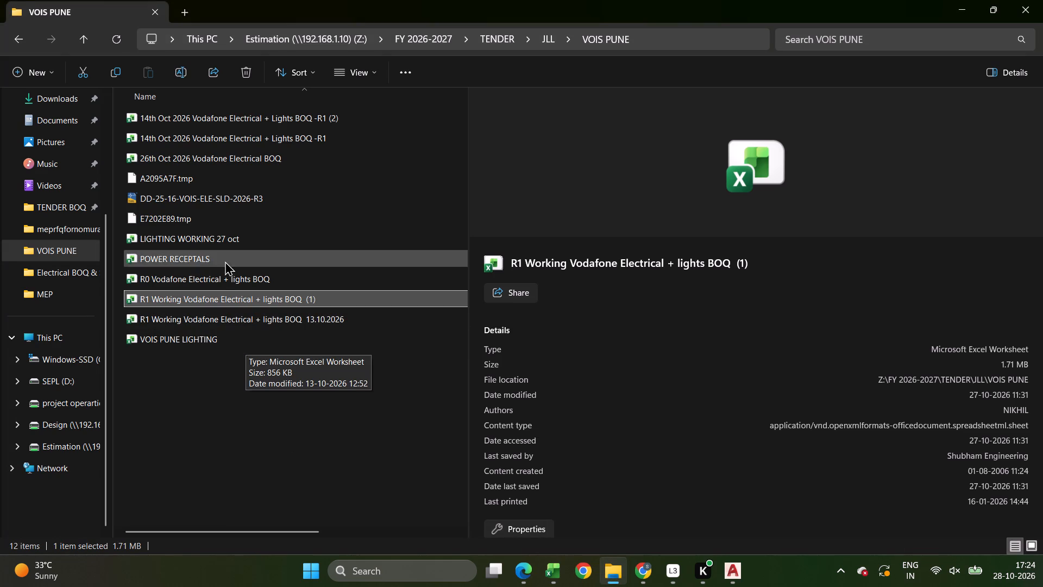
{"action": "double_click", "coordinate": [231, 236]}
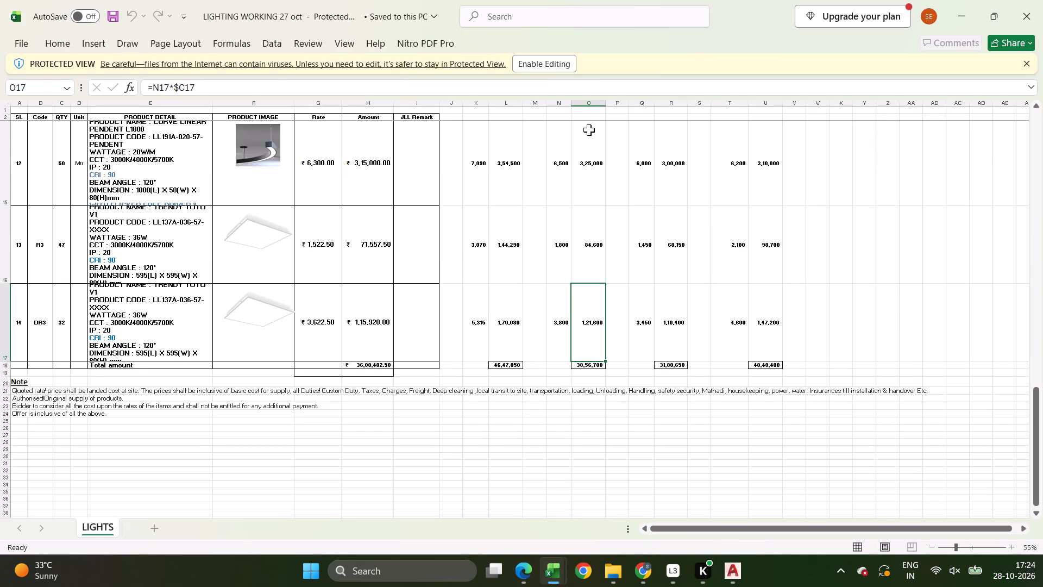
{"action": "left_click_drag", "start_coordinate": [642, 325], "coordinate": [654, 83]}
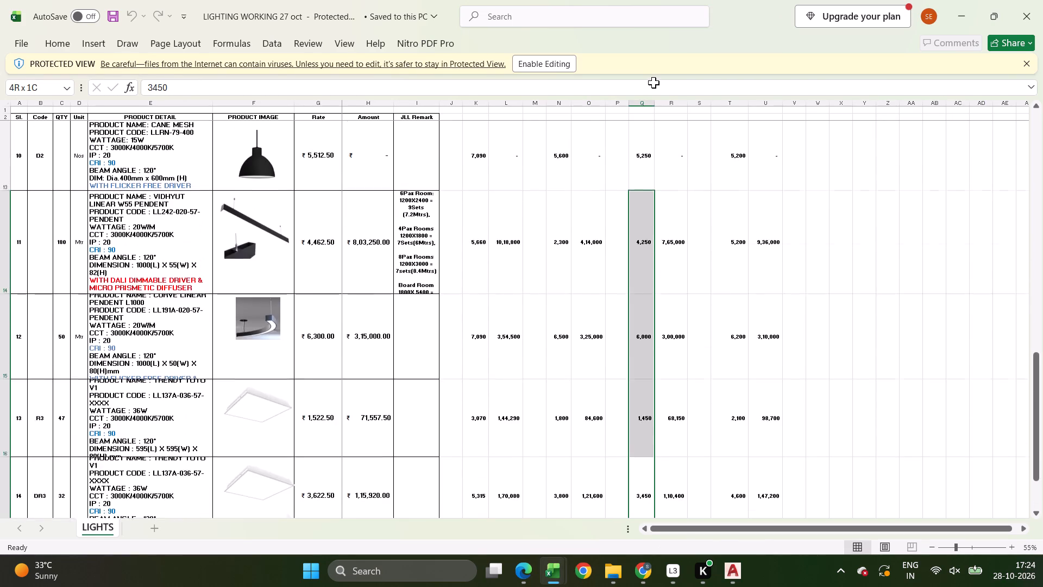
{"action": "left_click_drag", "start_coordinate": [654, 83], "coordinate": [673, 267]}
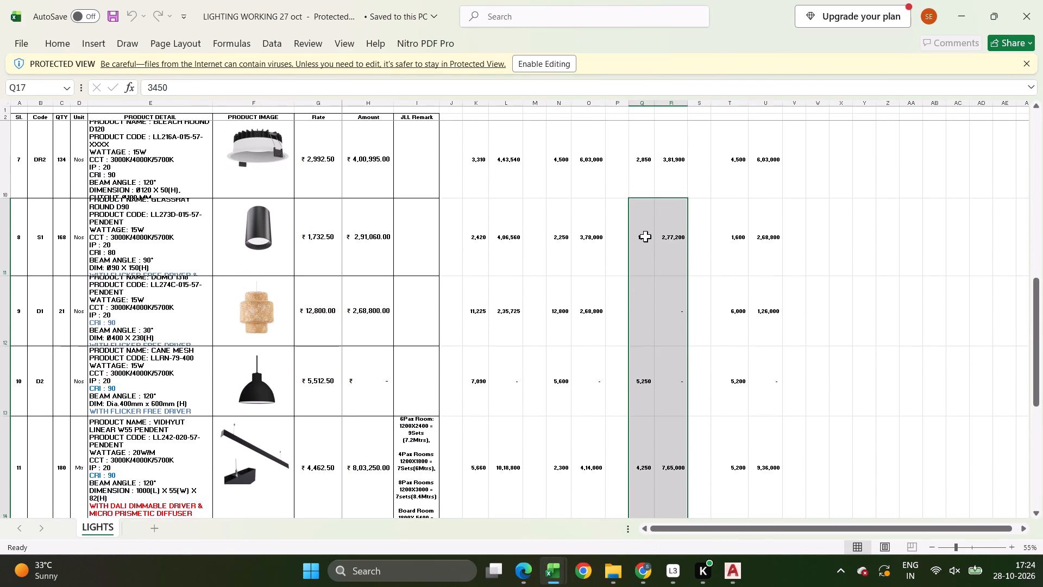
{"action": "scroll", "coordinate": [653, 388], "scroll_direction": "down", "scroll_amount": 14}
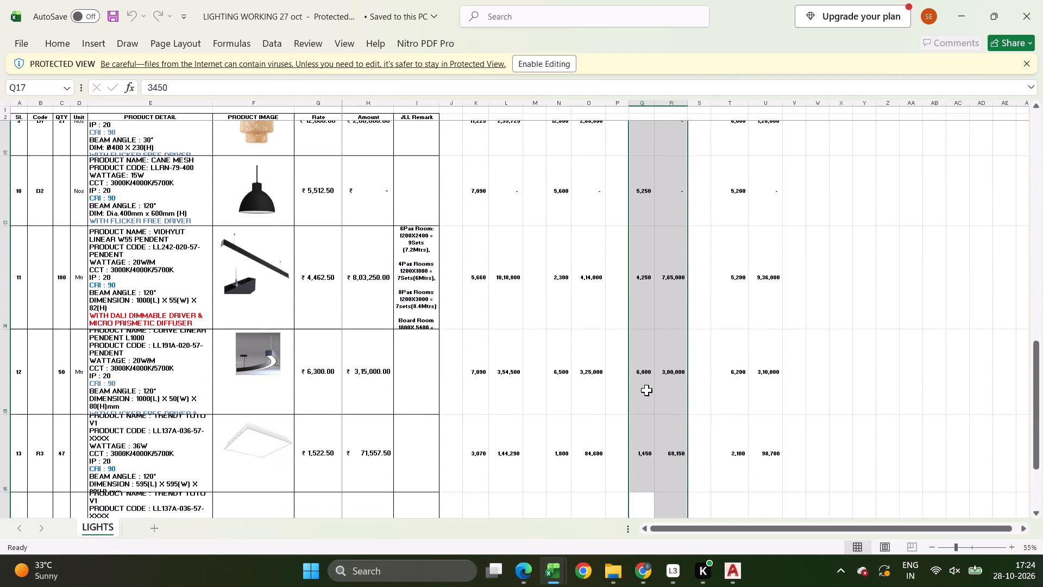
{"action": "scroll", "coordinate": [646, 390], "scroll_direction": "down", "scroll_amount": 9}
{"action": "left_click_drag", "start_coordinate": [649, 234], "coordinate": [646, 123]}
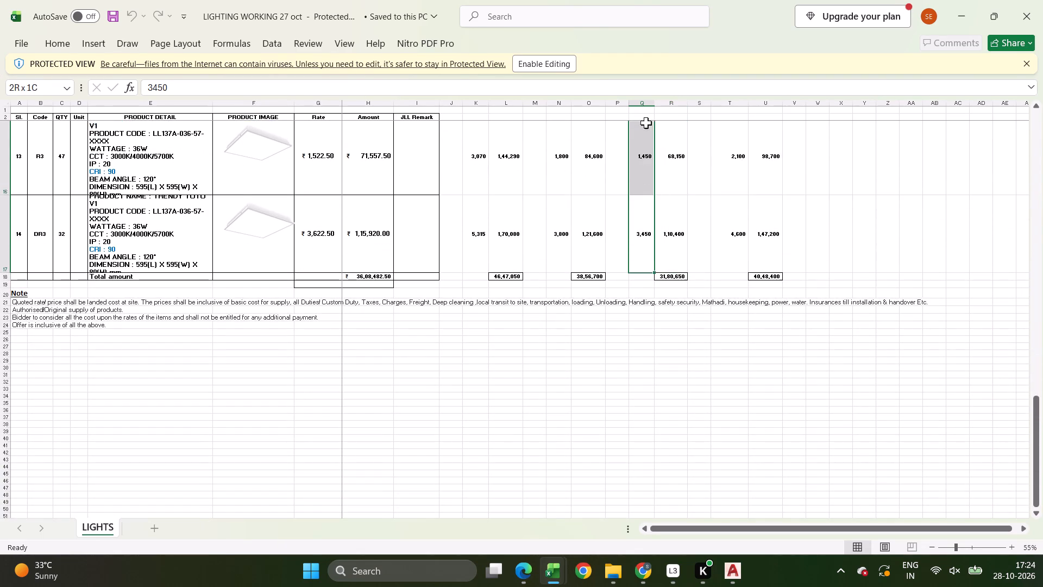
{"action": "left_click_drag", "start_coordinate": [646, 123], "coordinate": [643, 0]}
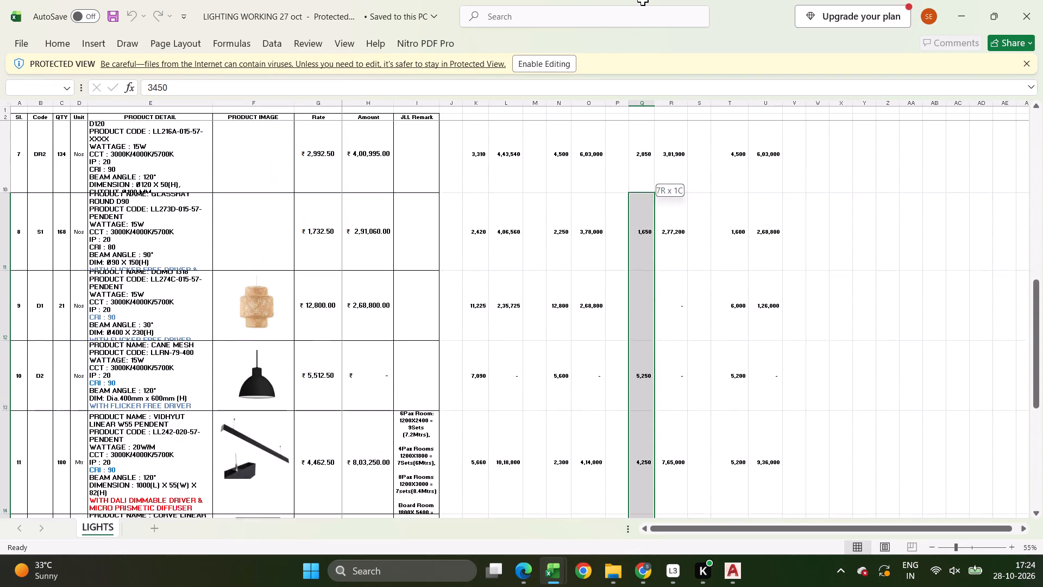
{"action": "left_click_drag", "start_coordinate": [643, 0], "coordinate": [637, 85]}
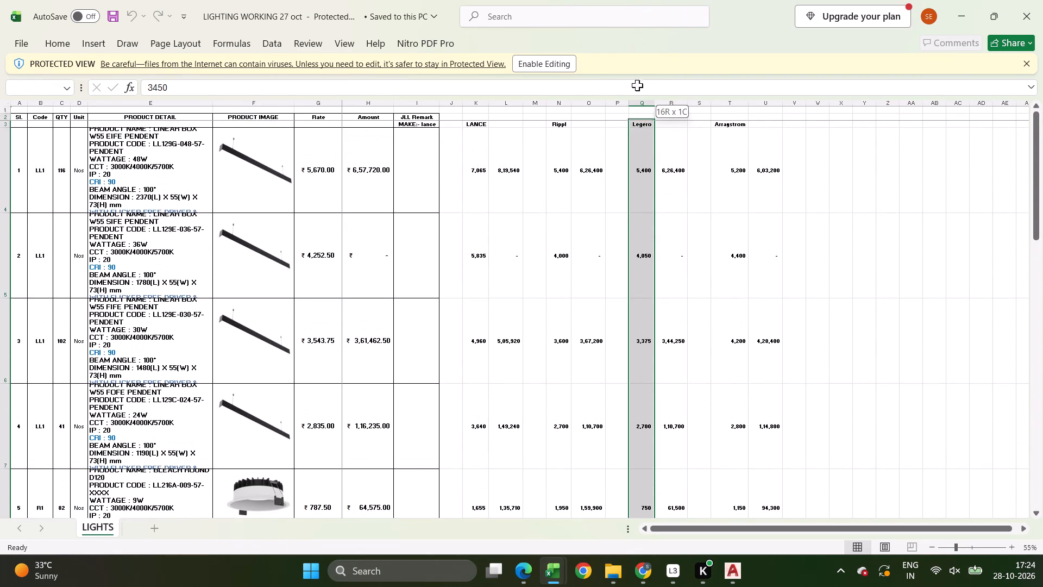
{"action": "left_click_drag", "start_coordinate": [637, 85], "coordinate": [639, 155]}
{"action": "key", "text": "ctrl+c"}
Paste the copied Legero rates as values into the Rate column of the BOQ's LIGHTS sheet.
{"action": "key", "text": "alt+Tab"}
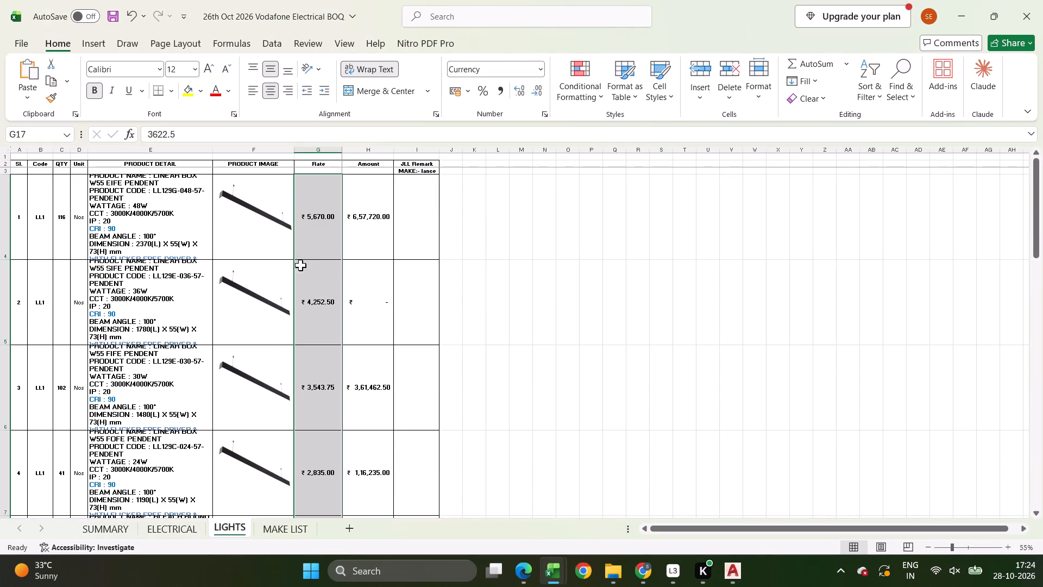
{"action": "key", "text": "ctrl+shift+v"}
{"action": "scroll", "coordinate": [370, 350], "scroll_direction": "down", "scroll_amount": 7}
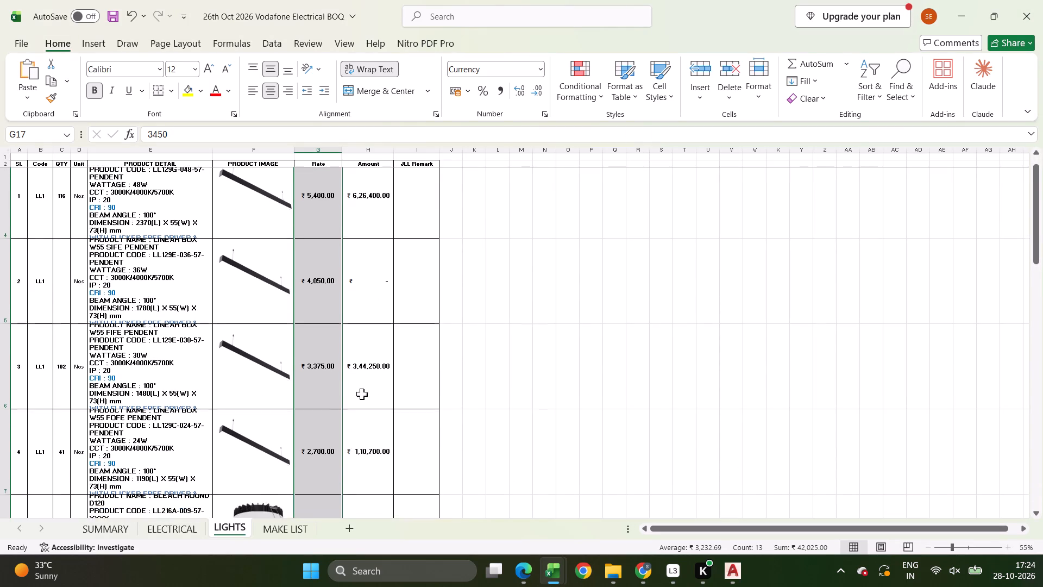
{"action": "scroll", "coordinate": [361, 399], "scroll_direction": "down", "scroll_amount": 20}
{"action": "scroll", "coordinate": [361, 399], "scroll_direction": "down", "scroll_amount": 11}
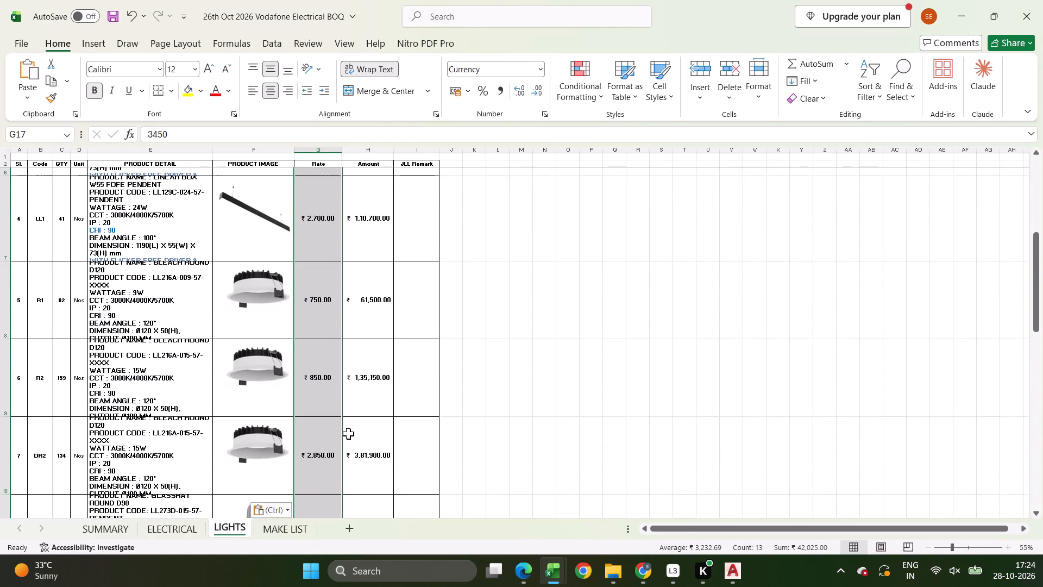
{"action": "scroll", "coordinate": [348, 434], "scroll_direction": "down", "scroll_amount": 14}
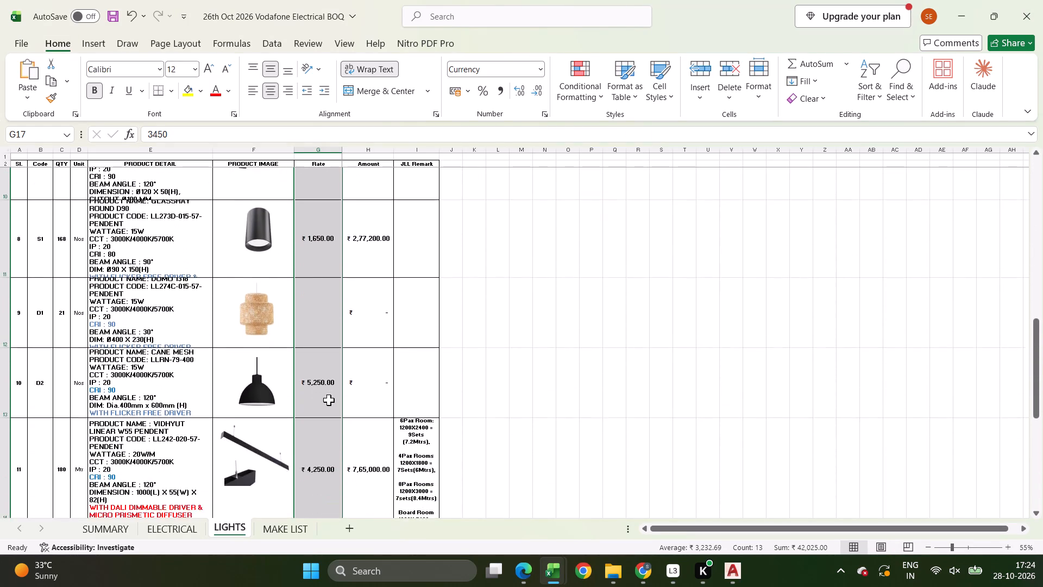
Set the rate of light item 9, code D1, to 12800 on the LIGHTS sheet.
{"action": "left_click", "coordinate": [324, 232]}
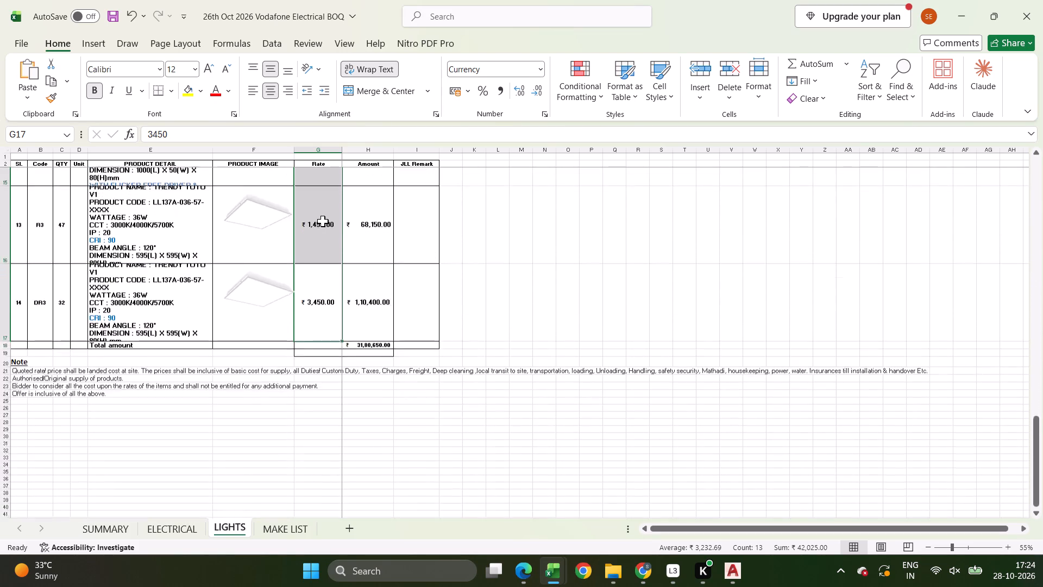
{"action": "scroll", "coordinate": [319, 323], "scroll_direction": "up", "scroll_amount": 13}
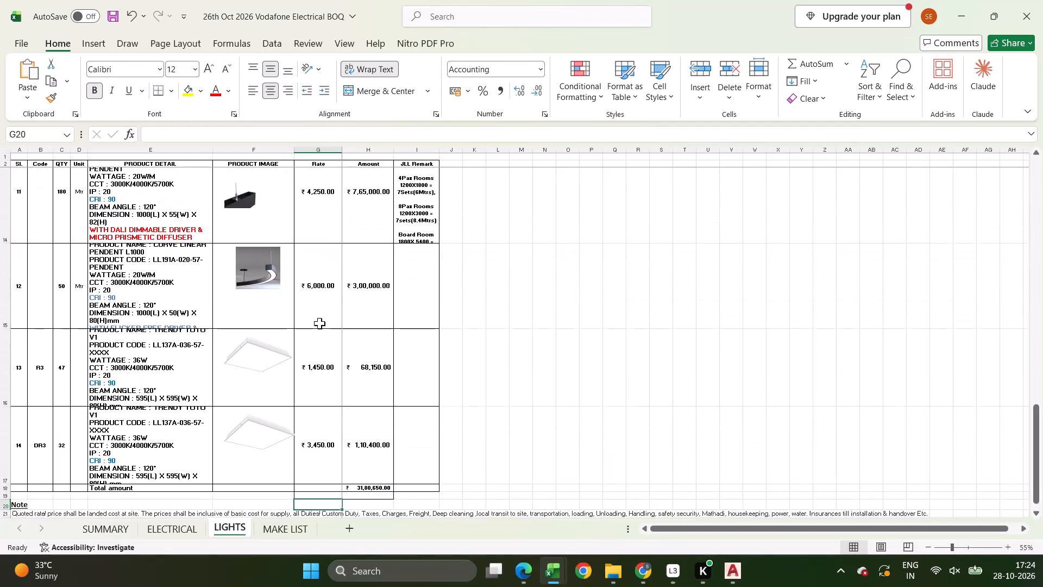
{"action": "scroll", "coordinate": [319, 323], "scroll_direction": "up", "scroll_amount": 9}
{"action": "left_click", "coordinate": [315, 248]}
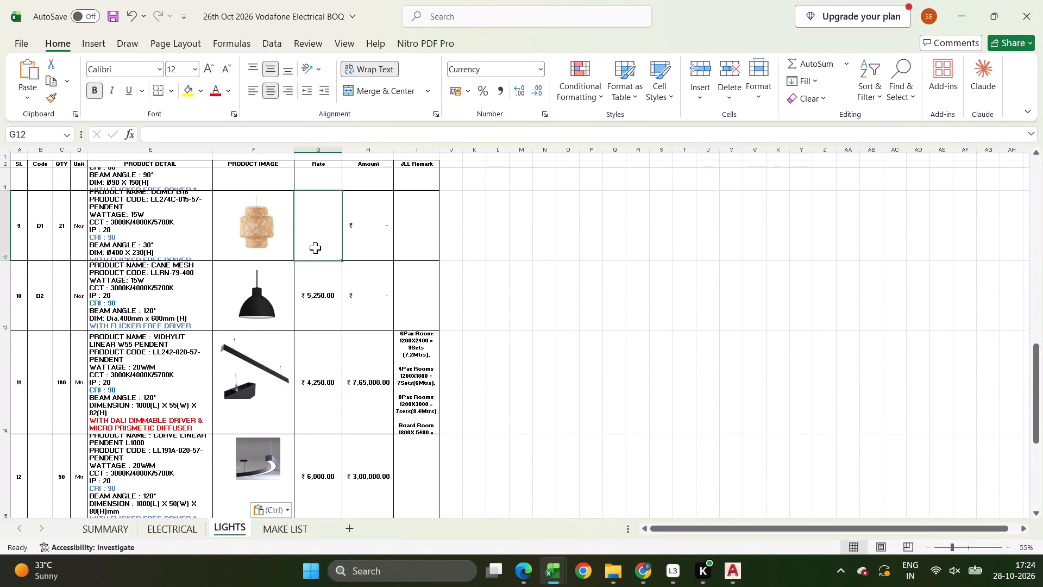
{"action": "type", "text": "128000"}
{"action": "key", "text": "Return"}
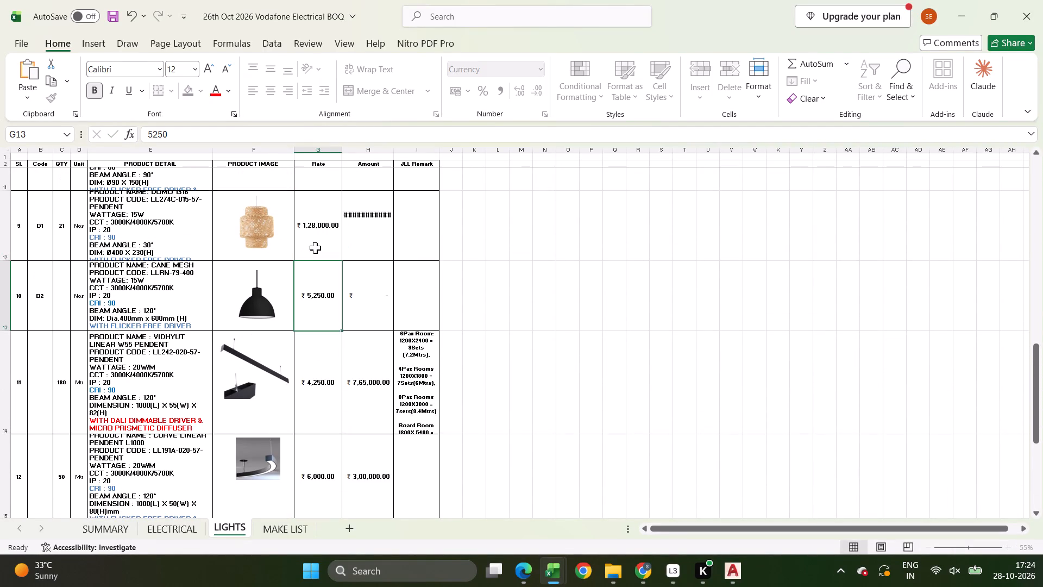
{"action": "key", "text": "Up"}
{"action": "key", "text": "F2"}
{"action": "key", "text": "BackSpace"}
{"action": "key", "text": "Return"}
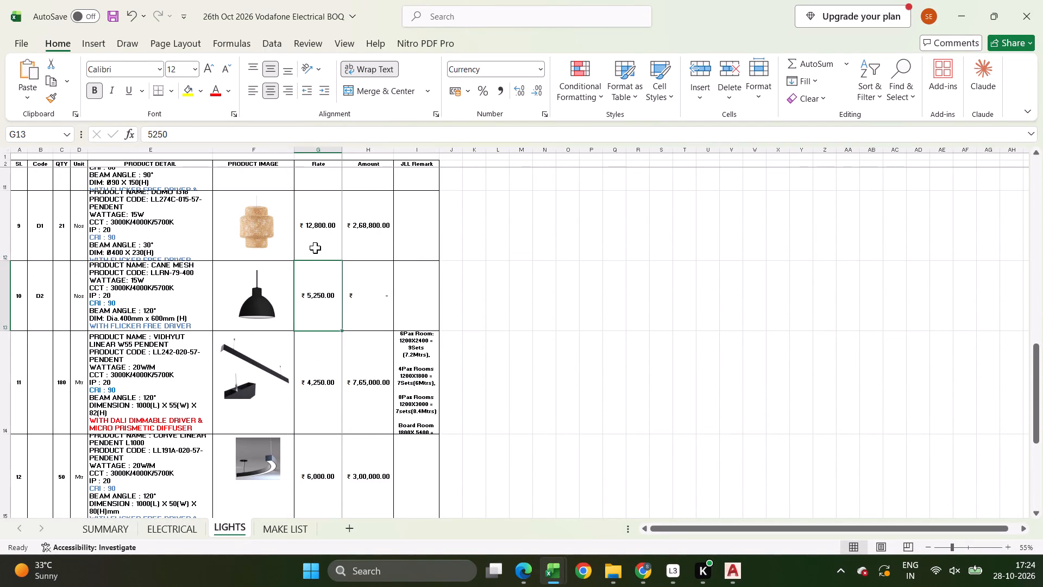
Check the total amount on the LIGHTS sheet and the grand total on the SUMMARY sheet.
{"action": "scroll", "coordinate": [308, 299], "scroll_direction": "down", "scroll_amount": 5}
{"action": "scroll", "coordinate": [297, 360], "scroll_direction": "down", "scroll_amount": 4}
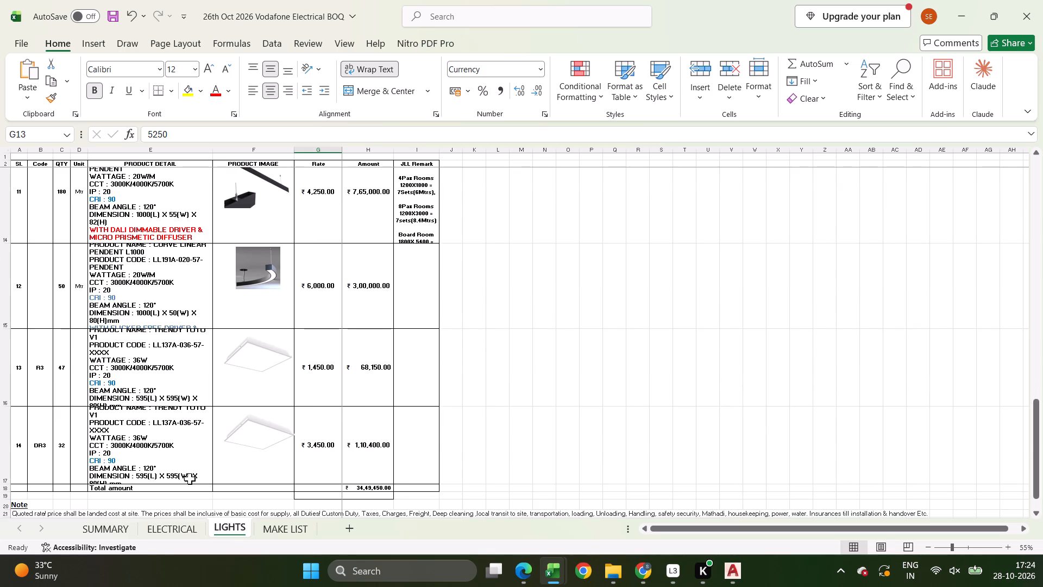
{"action": "left_click", "coordinate": [130, 523]}
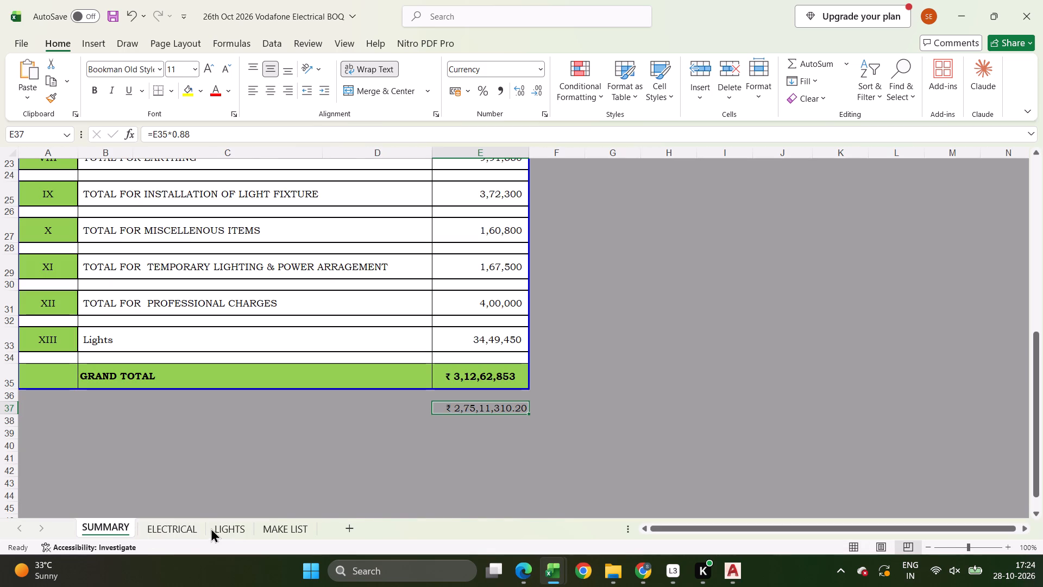
In the R1 Working Vodafone workbook's ELECTRICAL sheet, set the multiplier beside panel items 1 to 6 to 1.
{"action": "left_click", "coordinate": [223, 525]}
{"action": "left_click", "coordinate": [186, 533]}
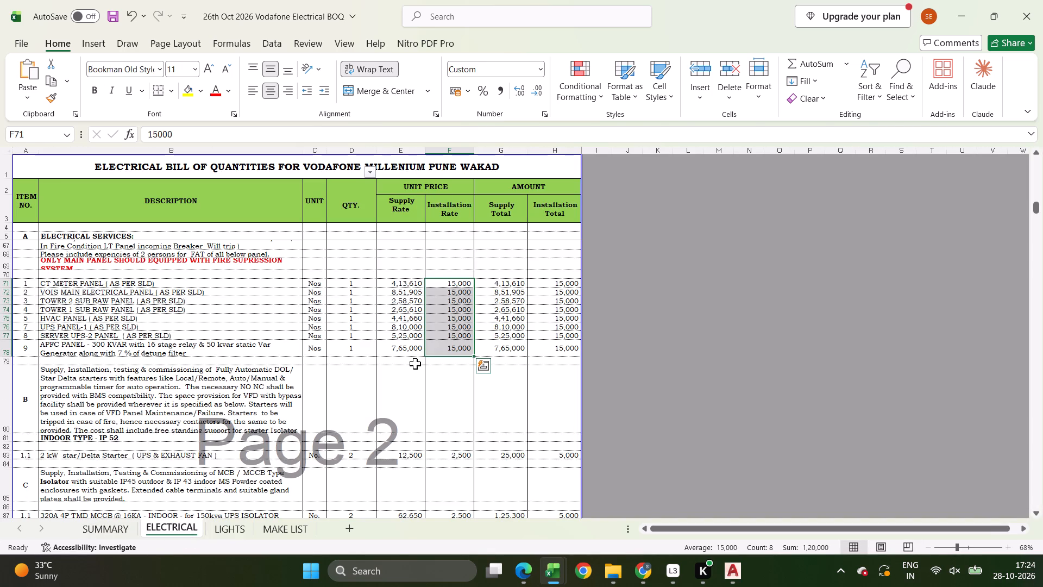
{"action": "left_click", "coordinate": [411, 284]}
{"action": "key", "text": "alt+Tab"}
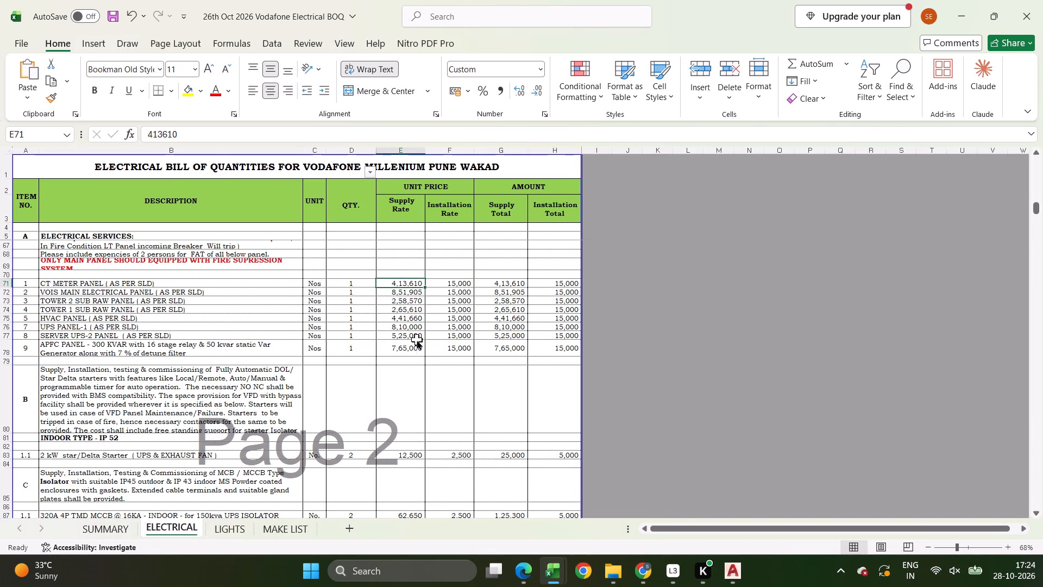
{"action": "key", "text": "alt+Tab"}
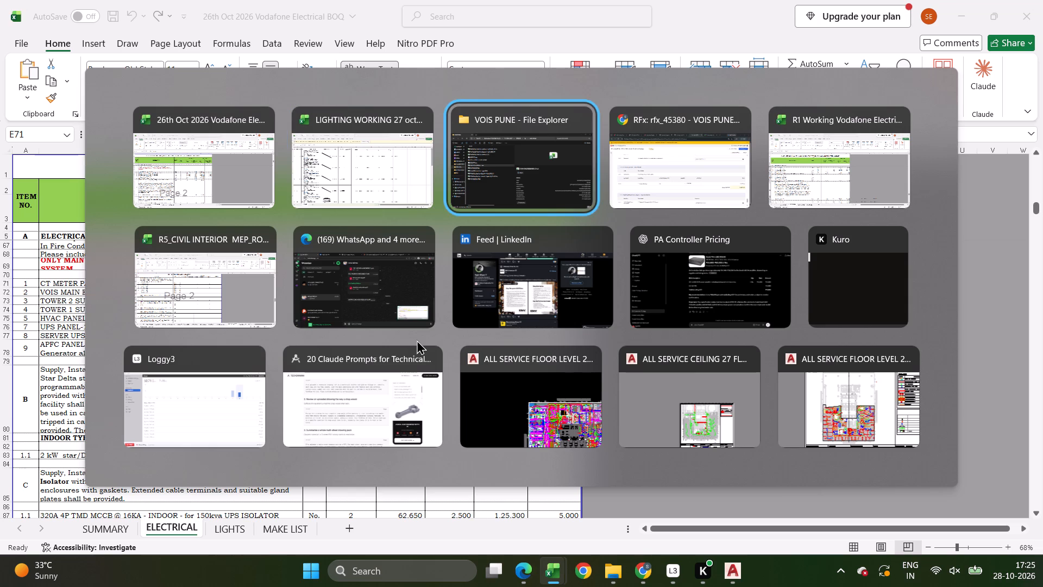
{"action": "key", "text": "alt+Tab"}
{"action": "key", "text": "alt+Tab"}
{"action": "left_click", "coordinate": [602, 328]}
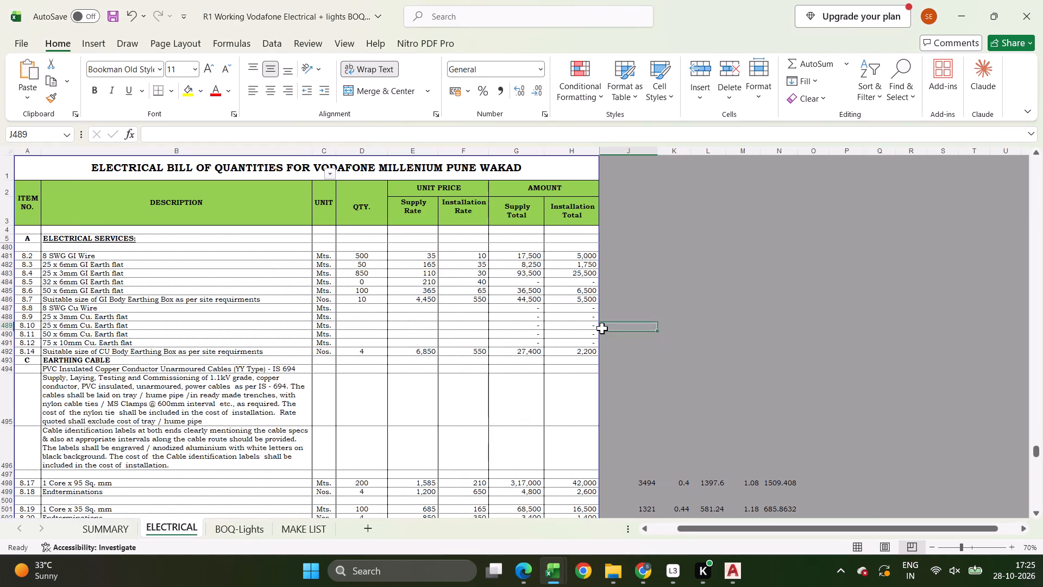
{"action": "left_click_drag", "start_coordinate": [1039, 448], "coordinate": [1023, 171]}
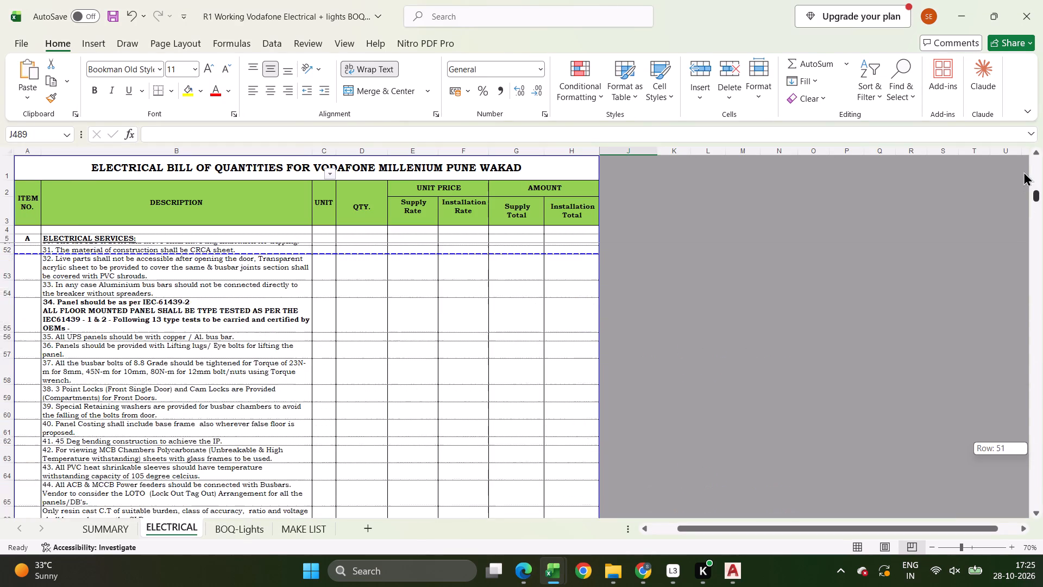
{"action": "left_click_drag", "start_coordinate": [1023, 171], "coordinate": [1026, 161]}
{"action": "scroll", "coordinate": [643, 351], "scroll_direction": "down", "scroll_amount": 1}
{"action": "left_click", "coordinate": [663, 320]}
{"action": "key", "text": "ctrl+Down"}
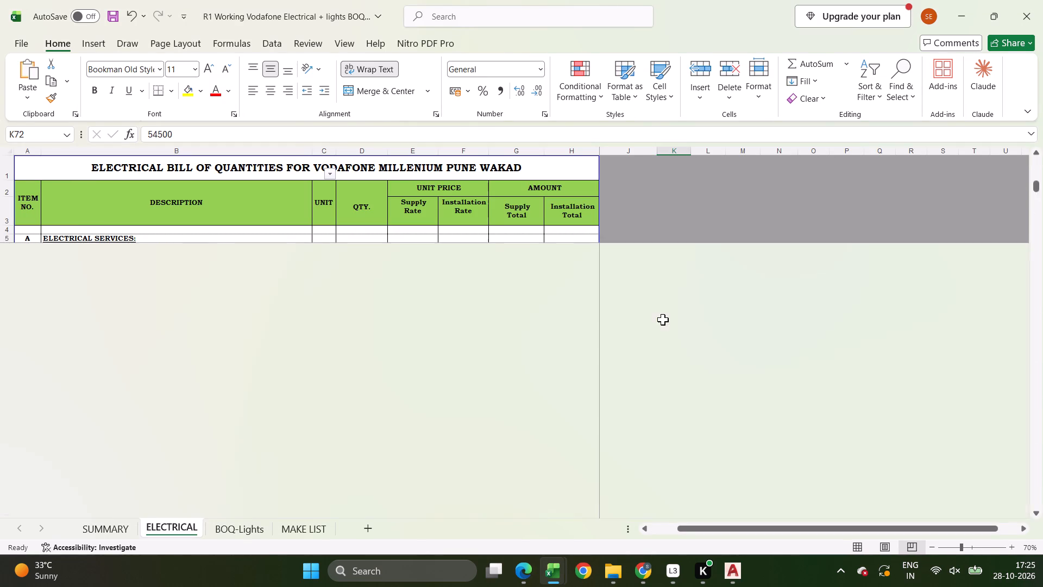
{"action": "scroll", "coordinate": [663, 320], "scroll_direction": "down", "scroll_amount": 4}
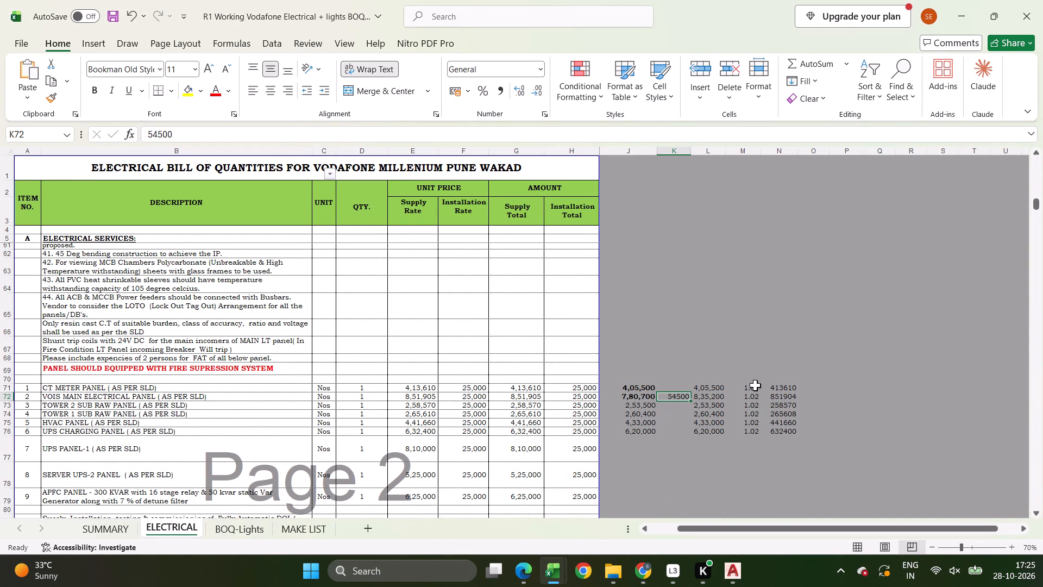
{"action": "left_click", "coordinate": [754, 385]}
{"action": "key", "text": "1"}
{"action": "key", "text": "Return"}
{"action": "key", "text": "Up"}
{"action": "key", "text": "ctrl+shift+Down"}
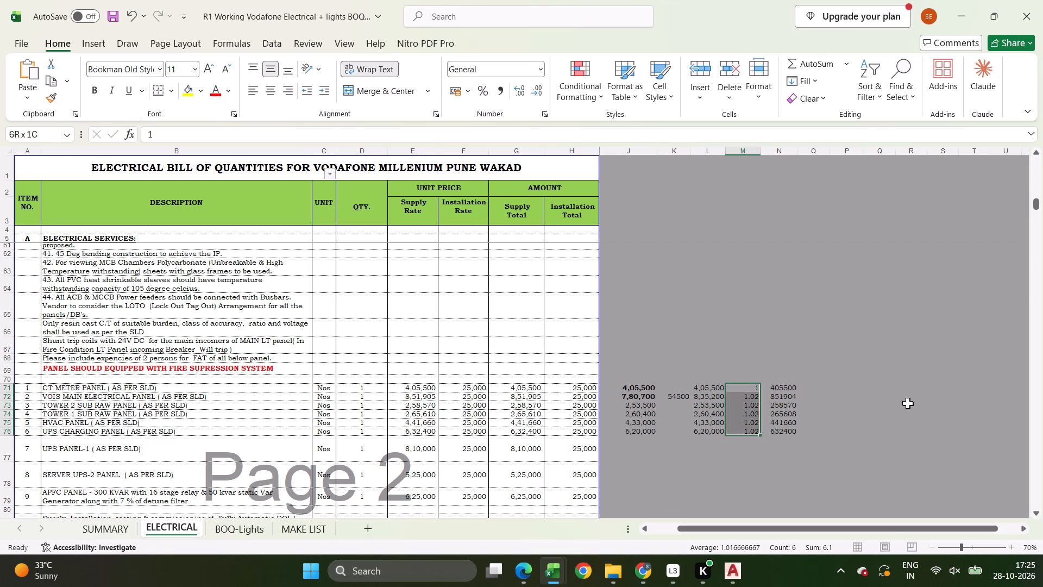
{"action": "key", "text": "ctrl+d"}
Copy the six calculated panel rates and paste them as values into the 26th Oct BOQ's Supply Rate column, starting at CT METER PANEL.
{"action": "key", "text": "Right"}
{"action": "key", "text": "ctrl+shift+Down"}
{"action": "key", "text": "ctrl+c"}
{"action": "key", "text": "alt+Tab"}
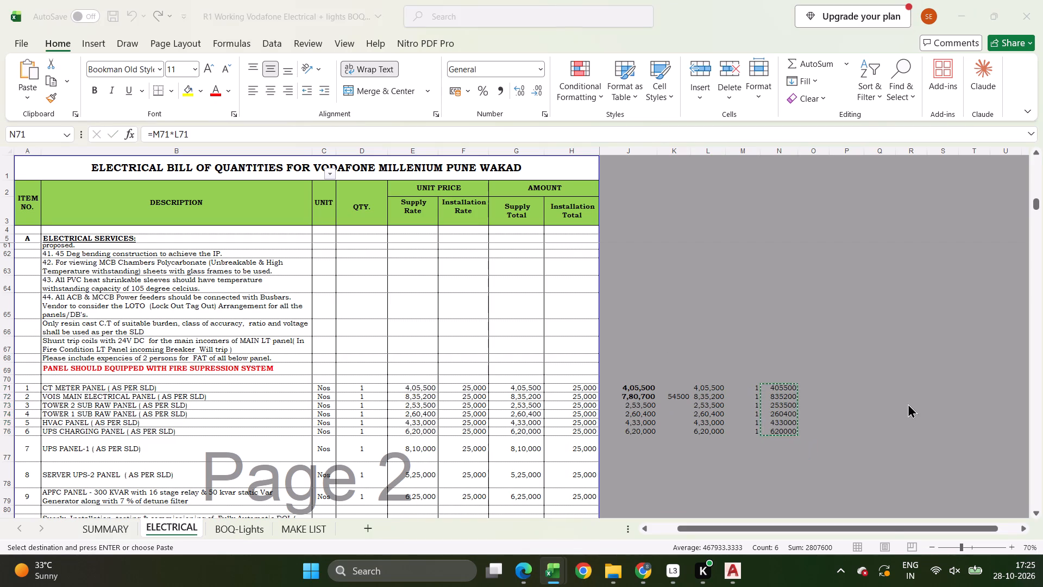
{"action": "key", "text": "ctrl+shift+v"}
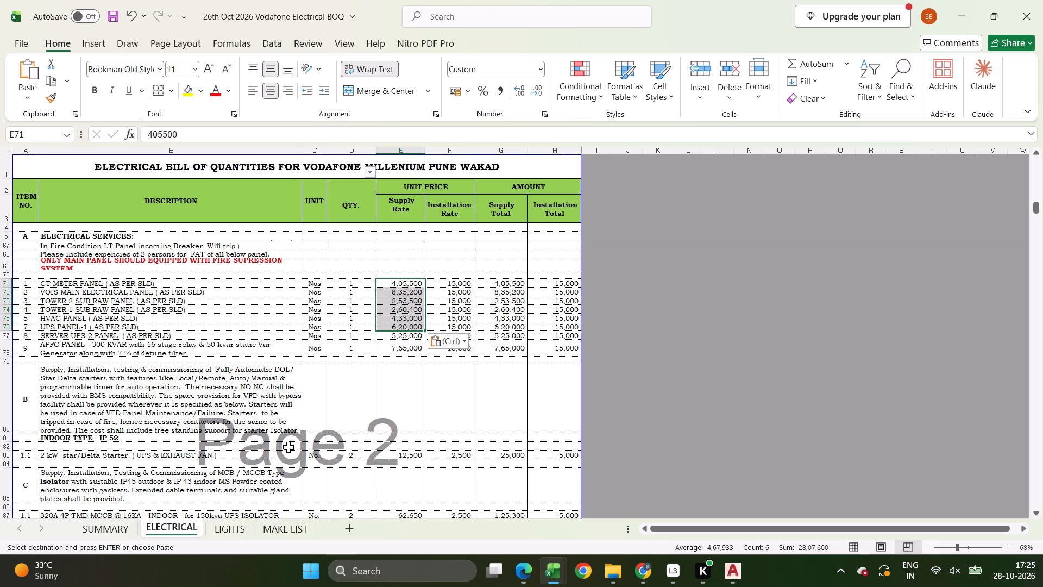
{"action": "key", "text": "ctrl+z"}
{"action": "key", "text": "shift+Up"}
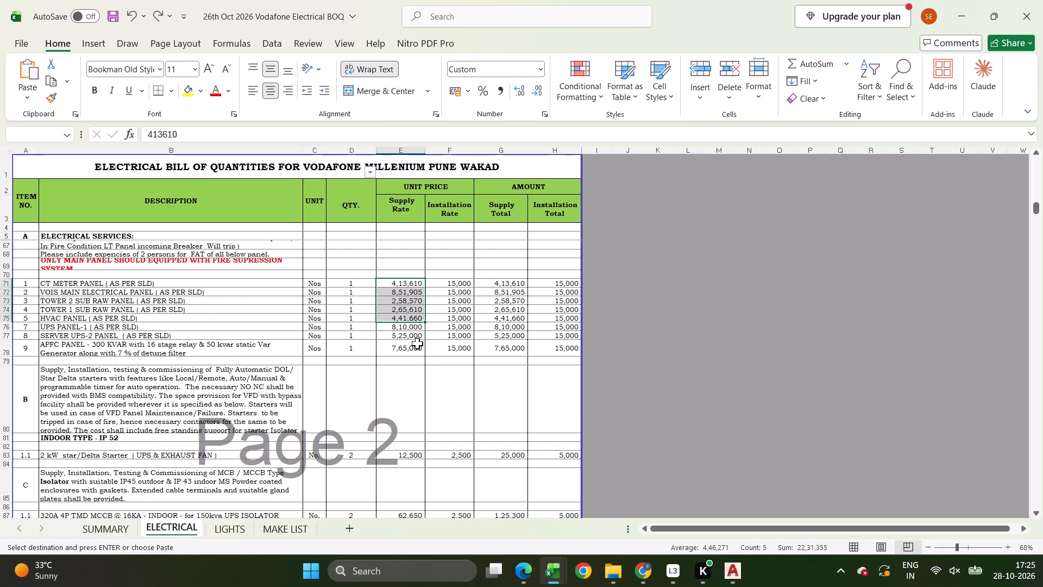
{"action": "key", "text": "ctrl+shift+v"}
{"action": "key", "text": "Escape"}
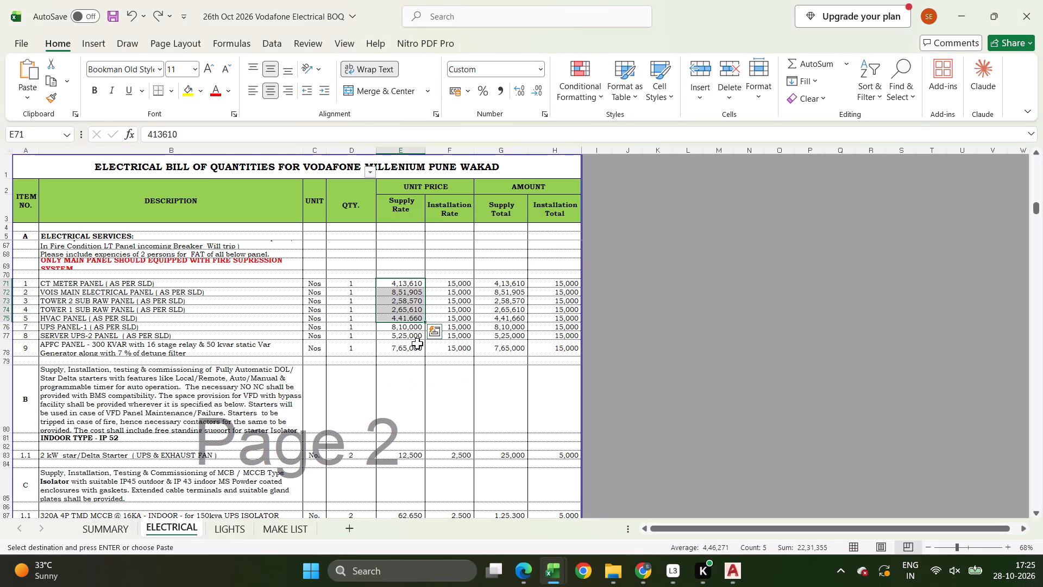
{"action": "key", "text": "ctrl+shift+v"}
{"action": "key", "text": "Return"}
{"action": "key", "text": "Down"}
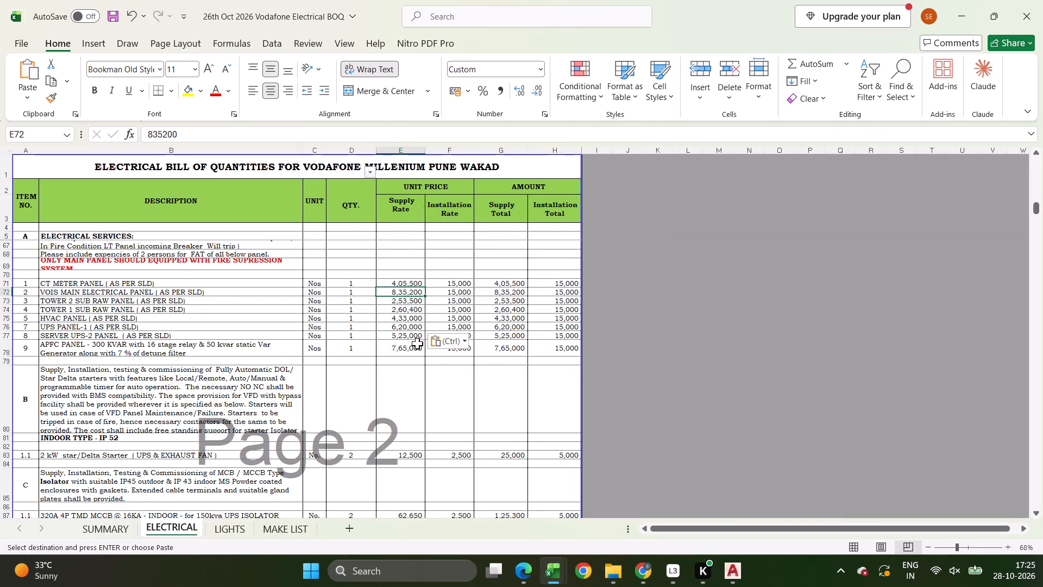
Set the supply rate of UPS PANEL-1 to 790000 on the ELECTRICAL sheet and check the SUMMARY sheet.
{"action": "key", "text": "ctrl+Down"}
{"action": "key", "text": "Up"}
{"action": "key", "text": "Up"}
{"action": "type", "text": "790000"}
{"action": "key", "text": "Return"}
{"action": "left_click", "coordinate": [107, 531]}
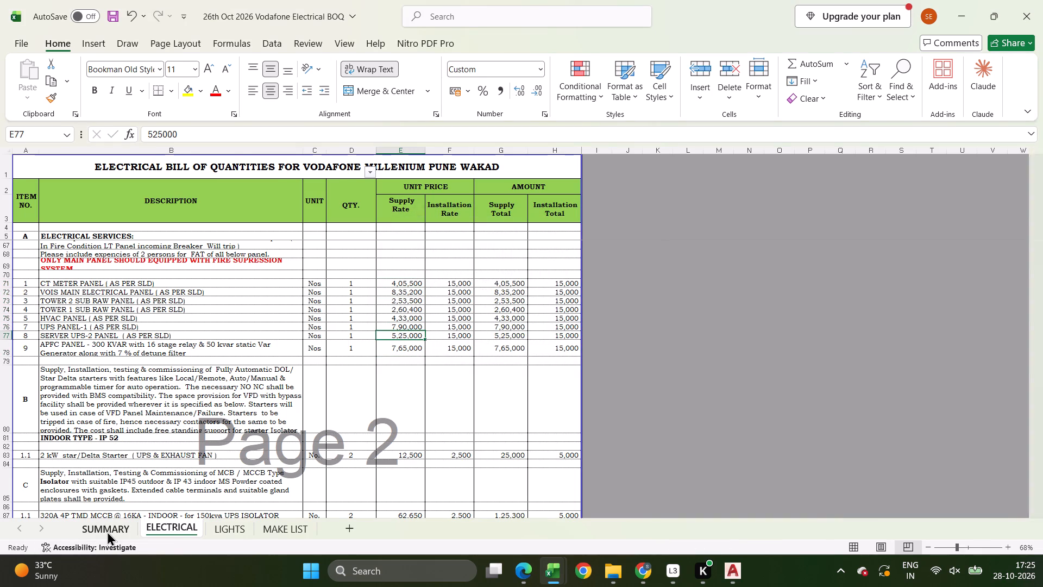
{"action": "left_click", "coordinate": [152, 520]}
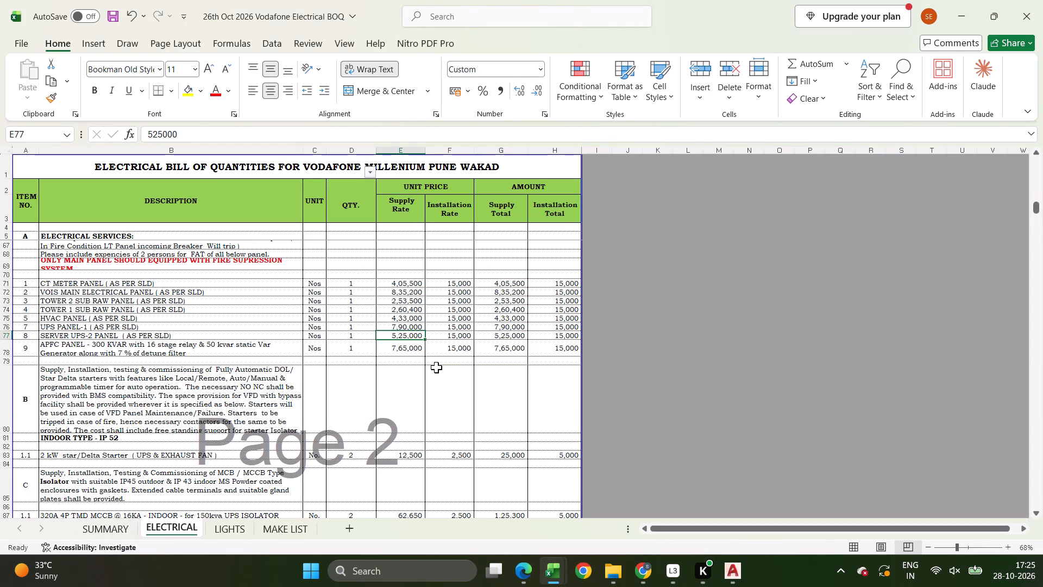
Set the supply rate of the 320A 4P TMD MCCB isolator for the 150kva UPS to 56950.
{"action": "scroll", "coordinate": [437, 382], "scroll_direction": "down", "scroll_amount": 3}
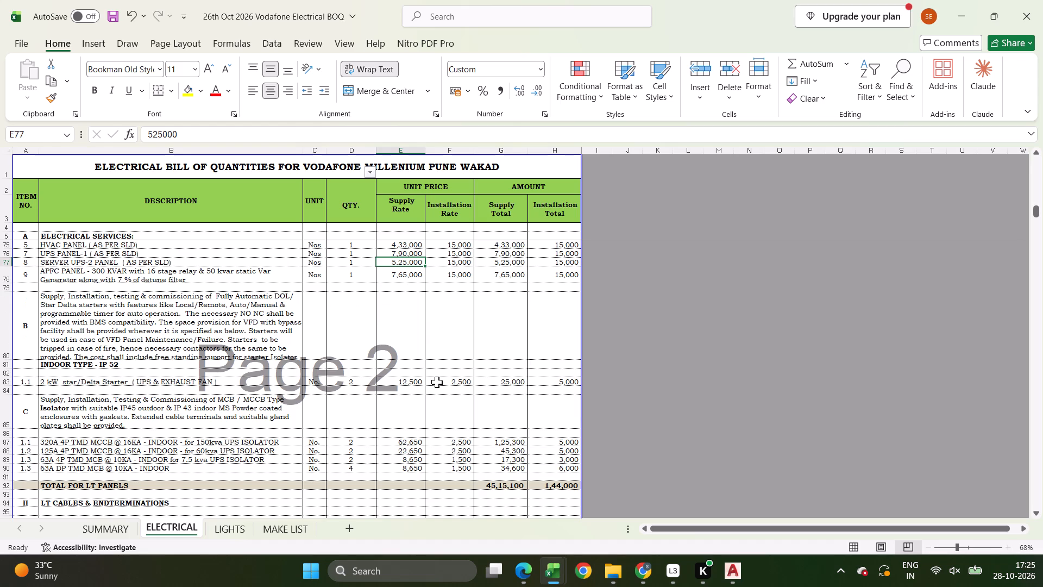
{"action": "left_click", "coordinate": [407, 278]}
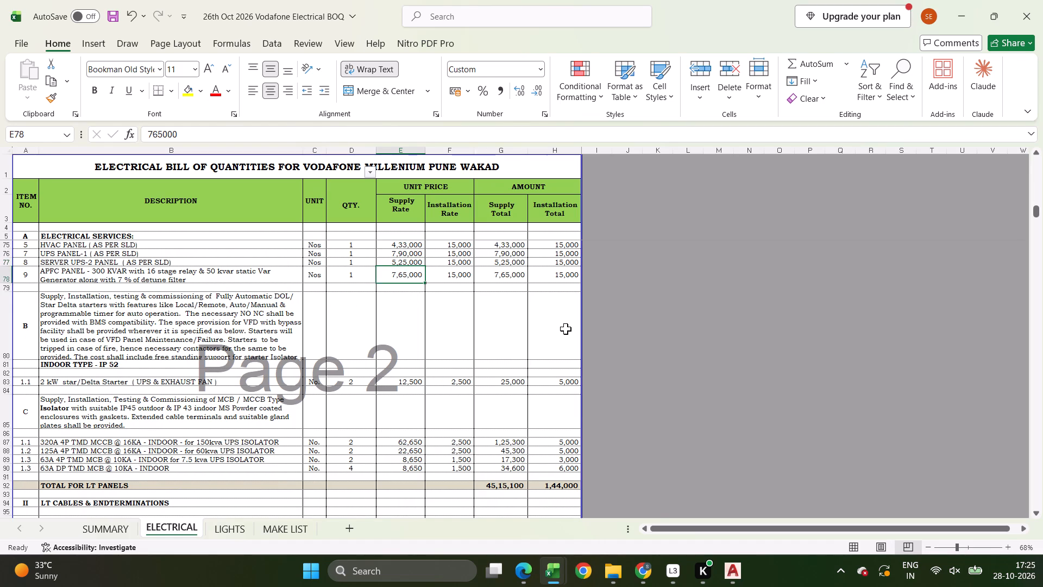
{"action": "left_click", "coordinate": [399, 442]}
{"action": "type", "text": "56950"}
{"action": "key", "text": "Return"}
Review the LT panel and cable rates in the BOQ against the R1 Working Vodafone workbook.
{"action": "scroll", "coordinate": [521, 458], "scroll_direction": "down", "scroll_amount": 5}
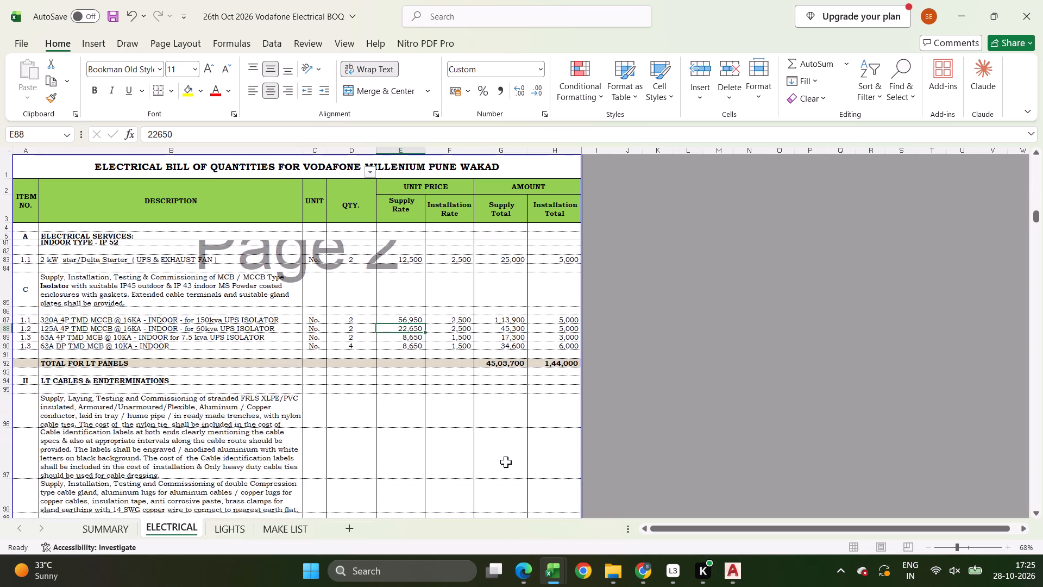
{"action": "scroll", "coordinate": [506, 462], "scroll_direction": "down", "scroll_amount": 10}
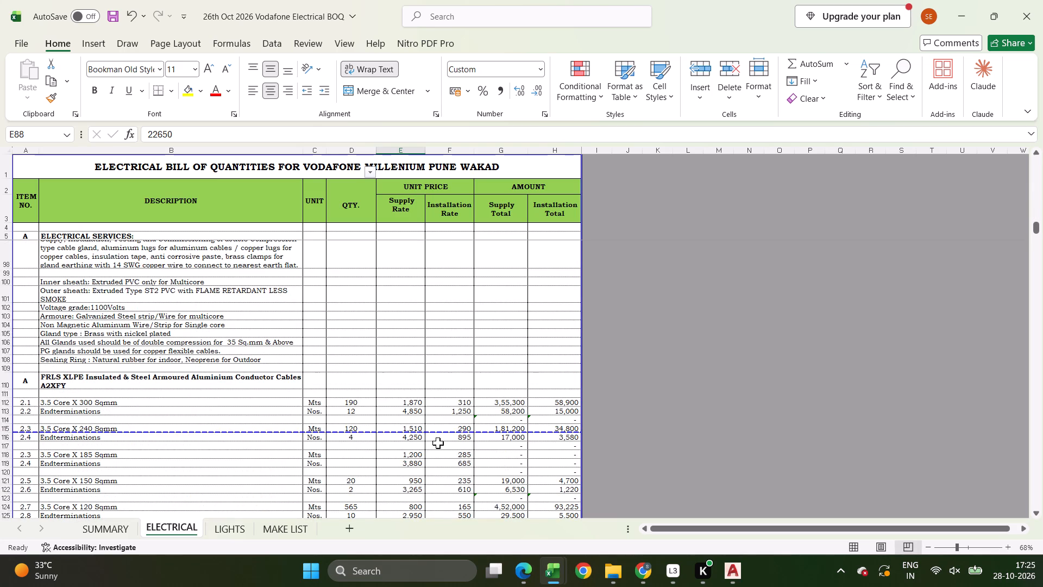
{"action": "key", "text": "alt+Tab"}
{"action": "scroll", "coordinate": [674, 406], "scroll_direction": "down", "scroll_amount": 9}
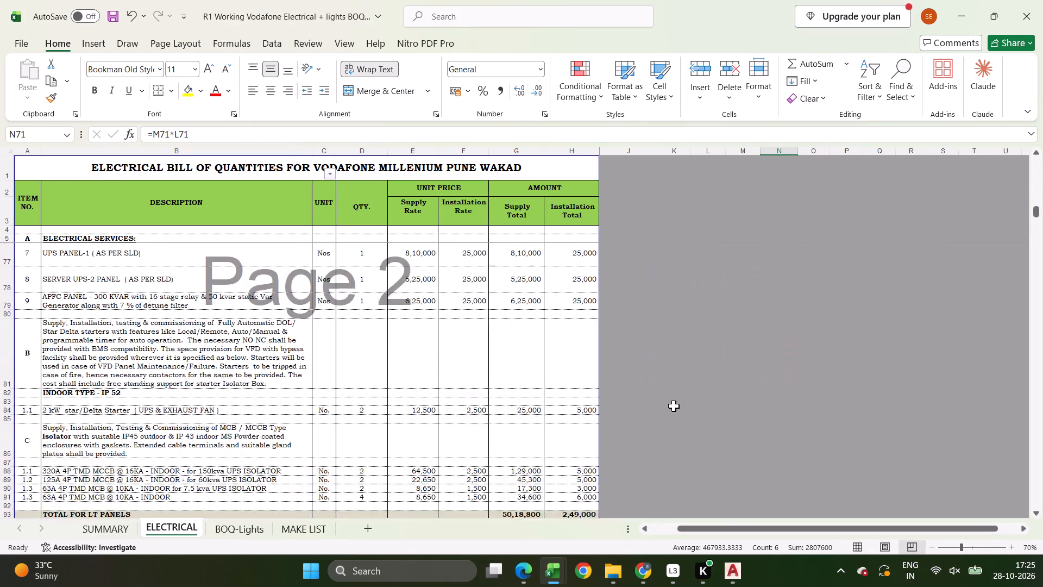
{"action": "scroll", "coordinate": [674, 406], "scroll_direction": "down", "scroll_amount": 7}
{"action": "key", "text": "alt+Tab"}
Set the supply rate of item 6.2.5, the A & H Meyer NetBox, to 56950 and check the grand total on the SUMMARY sheet.
{"action": "scroll", "coordinate": [640, 407], "scroll_direction": "down", "scroll_amount": 6}
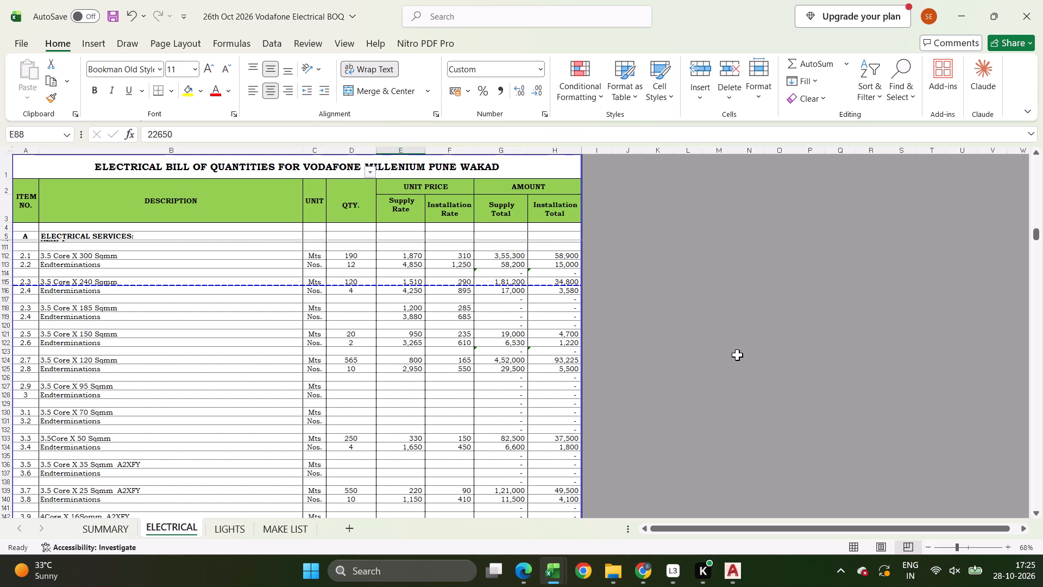
{"action": "left_click", "coordinate": [625, 390]}
{"action": "scroll", "coordinate": [624, 391], "scroll_direction": "down", "scroll_amount": 20}
{"action": "scroll", "coordinate": [624, 391], "scroll_direction": "down", "scroll_amount": 3}
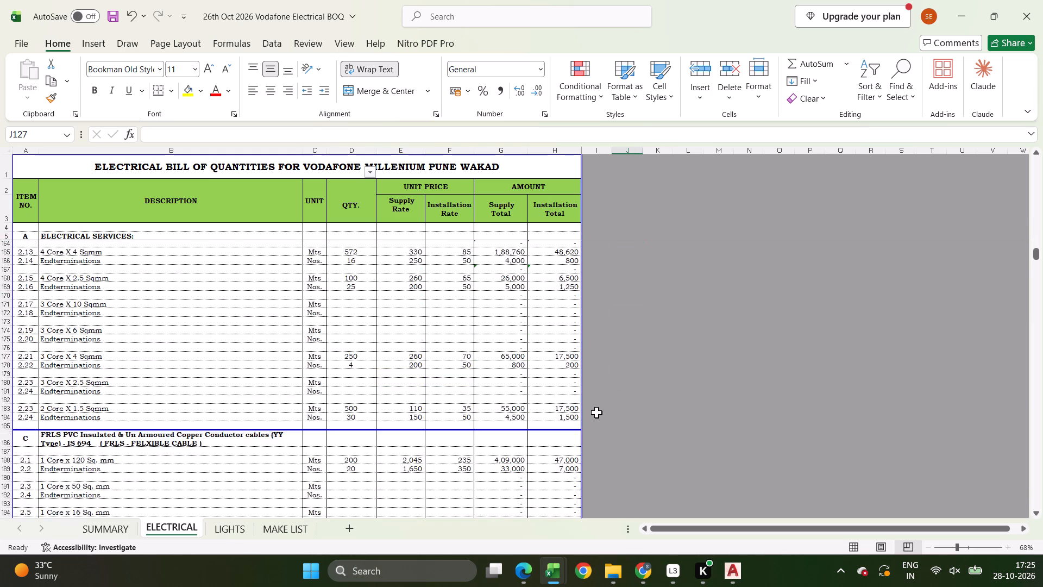
{"action": "scroll", "coordinate": [596, 413], "scroll_direction": "down", "scroll_amount": 20}
{"action": "scroll", "coordinate": [596, 413], "scroll_direction": "down", "scroll_amount": 19}
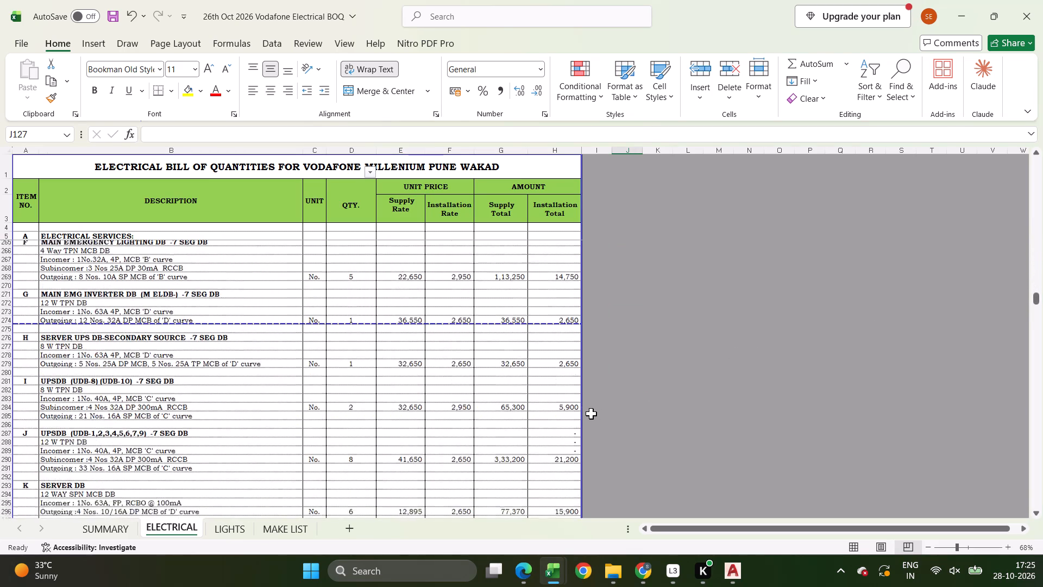
{"action": "scroll", "coordinate": [591, 414], "scroll_direction": "down", "scroll_amount": 20}
{"action": "scroll", "coordinate": [591, 414], "scroll_direction": "down", "scroll_amount": 11}
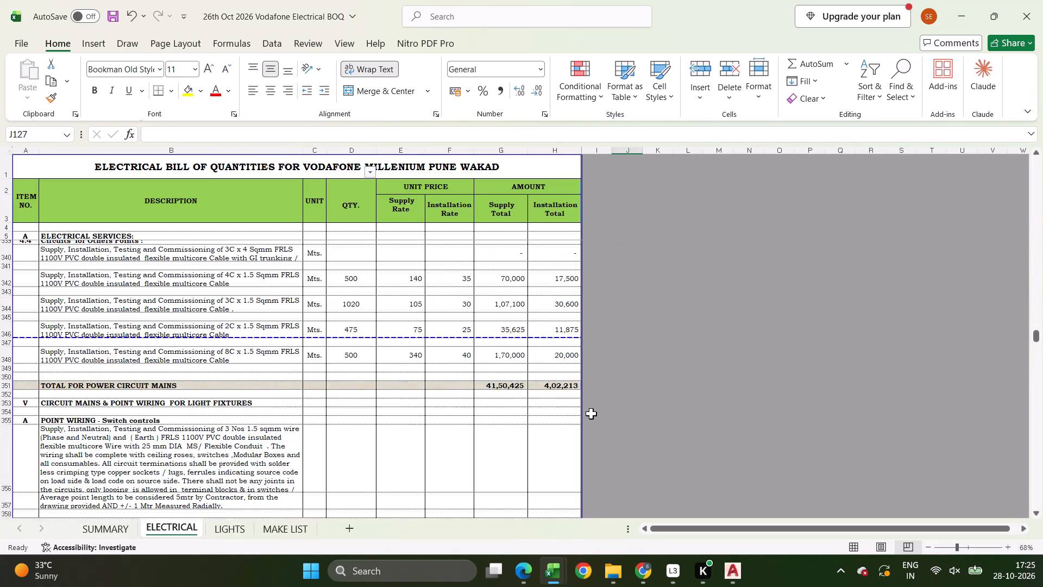
{"action": "scroll", "coordinate": [591, 414], "scroll_direction": "down", "scroll_amount": 18}
{"action": "scroll", "coordinate": [586, 419], "scroll_direction": "down", "scroll_amount": 12}
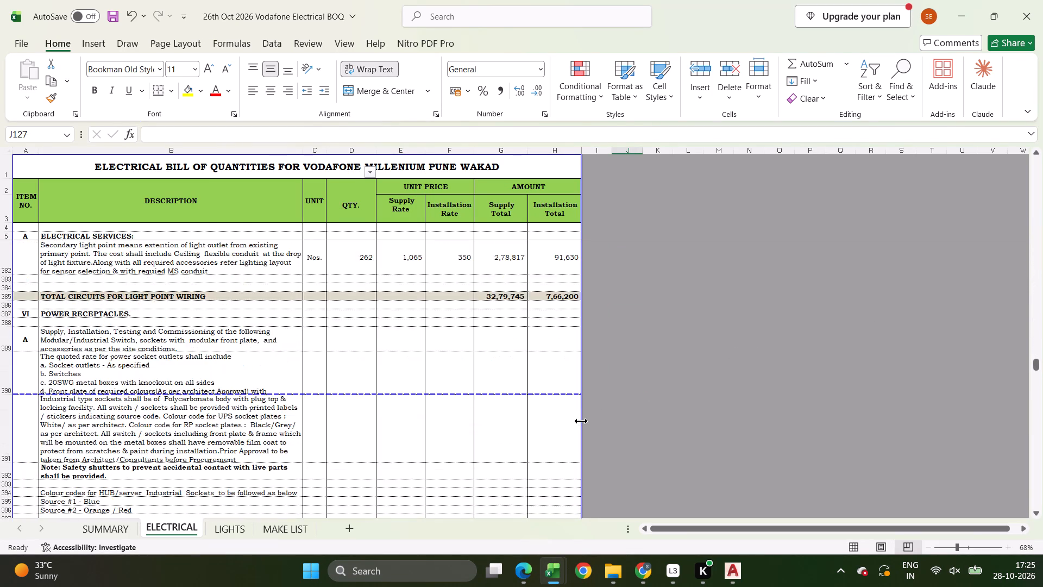
{"action": "scroll", "coordinate": [580, 421], "scroll_direction": "down", "scroll_amount": 19}
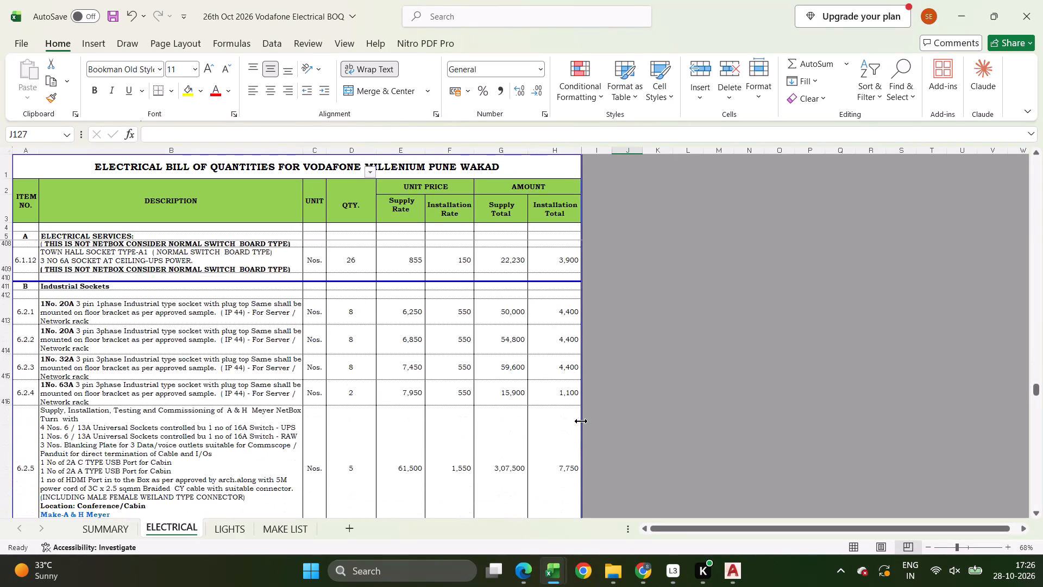
{"action": "scroll", "coordinate": [544, 434], "scroll_direction": "down", "scroll_amount": 2}
{"action": "left_click", "coordinate": [431, 434]}
{"action": "left_click", "coordinate": [407, 429]}
{"action": "type", "text": "55"}
{"action": "key", "text": "BackSpace"}
{"action": "type", "text": "6950"}
{"action": "key", "text": "Return"}
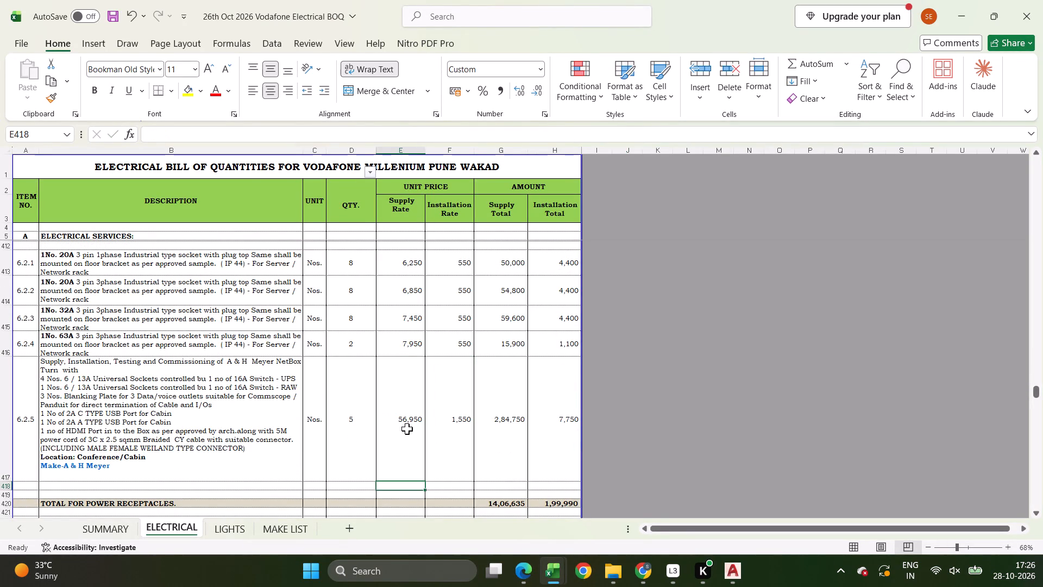
{"action": "left_click", "coordinate": [129, 535]}
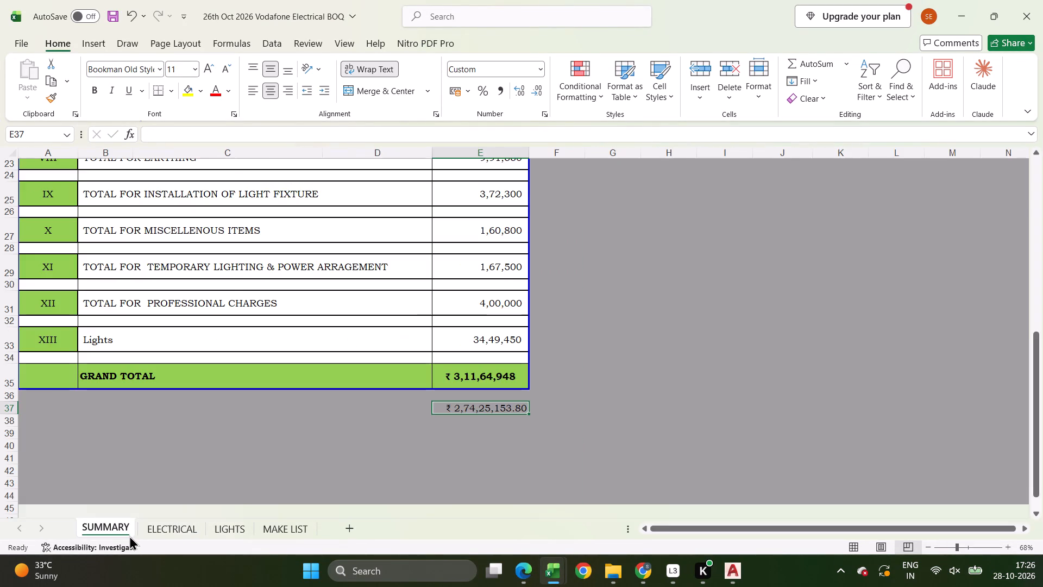
On the ELECTRICAL sheet, set the supply rates of socket items 6.1.1, 6.1.2 and 6.1.3 to 550, 810 and 645.
{"action": "left_click", "coordinate": [175, 530]}
{"action": "scroll", "coordinate": [388, 473], "scroll_direction": "up", "scroll_amount": 12}
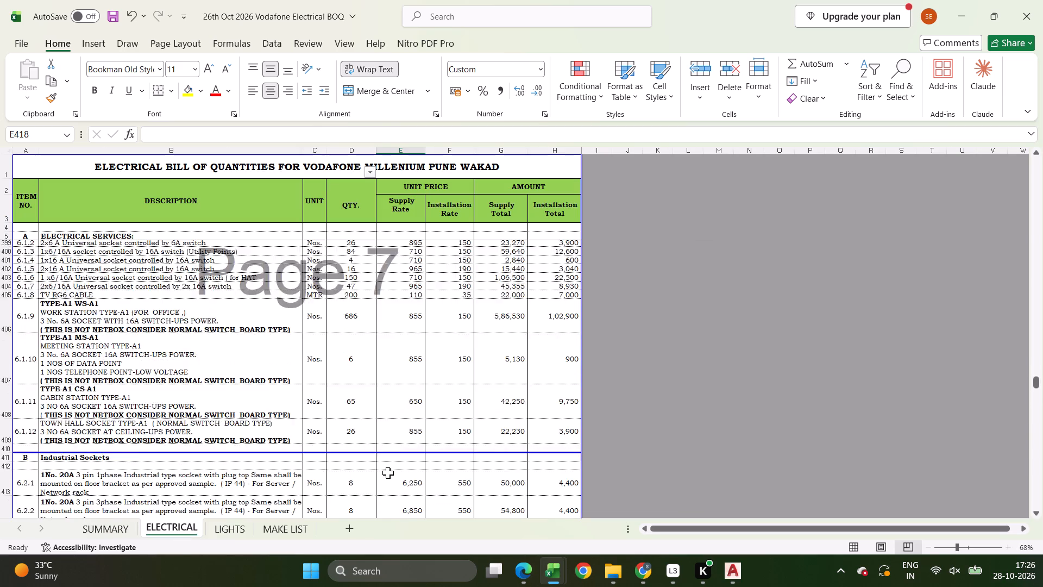
{"action": "scroll", "coordinate": [388, 473], "scroll_direction": "up", "scroll_amount": 12}
{"action": "scroll", "coordinate": [388, 473], "scroll_direction": "down", "scroll_amount": 12}
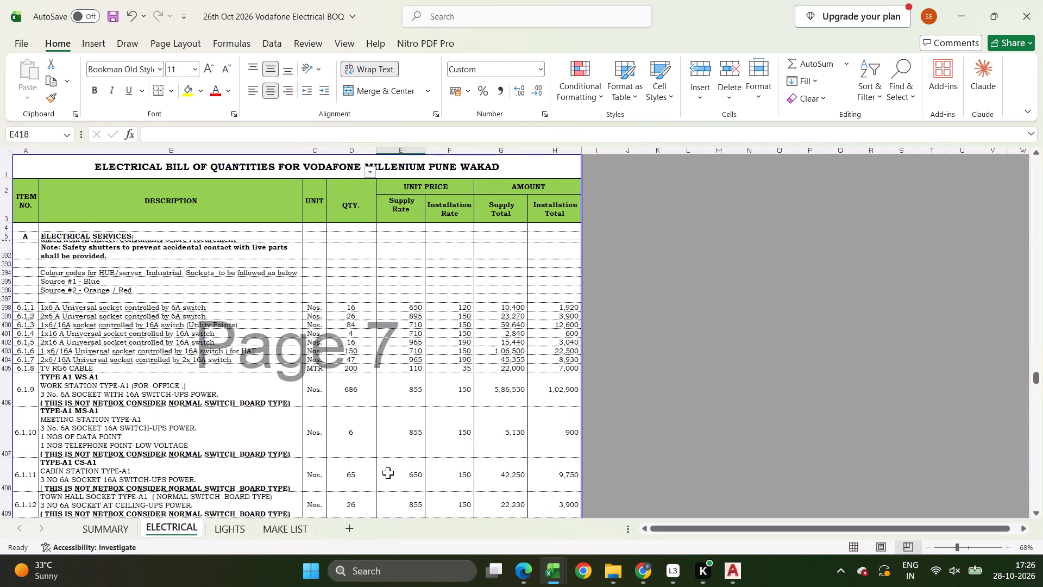
{"action": "left_click", "coordinate": [413, 350]}
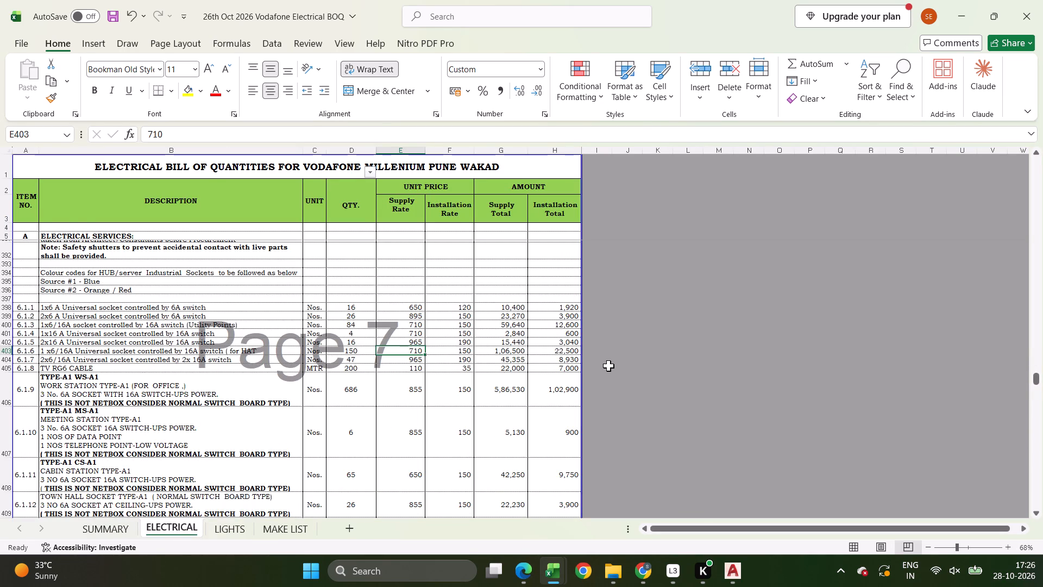
{"action": "key", "text": "Up"}
{"action": "key", "text": "Up"}
{"action": "key", "text": "Up"}
{"action": "key", "text": "Up"}
{"action": "key", "text": "Up"}
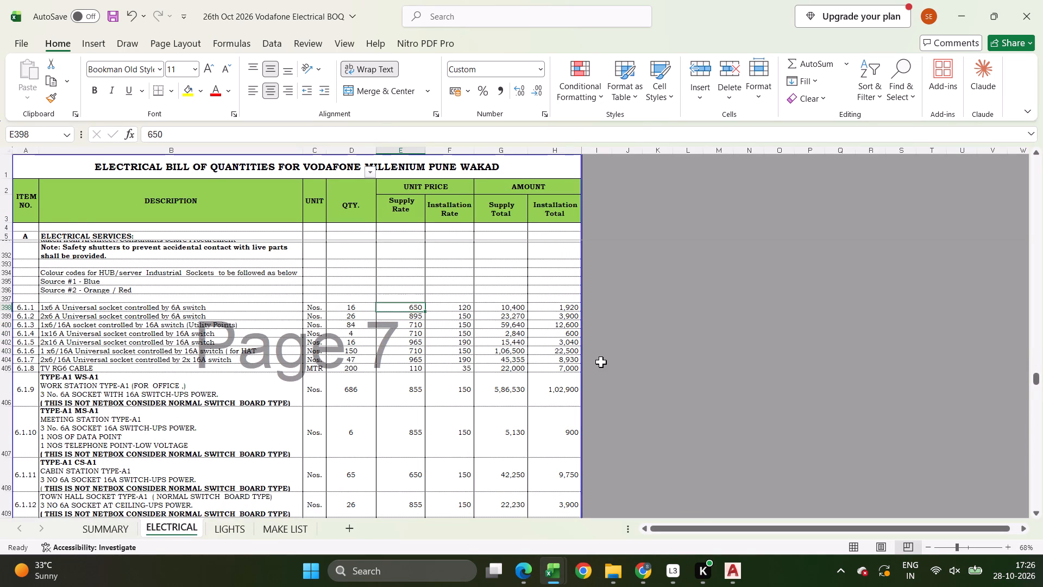
{"action": "type", "text": "550"}
{"action": "key", "text": "Return"}
{"action": "type", "text": "810+"}
{"action": "key", "text": "BackSpace"}
{"action": "key", "text": "Return"}
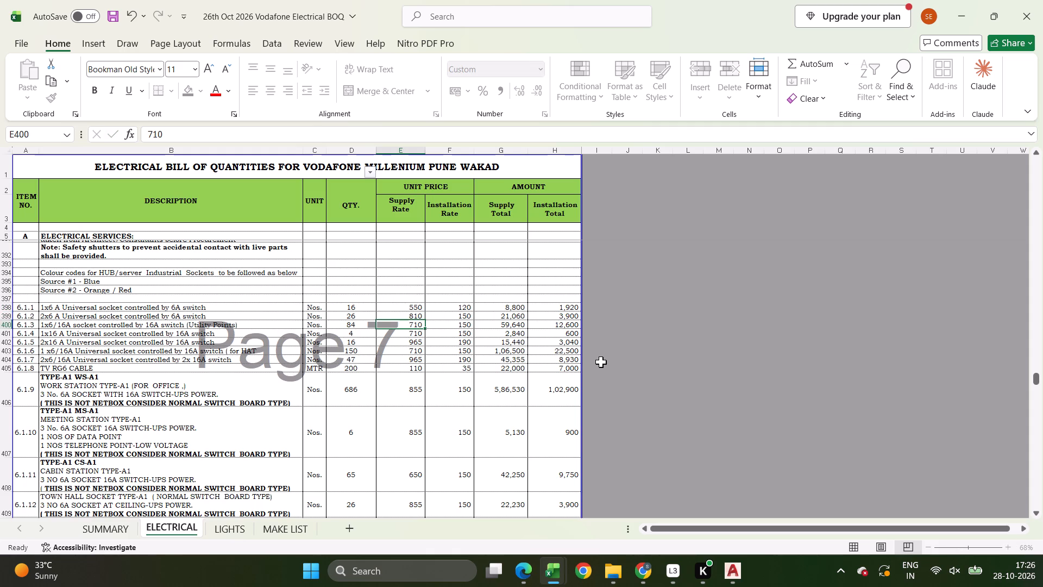
{"action": "type", "text": "645"}
{"action": "key", "text": "Return"}
{"action": "key", "text": "Up"}
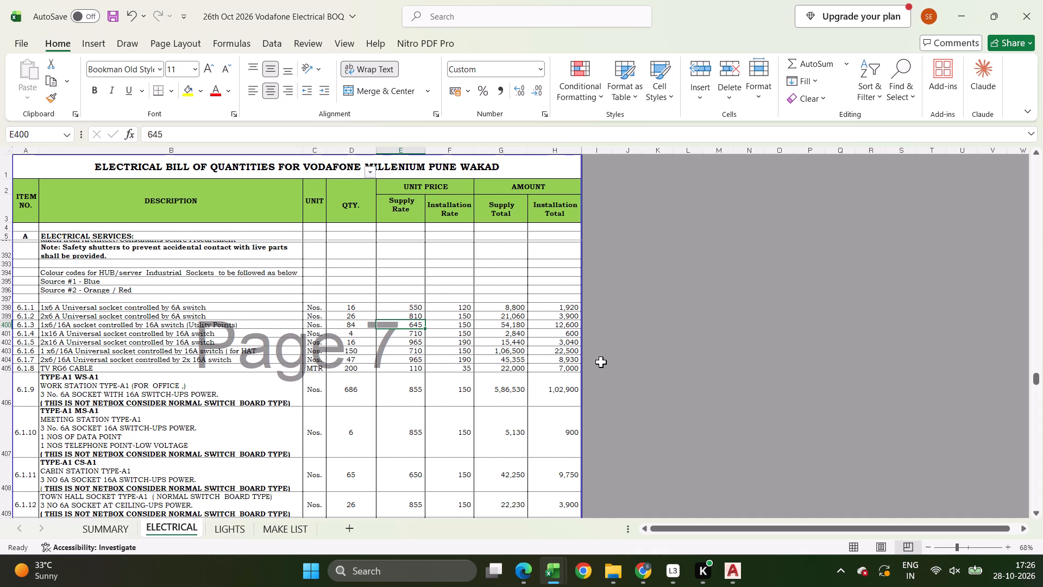
Set the installation rates of socket items 6.1.1, 6.1.2 and 6.1.3 to 90, 110 and 110.
{"action": "key", "text": "Down"}
{"action": "key", "text": "Up"}
{"action": "key", "text": "Down"}
{"action": "key", "text": "Up"}
{"action": "key", "text": "Up"}
{"action": "key", "text": "Right"}
{"action": "key", "text": "Up"}
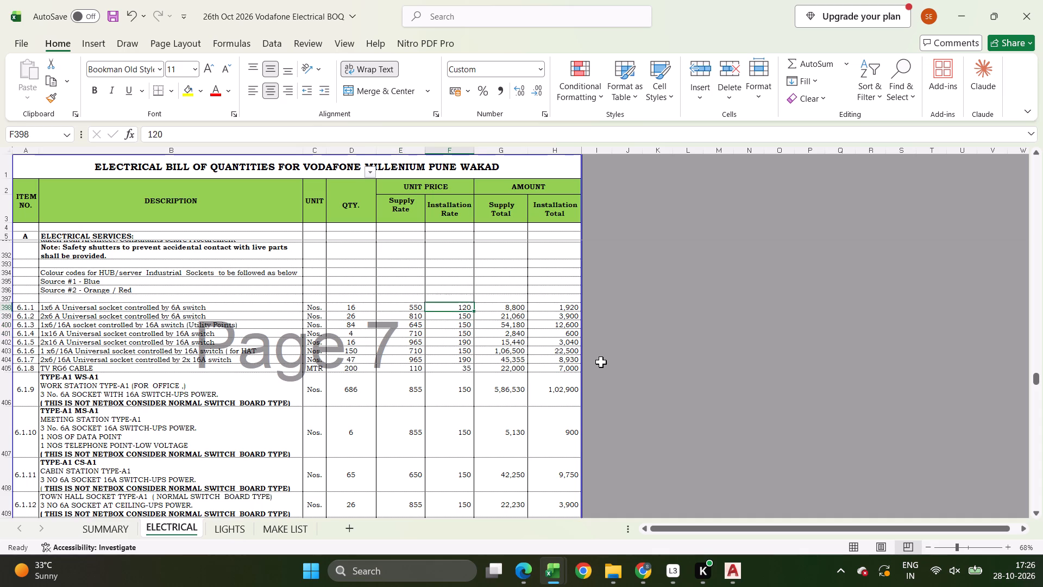
{"action": "type", "text": "90"}
{"action": "key", "text": "Return"}
{"action": "type", "text": "110"}
{"action": "key", "text": "Return"}
{"action": "key", "text": "9"}
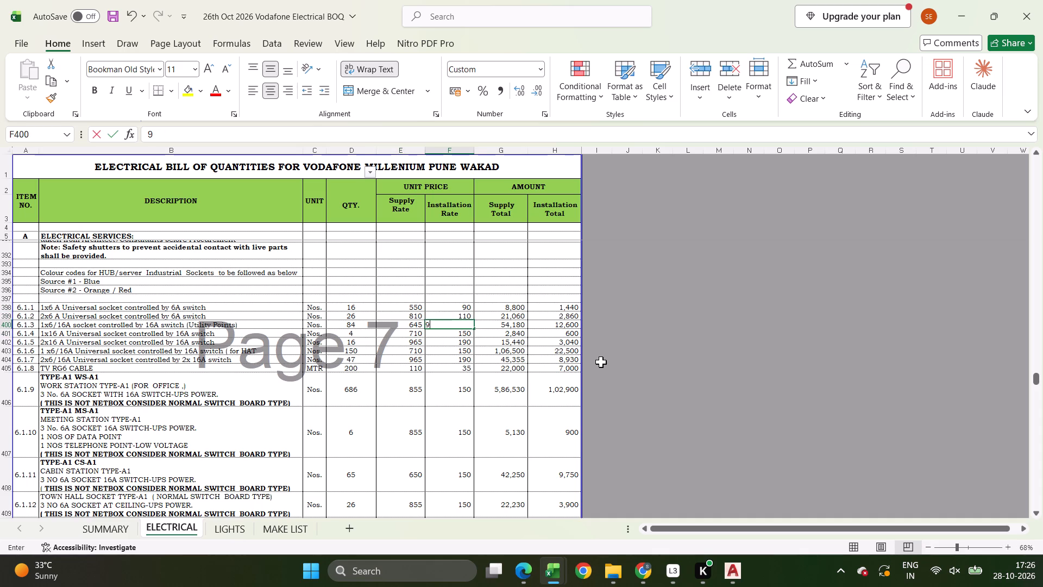
{"action": "key", "text": "Escape"}
{"action": "type", "text": "110"}
{"action": "key", "text": "Return"}
Set the installation rates of socket items 6.1.4, 6.1.5, 6.1.6 and 6.1.7 to 110, 150, 110 and 150.
{"action": "type", "text": "110"}
{"action": "key", "text": "Return"}
{"action": "type", "text": "150"}
{"action": "key", "text": "Return"}
{"action": "type", "text": "110"}
{"action": "key", "text": "Return"}
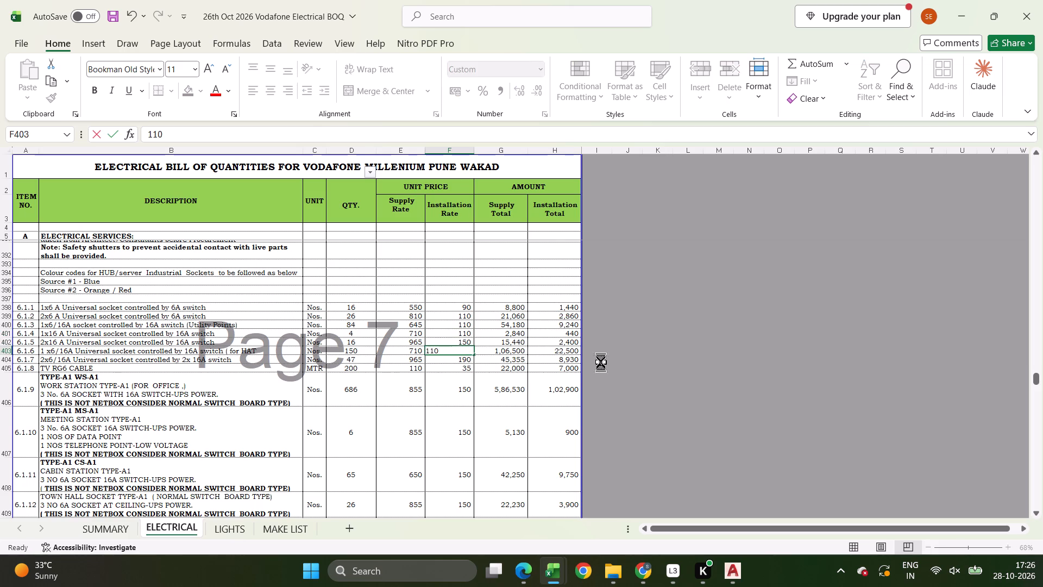
{"action": "type", "text": "150"}
{"action": "key", "text": "Return"}
Set the supply rates of socket items 6.1.5, 6.1.6 and 6.1.7 to 910, 645 and 910.
{"action": "key", "text": "Left"}
{"action": "key", "text": "Up"}
{"action": "key", "text": "Up"}
{"action": "key", "text": "Up"}
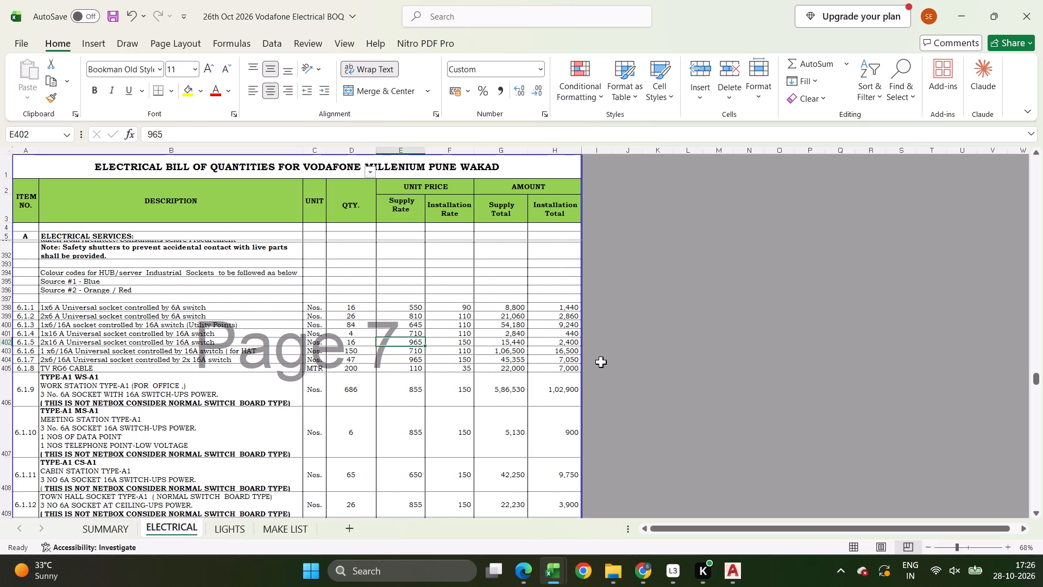
{"action": "key", "text": "Down"}
{"action": "key", "text": "Down"}
{"action": "key", "text": "Down"}
{"action": "key", "text": "Up"}
{"action": "key", "text": "Up"}
{"action": "key", "text": "Up"}
{"action": "key", "text": "Up"}
{"action": "key", "text": "Up"}
{"action": "key", "text": "Down"}
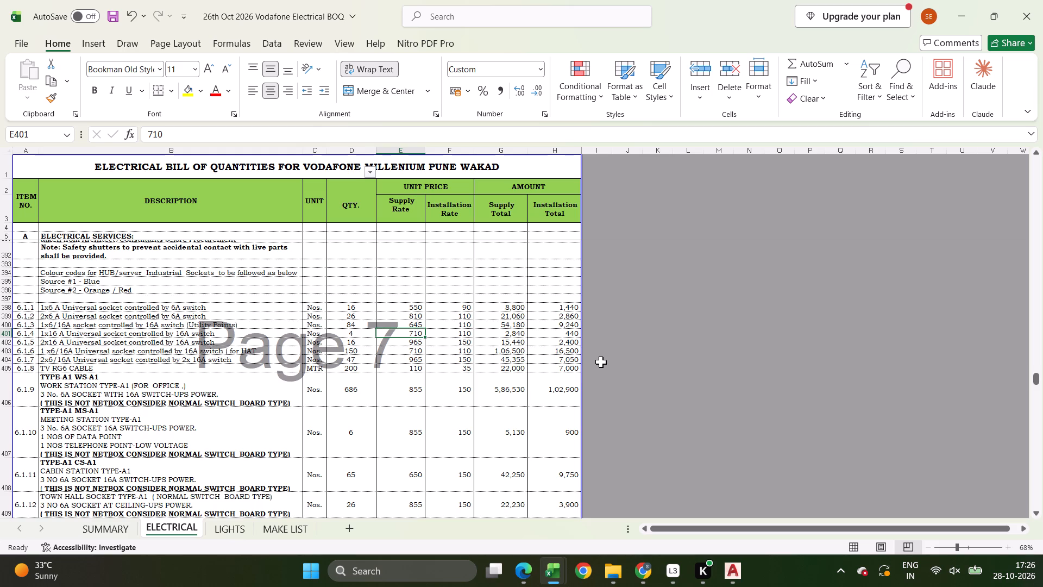
{"action": "key", "text": "Return"}
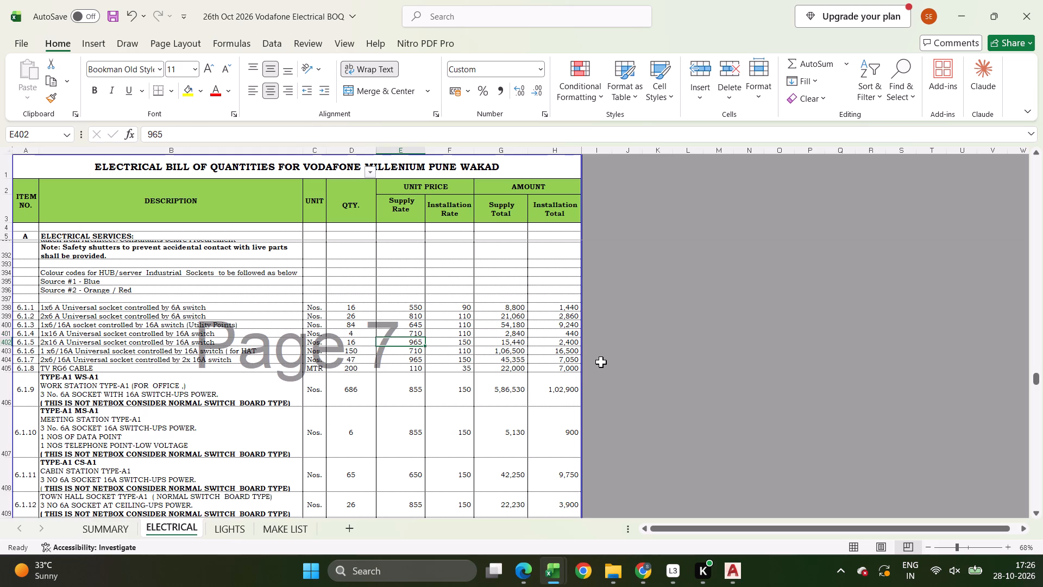
{"action": "type", "text": "910"}
{"action": "key", "text": "Return"}
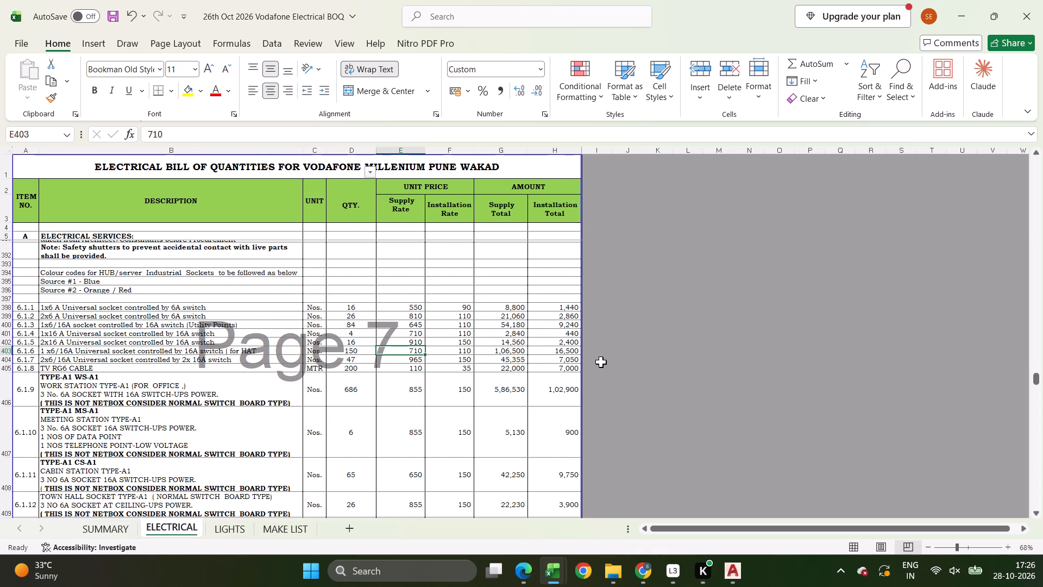
{"action": "type", "text": "645"}
{"action": "key", "text": "Return"}
{"action": "type", "text": "910"}
{"action": "key", "text": "Return"}
Set the supply rate of item 6.1.8, the TV RG6 cable, to 90.
{"action": "key", "text": "Down"}
{"action": "key", "text": "Down"}
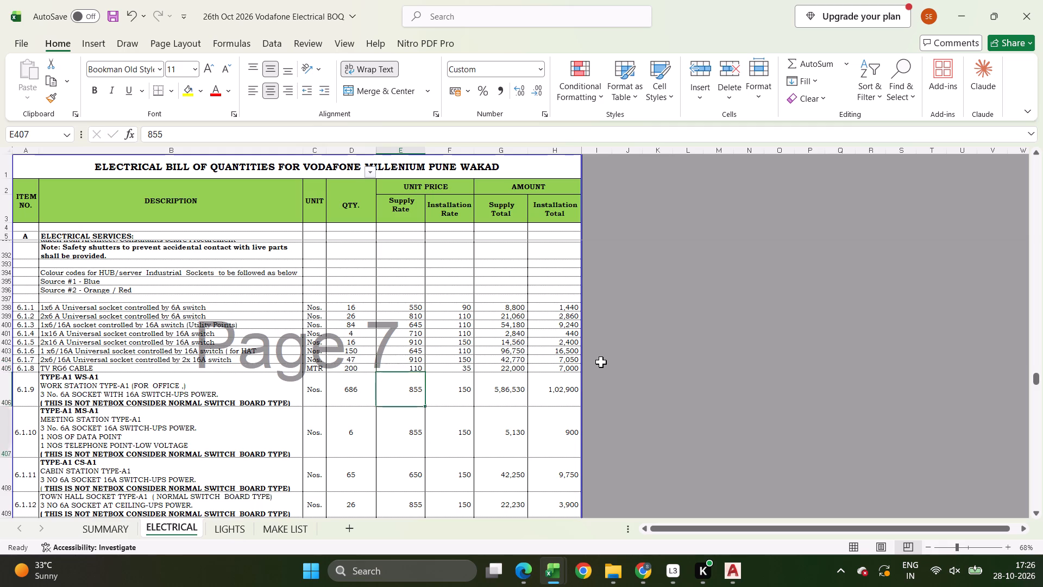
{"action": "key", "text": "Up"}
{"action": "key", "text": "Up"}
{"action": "type", "text": "90"}
{"action": "key", "text": "Return"}
Glance at the SUMMARY sheet and set the installation rate of item 6.2.5, the A & H Meyer NetBox, to 550.
{"action": "scroll", "coordinate": [593, 366], "scroll_direction": "down", "scroll_amount": 5}
{"action": "scroll", "coordinate": [547, 396], "scroll_direction": "down", "scroll_amount": 4}
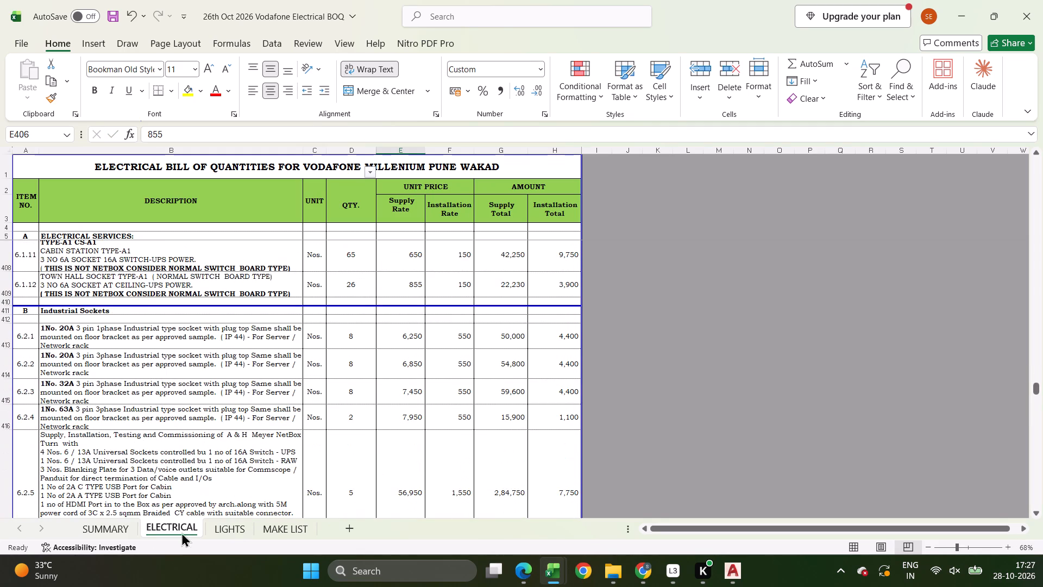
{"action": "left_click", "coordinate": [122, 528]}
{"action": "left_click", "coordinate": [177, 533]}
{"action": "scroll", "coordinate": [512, 429], "scroll_direction": "down", "scroll_amount": 4}
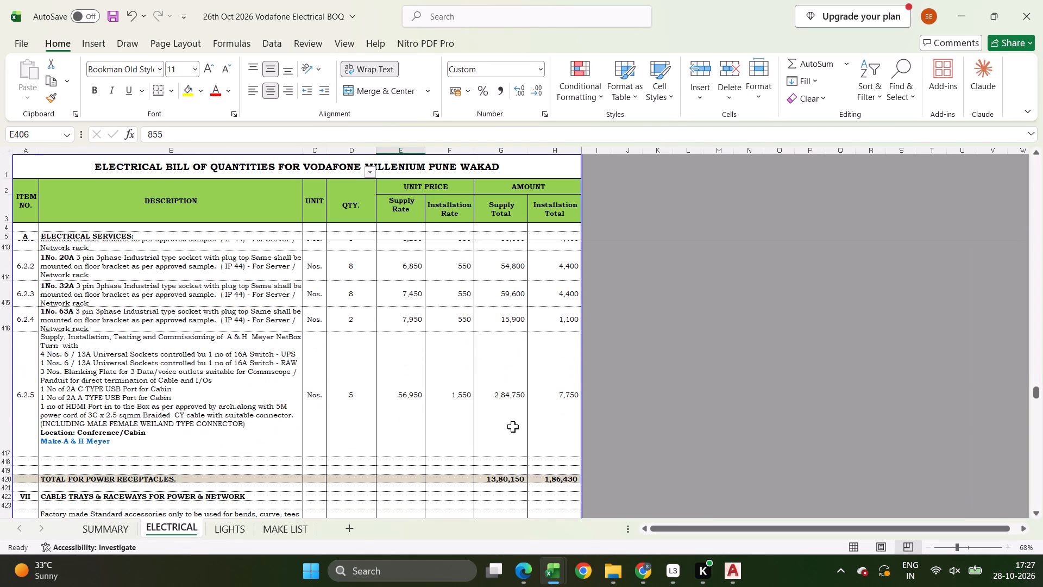
{"action": "left_click", "coordinate": [457, 445]}
{"action": "type", "text": "550"}
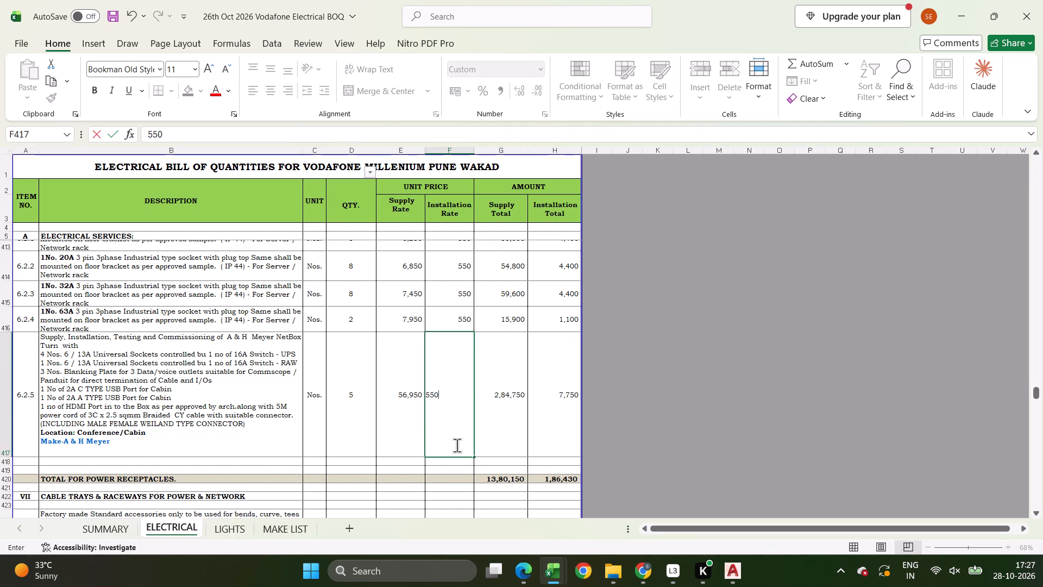
{"action": "key", "text": "Return"}
Look back through the ELECTRICAL sheet up to the armoured aluminium cable rates and select the 3.5 Core X 300 Sqmm installation rate.
{"action": "scroll", "coordinate": [459, 422], "scroll_direction": "up", "scroll_amount": 3}
{"action": "middle_click_drag", "start_coordinate": [554, 413], "coordinate": [613, 156]}
{"action": "scroll", "coordinate": [613, 156], "scroll_direction": "up", "scroll_amount": 1}
{"action": "scroll", "coordinate": [435, 447], "scroll_direction": "down", "scroll_amount": 5}
{"action": "scroll", "coordinate": [435, 447], "scroll_direction": "up", "scroll_amount": 9}
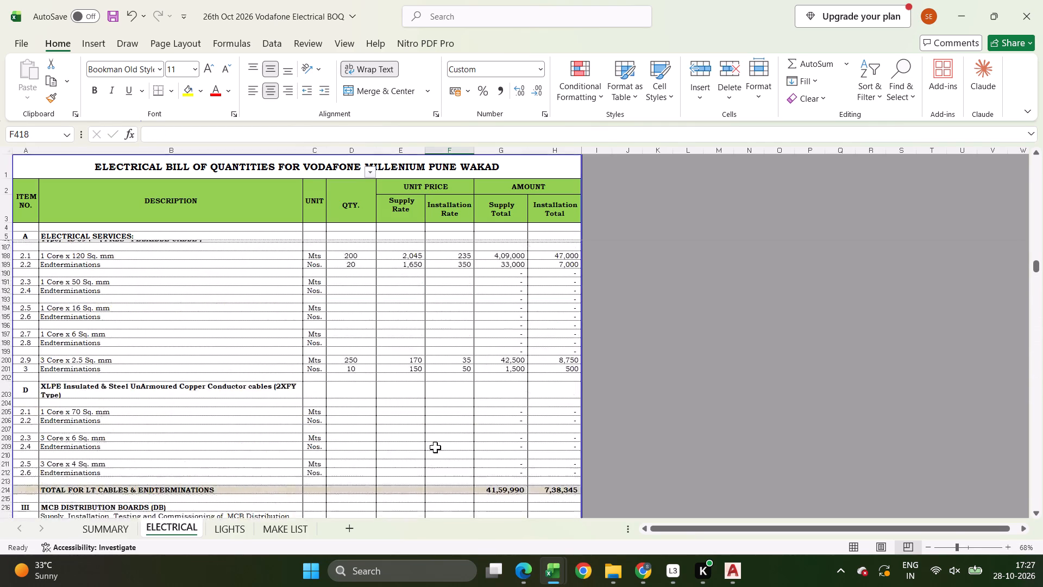
{"action": "scroll", "coordinate": [435, 447], "scroll_direction": "up", "scroll_amount": 20}
{"action": "scroll", "coordinate": [435, 447], "scroll_direction": "up", "scroll_amount": 10}
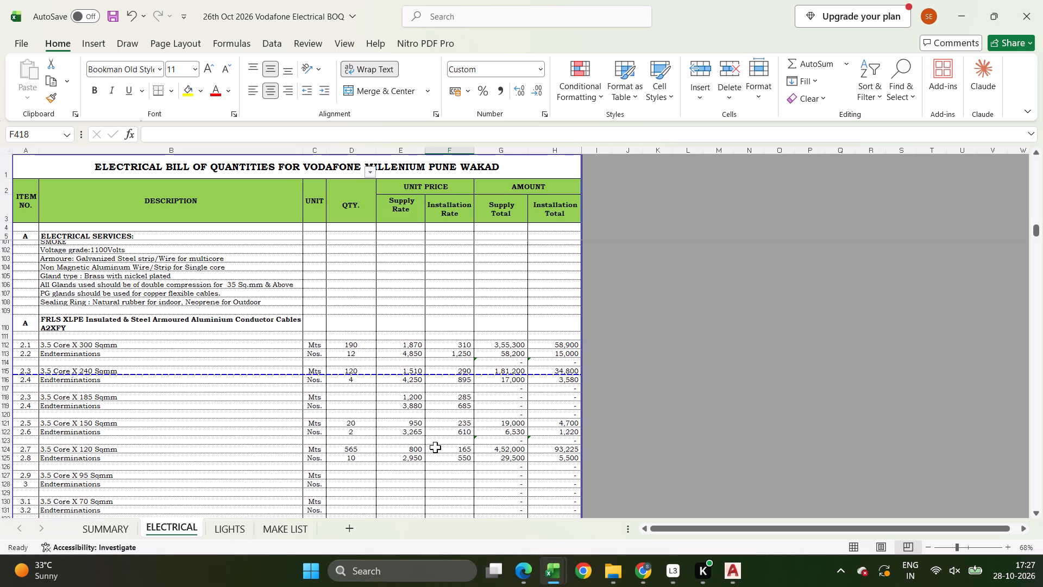
{"action": "left_click", "coordinate": [462, 342]}
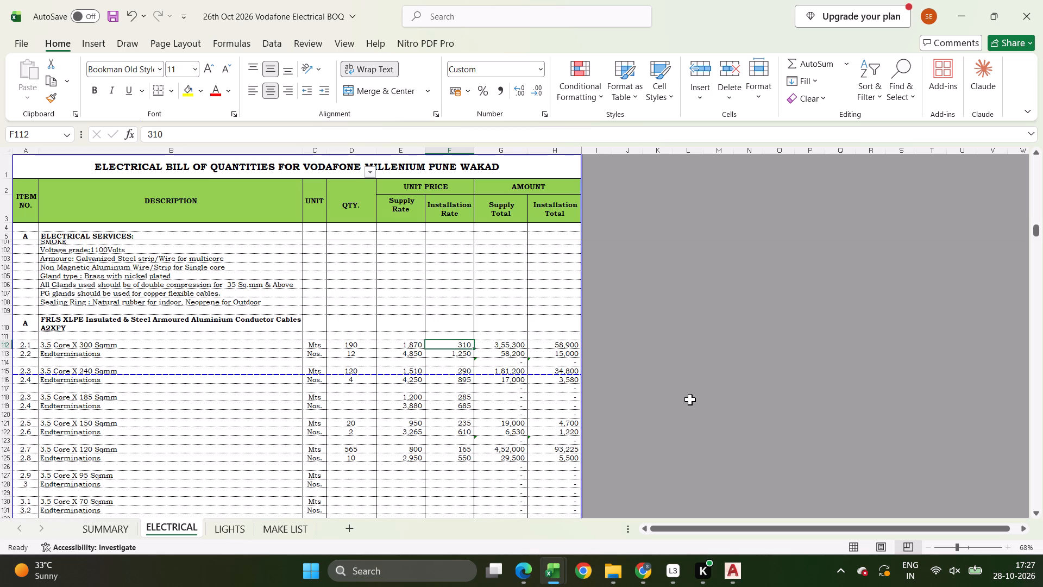
Filter the ELECTRICAL sheet's quantity column to hide the rows with blank quantities.
{"action": "left_click", "coordinate": [370, 166]}
{"action": "scroll", "coordinate": [252, 418], "scroll_direction": "down", "scroll_amount": 13}
{"action": "scroll", "coordinate": [236, 442], "scroll_direction": "up", "scroll_amount": 1}
{"action": "scroll", "coordinate": [236, 442], "scroll_direction": "down", "scroll_amount": 6}
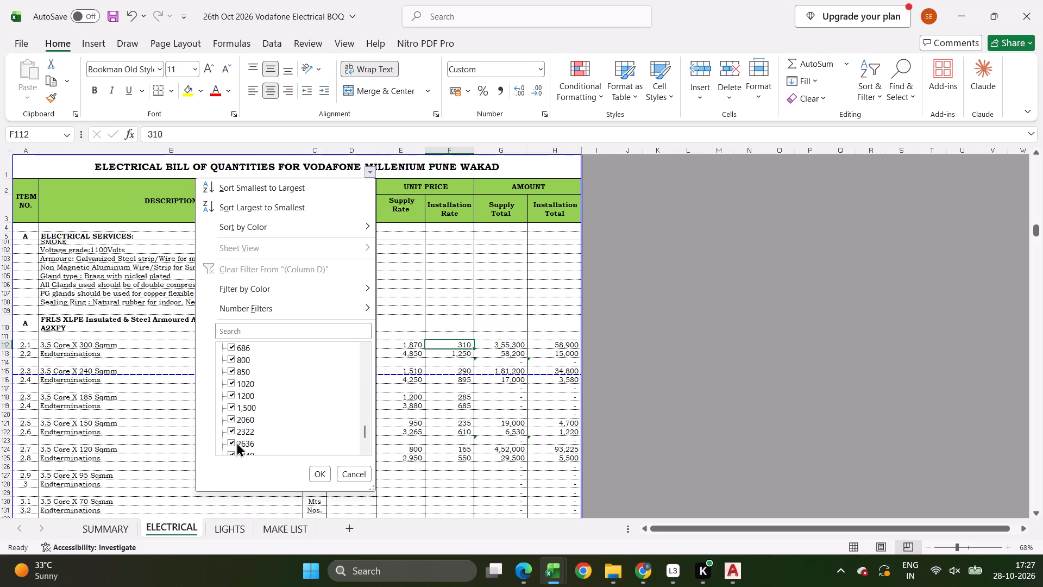
{"action": "scroll", "coordinate": [236, 442], "scroll_direction": "down", "scroll_amount": 5}
{"action": "left_click", "coordinate": [236, 442]}
{"action": "left_click", "coordinate": [313, 466]}
Check the sums of the Installation Total and Supply Total columns from the CT METER PANEL row down.
{"action": "scroll", "coordinate": [555, 310], "scroll_direction": "up", "scroll_amount": 2}
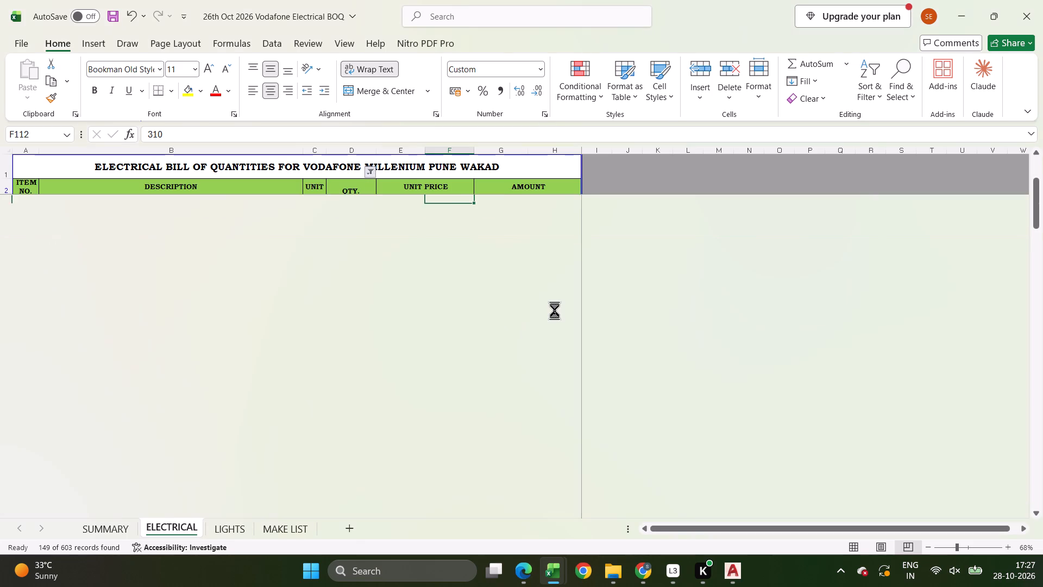
{"action": "scroll", "coordinate": [555, 310], "scroll_direction": "up", "scroll_amount": 4}
{"action": "scroll", "coordinate": [558, 207], "scroll_direction": "up", "scroll_amount": 10}
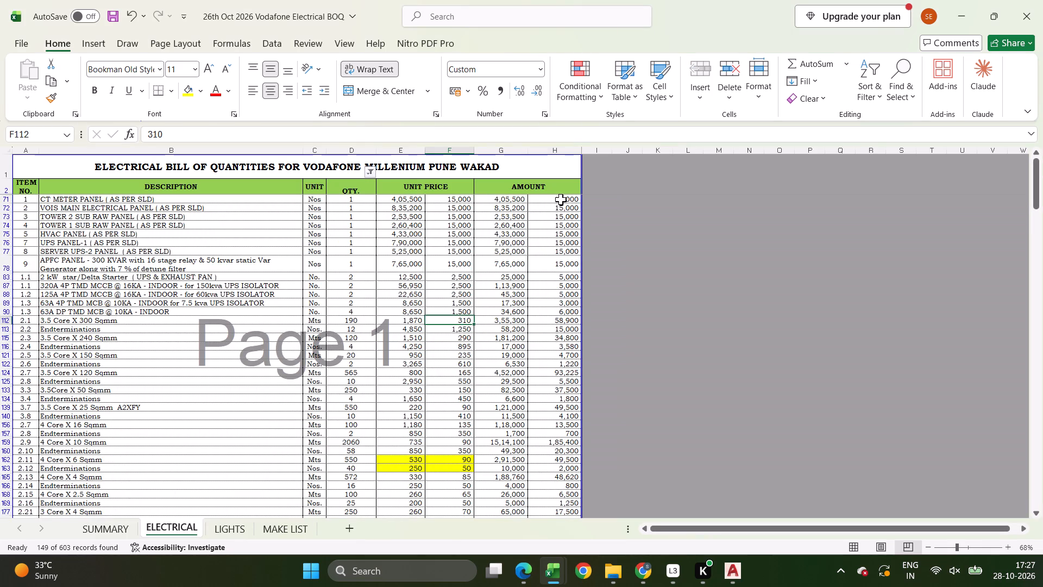
{"action": "left_click", "coordinate": [561, 198]}
{"action": "key", "text": "ctrl+shift+Down"}
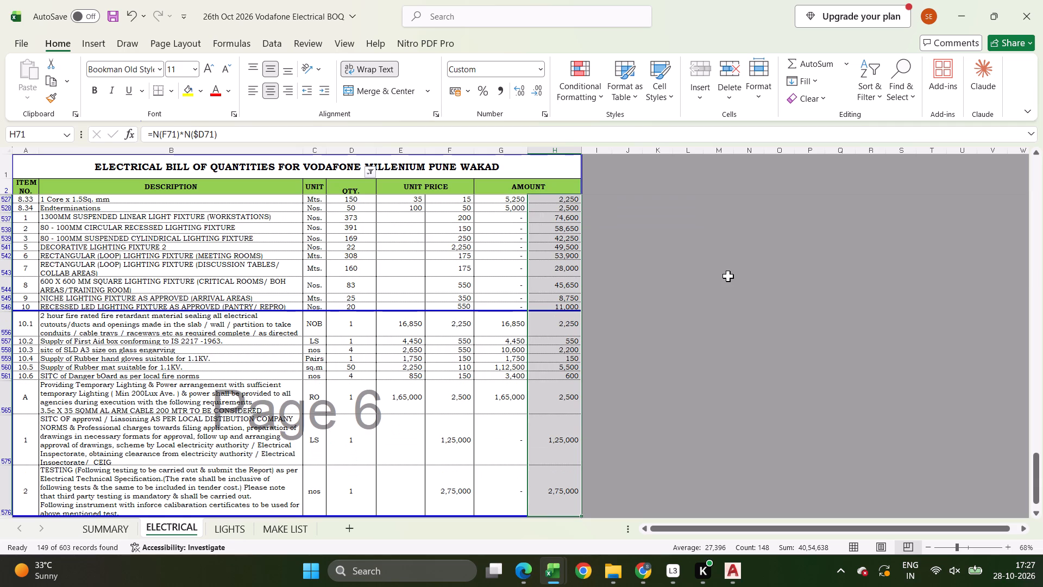
{"action": "key", "text": "Up"}
{"action": "key", "text": "Down"}
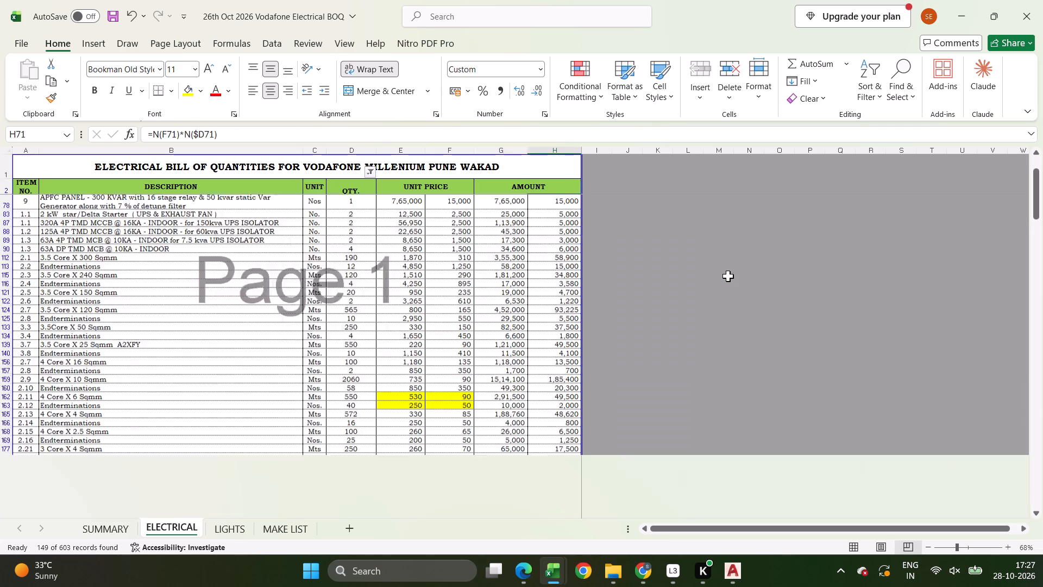
{"action": "key", "text": "Up"}
{"action": "key", "text": "Down"}
{"action": "key", "text": "Left"}
{"action": "key", "text": "ctrl+shift+Down"}
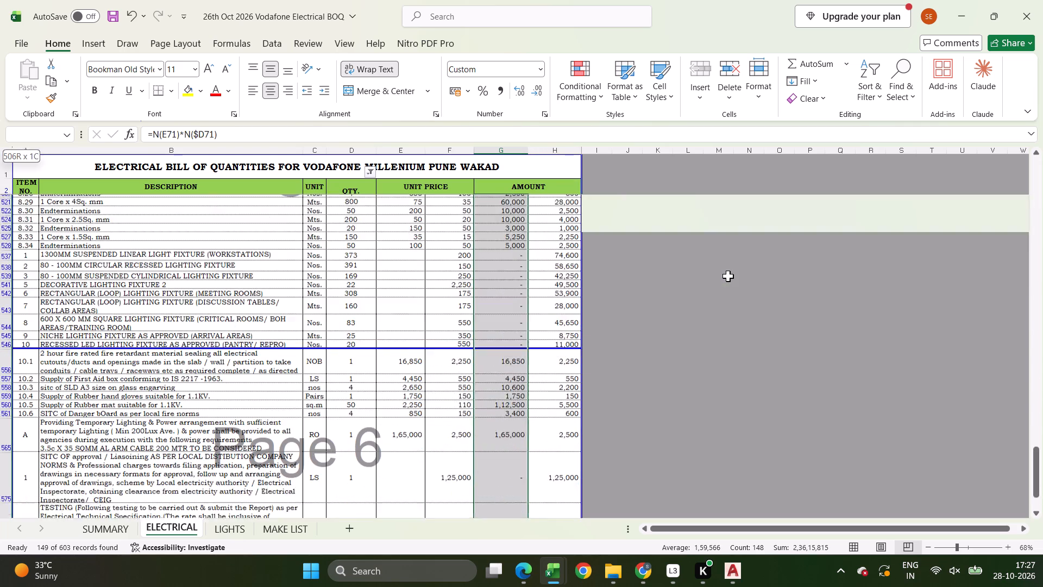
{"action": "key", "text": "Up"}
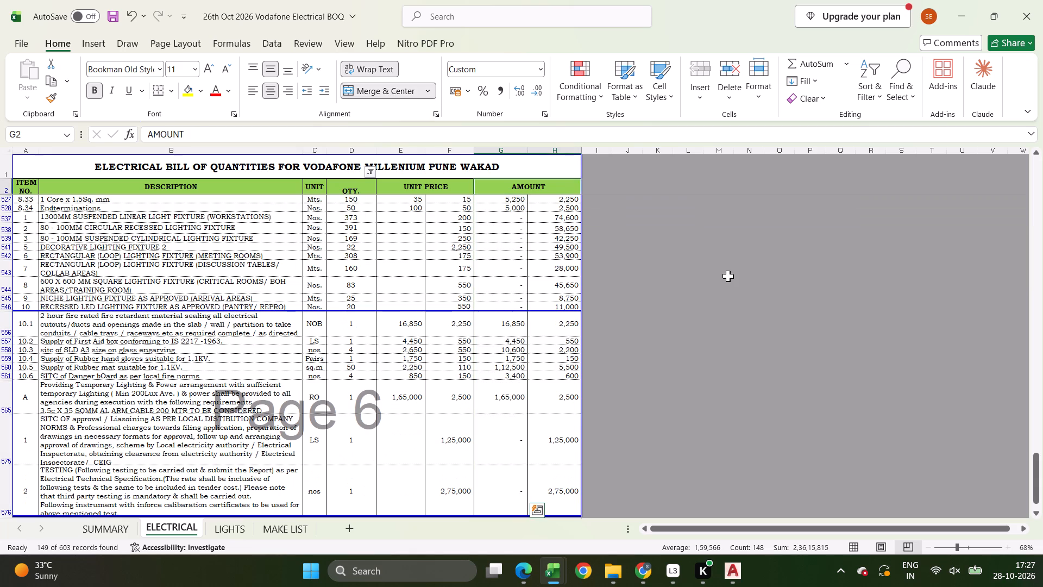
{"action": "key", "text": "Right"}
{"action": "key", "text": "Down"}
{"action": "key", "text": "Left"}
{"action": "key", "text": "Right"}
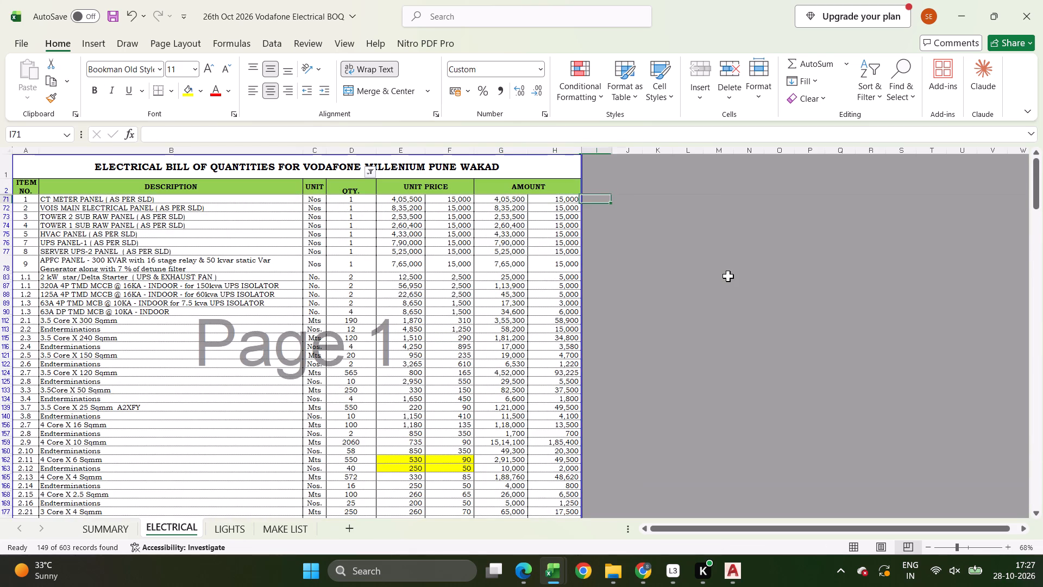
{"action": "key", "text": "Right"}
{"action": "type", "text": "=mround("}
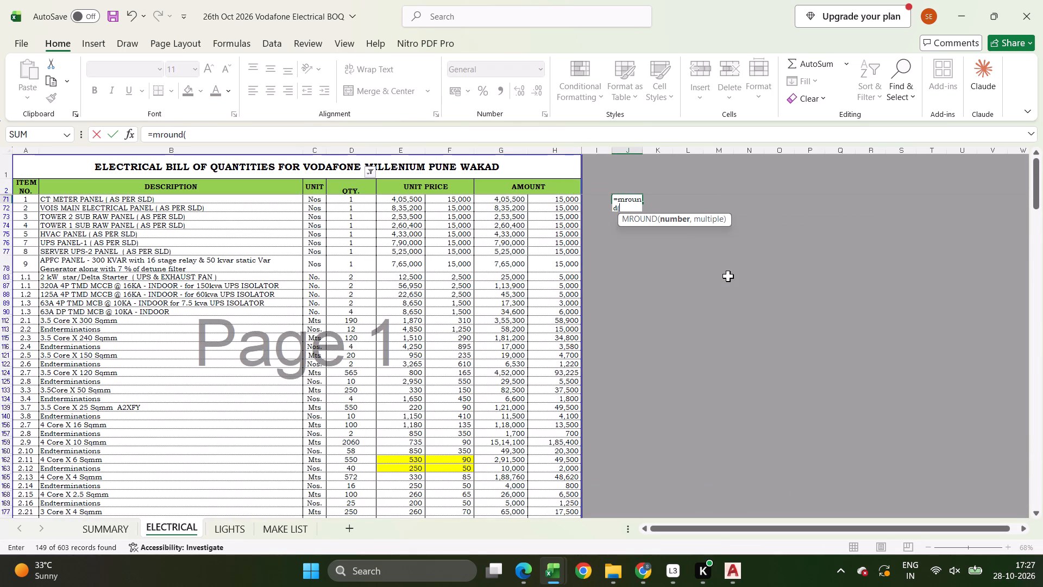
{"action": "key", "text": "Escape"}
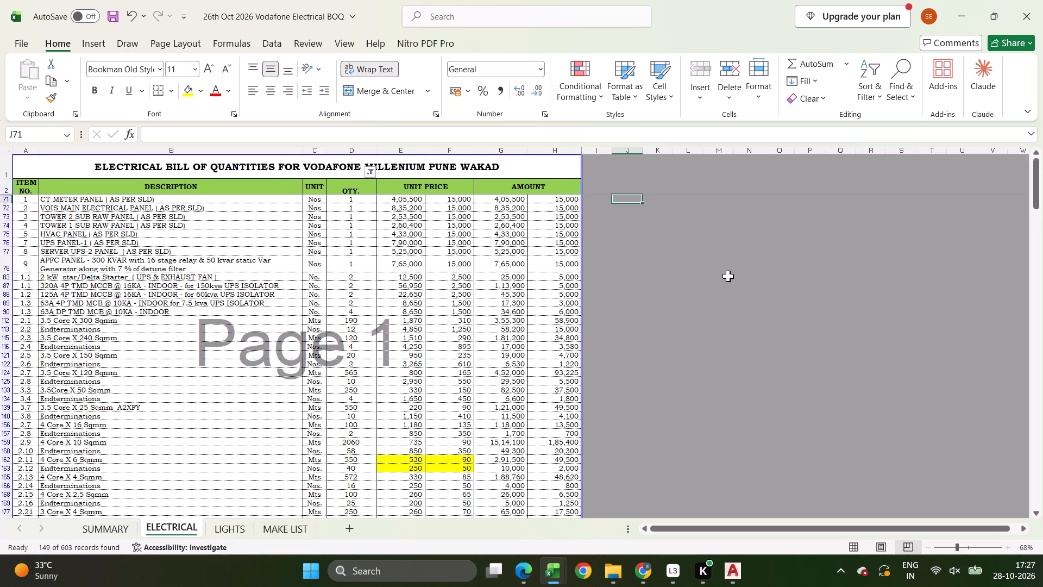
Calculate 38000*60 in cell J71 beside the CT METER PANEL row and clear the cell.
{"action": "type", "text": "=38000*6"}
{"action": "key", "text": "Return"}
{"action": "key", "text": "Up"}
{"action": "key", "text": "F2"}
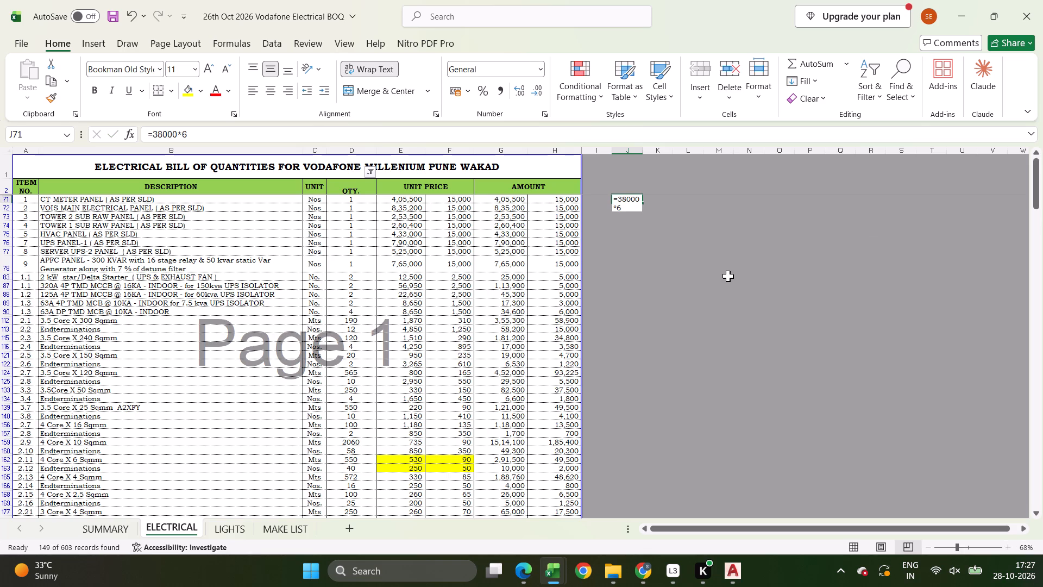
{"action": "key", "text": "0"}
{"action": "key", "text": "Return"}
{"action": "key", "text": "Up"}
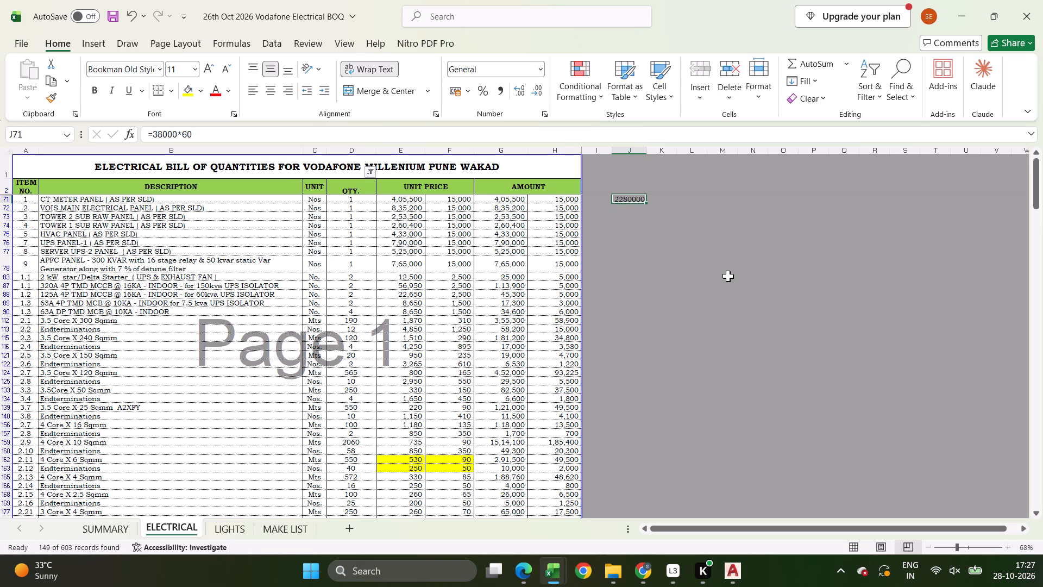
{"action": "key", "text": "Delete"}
Enter the factor 0.95 in cell J71 beside the CT METER PANEL row.
{"action": "left_click", "coordinate": [583, 202]}
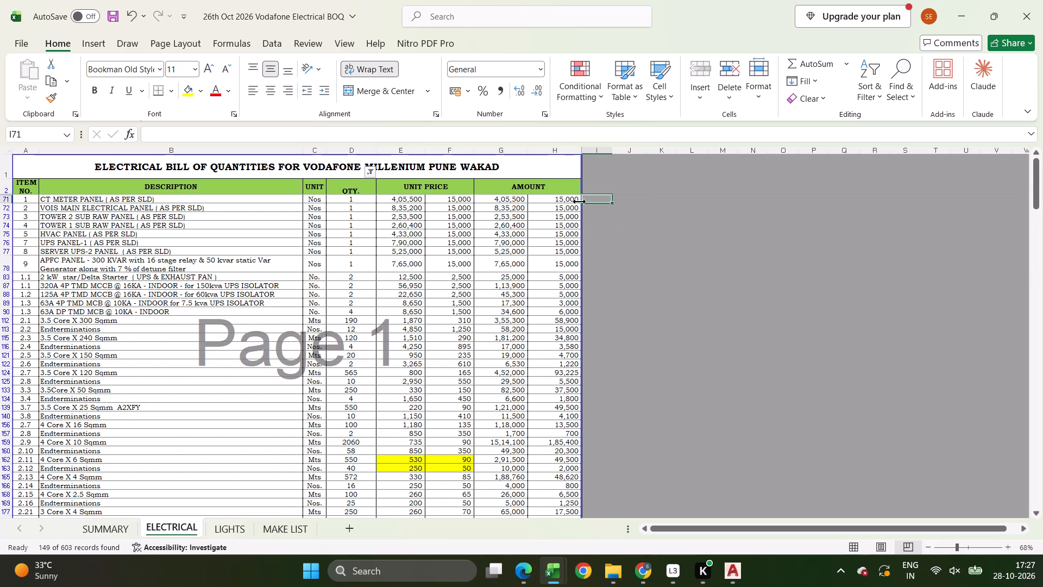
{"action": "left_click", "coordinate": [572, 199]}
{"action": "key", "text": "Right"}
{"action": "key", "text": "Right"}
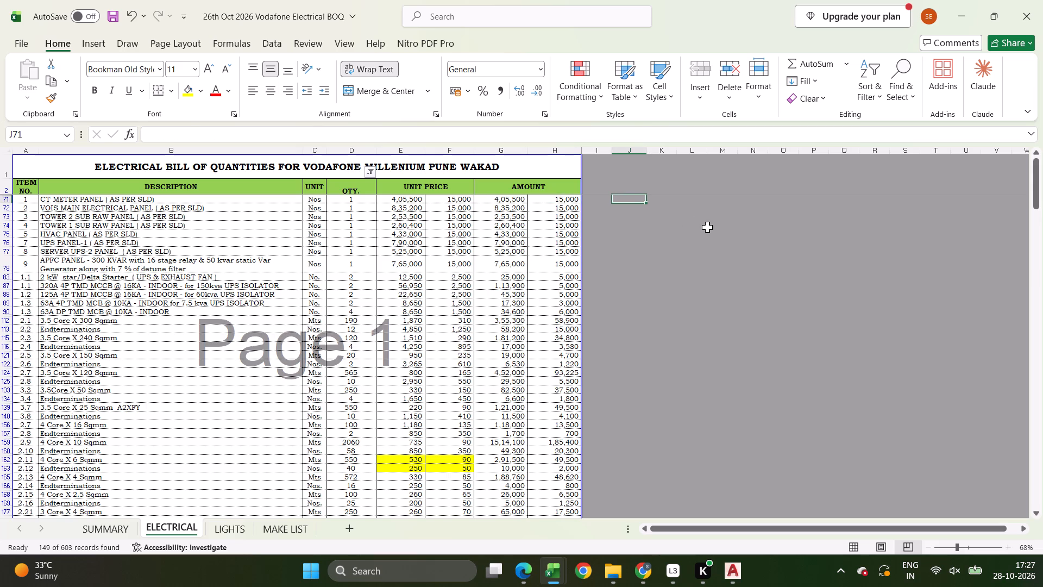
{"action": "key", "text": "1"}
{"action": "key", "text": "Escape"}
{"action": "type", "text": ".95"}
{"action": "key", "text": "Right"}
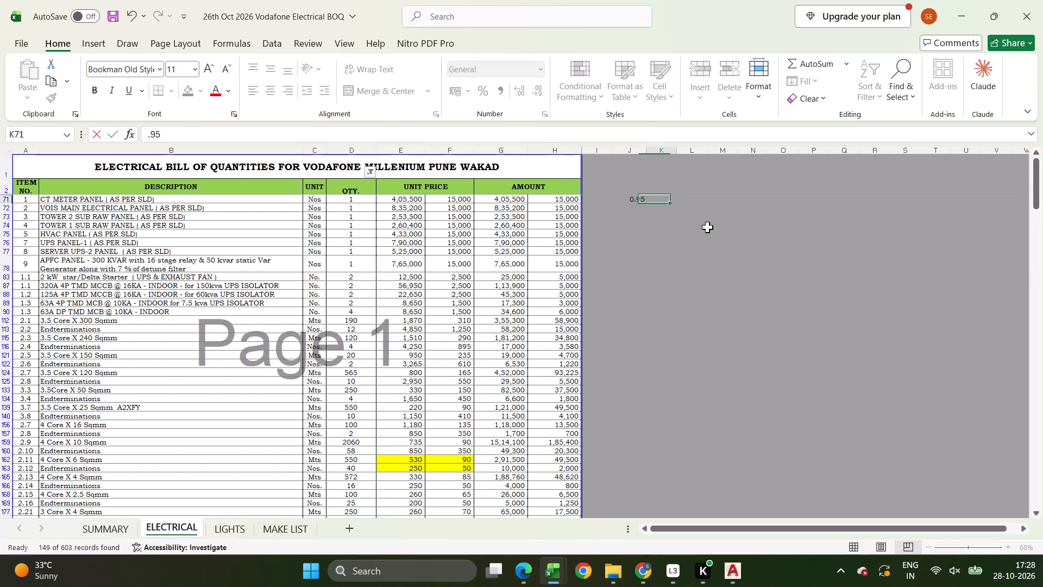
Enter =MROUND(F71*J71,5) in cell K71 to scale the CT METER PANEL installation rate, rounded to the nearest 5.
{"action": "type", "text": "=mround("}
{"action": "key", "text": "Left"}
{"action": "key", "text": "Left"}
{"action": "key", "text": "Left"}
{"action": "key", "text": "Left"}
{"action": "key", "text": "Left"}
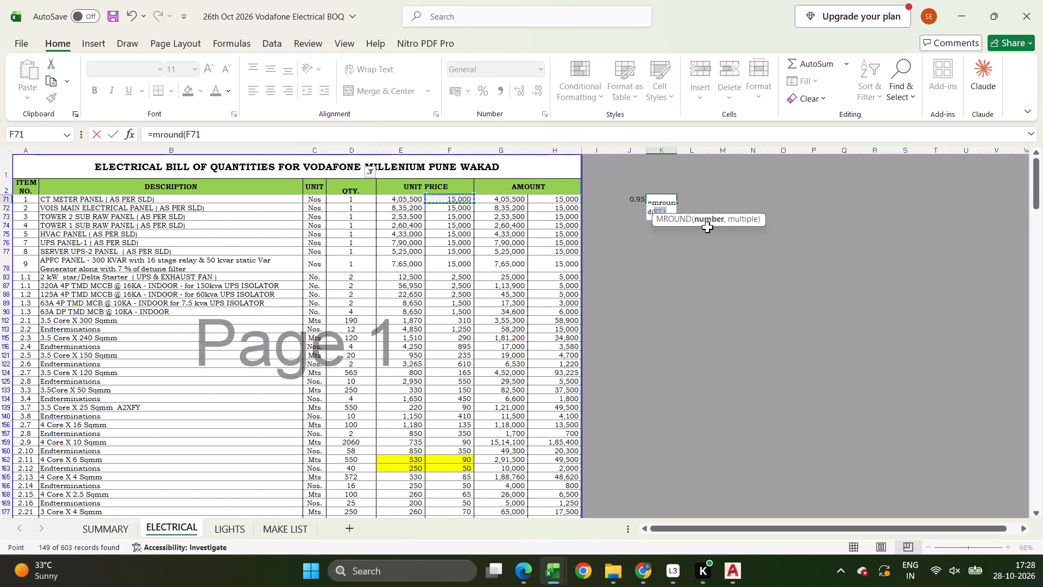
{"action": "type", "text": "*.2"}
{"action": "key", "text": "Left"}
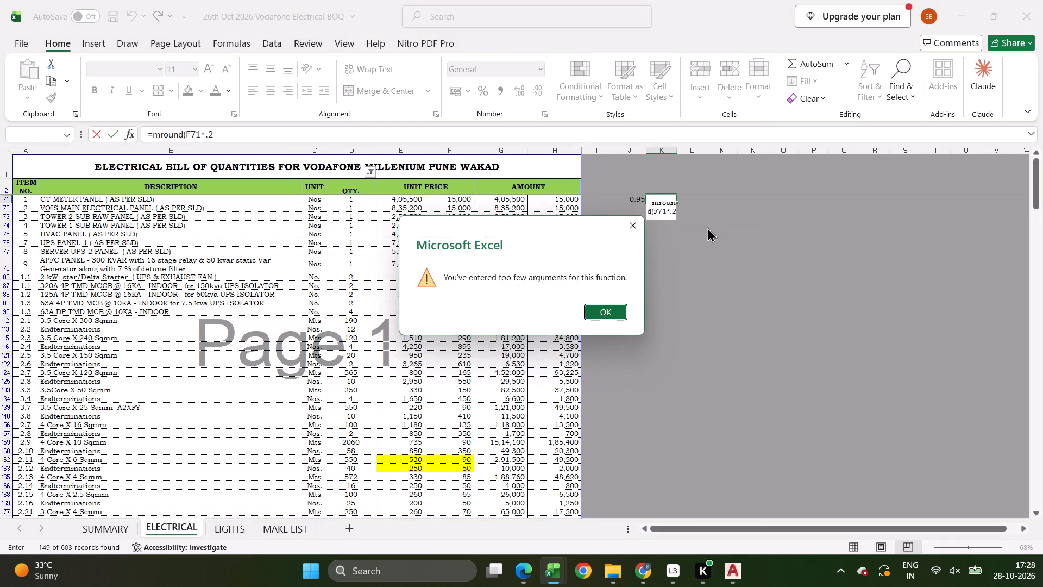
{"action": "key", "text": "Escape"}
{"action": "key", "text": "BackSpace"}
{"action": "key", "text": "Left"}
{"action": "key", "text": "Right"}
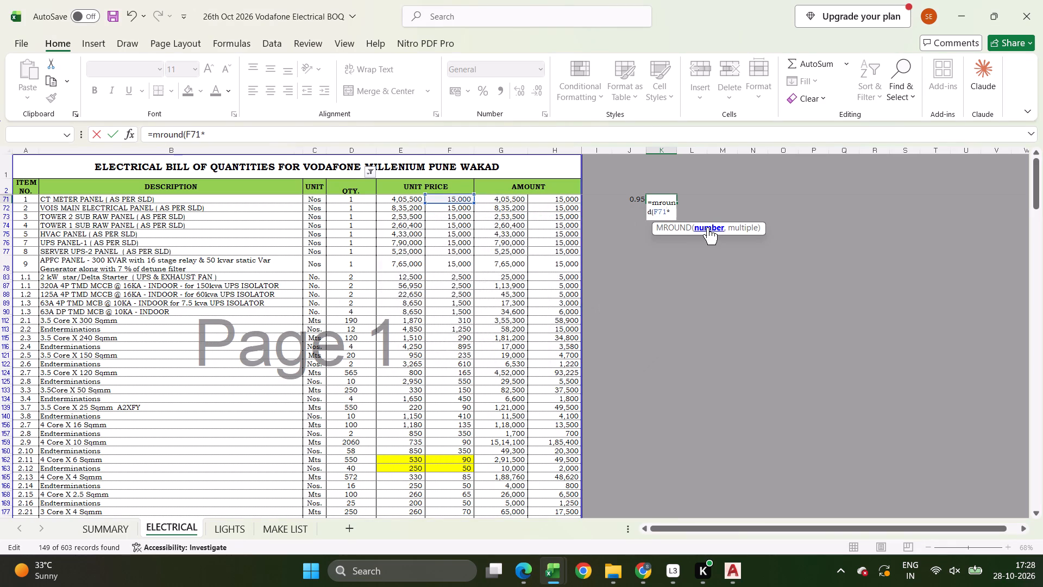
{"action": "left_click", "coordinate": [638, 196]}
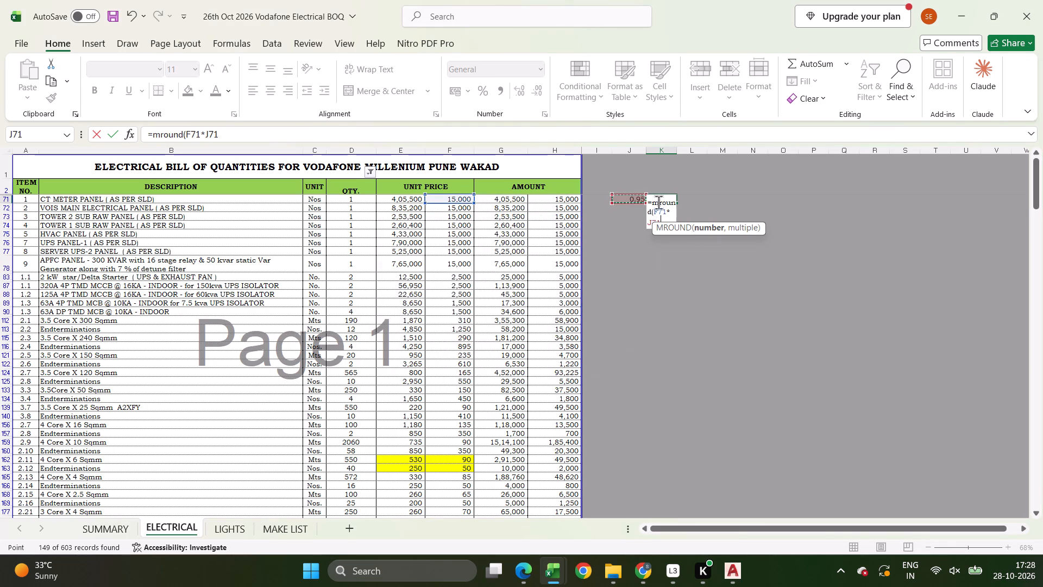
{"action": "type", "text": ",5)"}
{"action": "key", "text": "Return"}
Fill the factor in J71 and the rounding formula in K71 down to row 576.
{"action": "key", "text": "Left"}
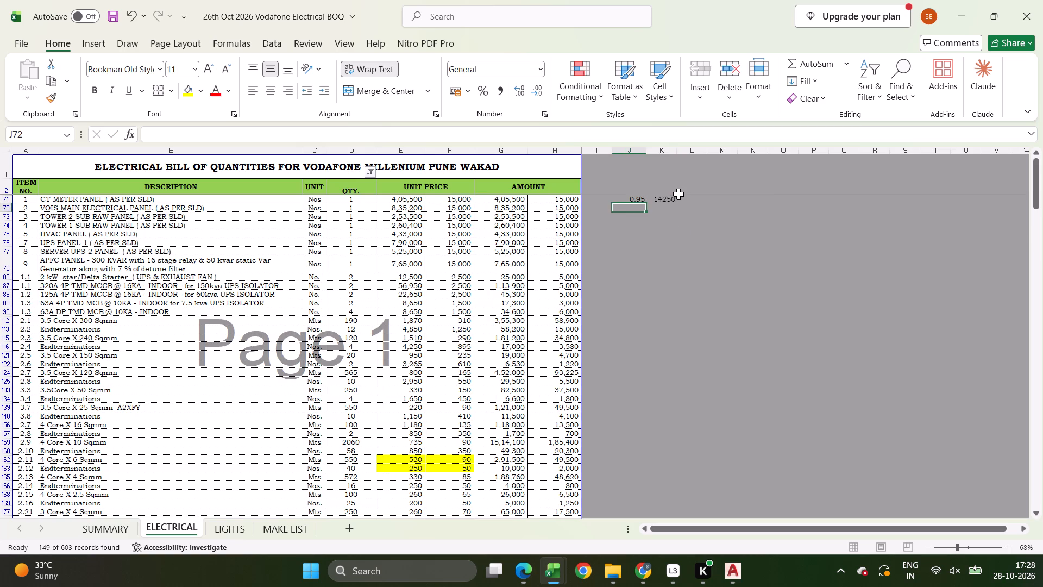
{"action": "key", "text": "Up"}
{"action": "key", "text": "Left"}
{"action": "key", "text": "Left"}
{"action": "key", "text": "ctrl+Down"}
{"action": "key", "text": "Right"}
{"action": "key", "text": "Right"}
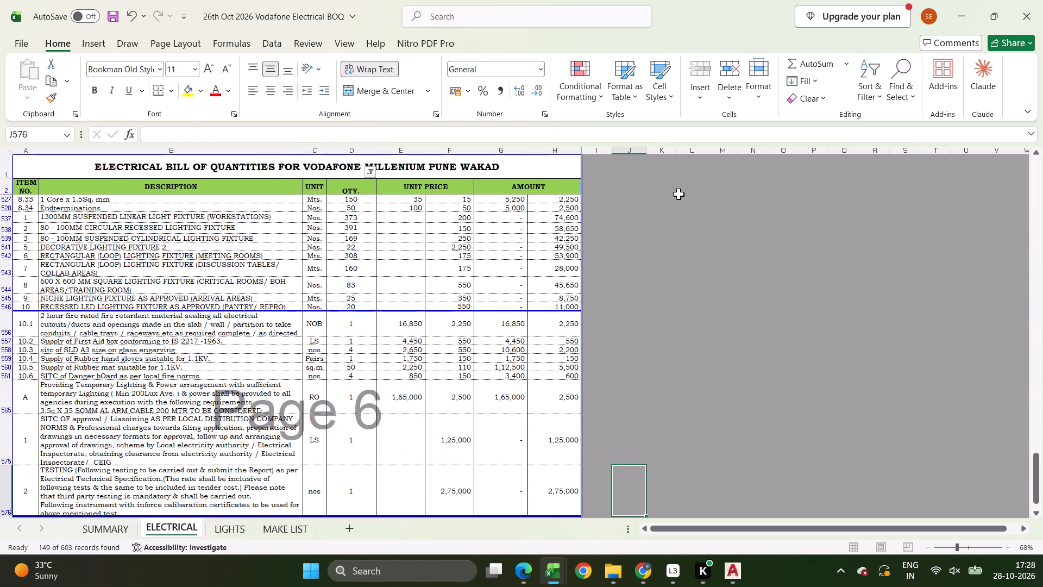
{"action": "key", "text": "ctrl+shift+Up"}
{"action": "key", "text": "shift+Right"}
{"action": "key", "text": "ctrl+d"}
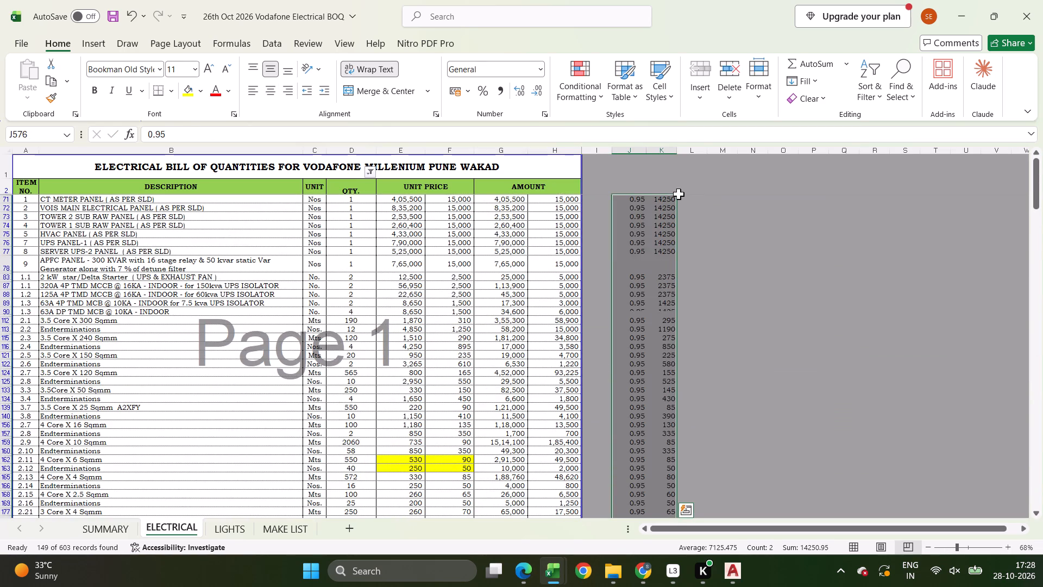
Clear the quantity filter, paste column K's scaled rates as values over the Installation Rate column from F71, and check the SUMMARY sheet.
{"action": "key", "text": "Right"}
{"action": "key", "text": "ctrl+shift+Up"}
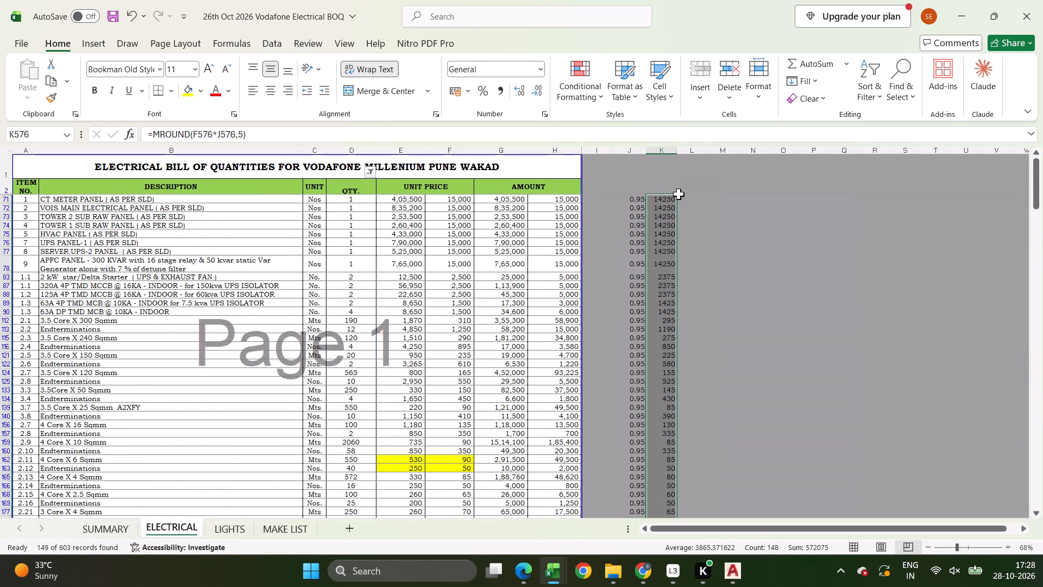
{"action": "left_click", "coordinate": [370, 173]}
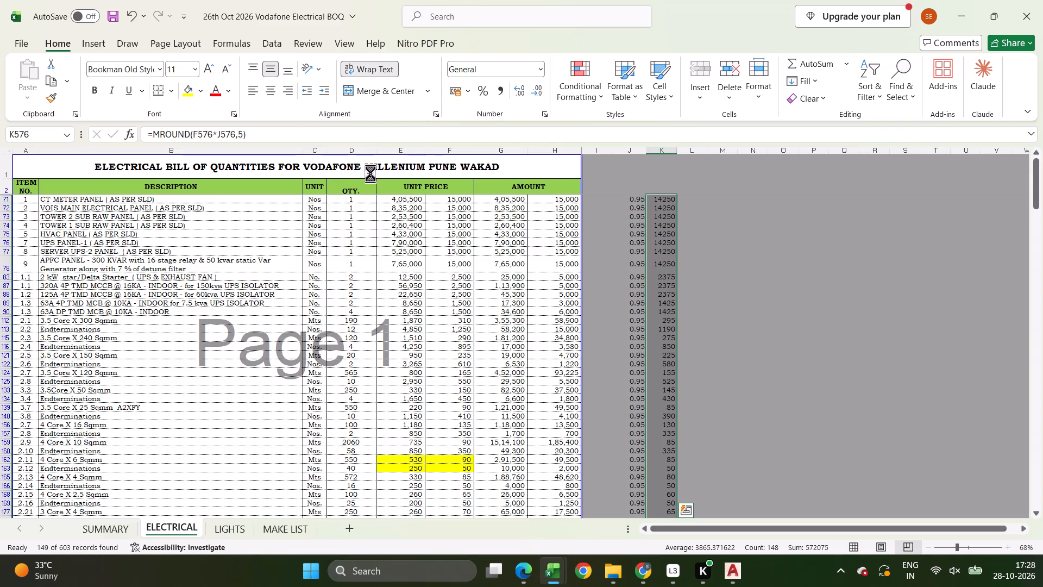
{"action": "left_click", "coordinate": [271, 265]}
{"action": "key", "text": "ctrl+c"}
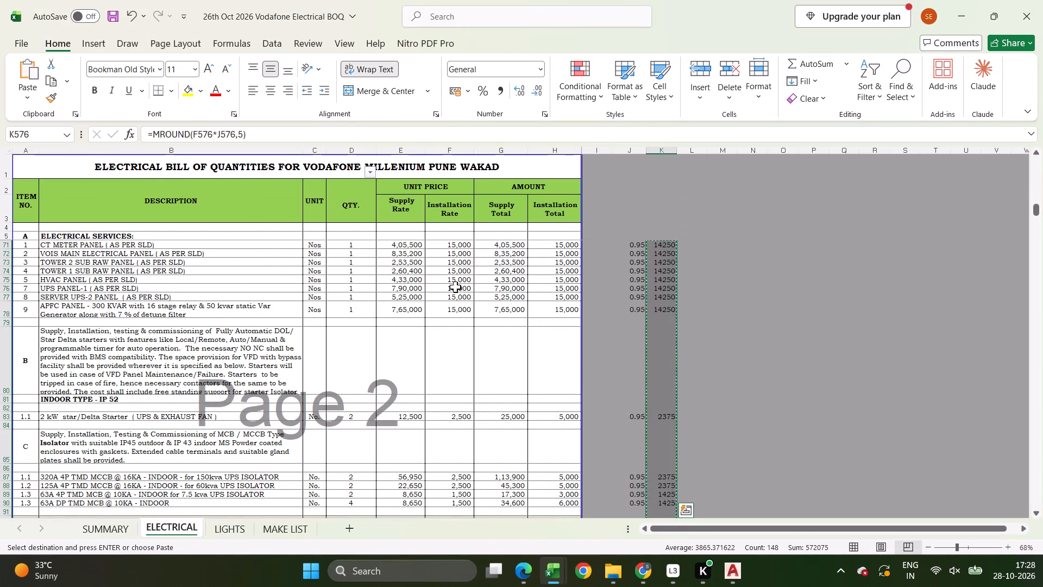
{"action": "left_click", "coordinate": [464, 245]}
{"action": "key", "text": "ctrl+shift+v"}
{"action": "left_click", "coordinate": [119, 523]}
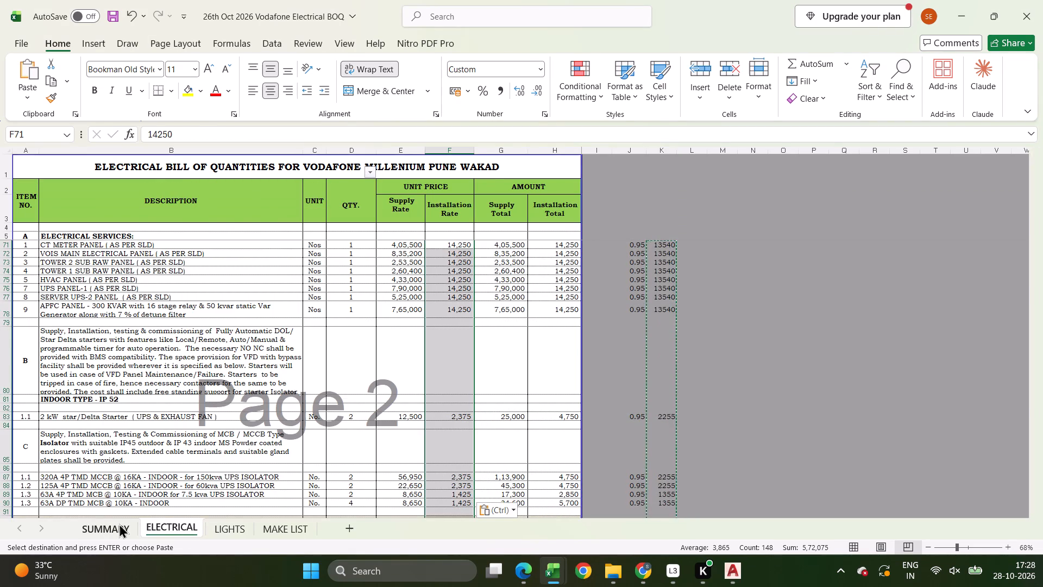
{"action": "left_click", "coordinate": [151, 528]}
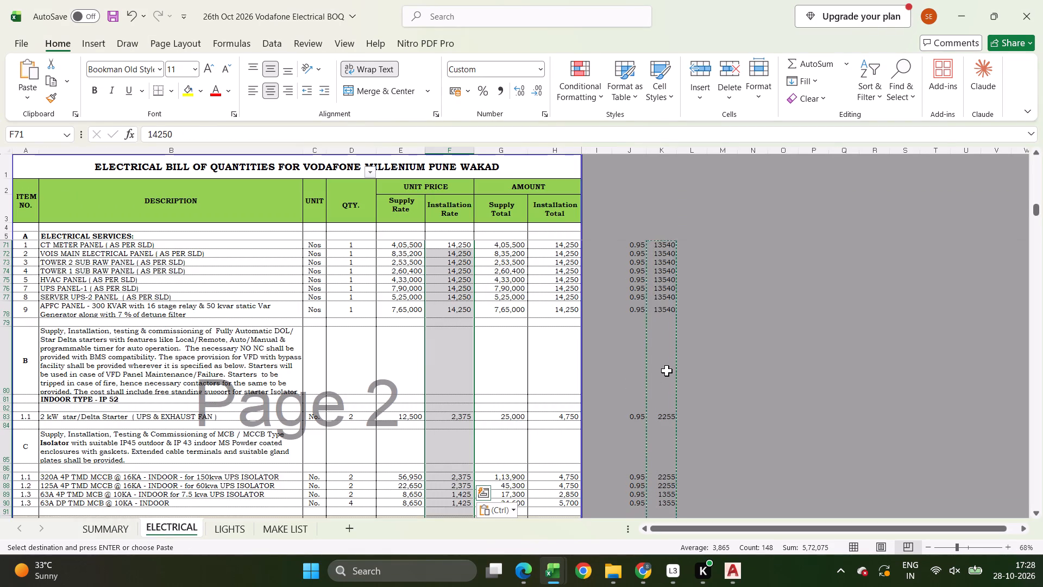
Paste column K's recalculated rates as values over the Installation Rate column again and check the SUMMARY sheet.
{"action": "key", "text": "ctrl+shift+v"}
{"action": "left_click", "coordinate": [115, 526]}
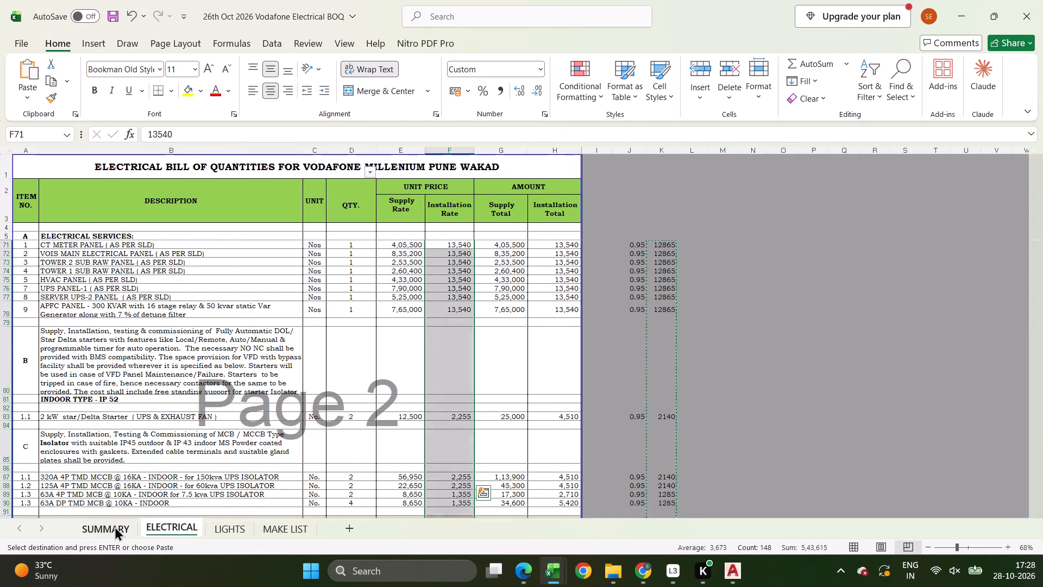
{"action": "left_click", "coordinate": [161, 523]}
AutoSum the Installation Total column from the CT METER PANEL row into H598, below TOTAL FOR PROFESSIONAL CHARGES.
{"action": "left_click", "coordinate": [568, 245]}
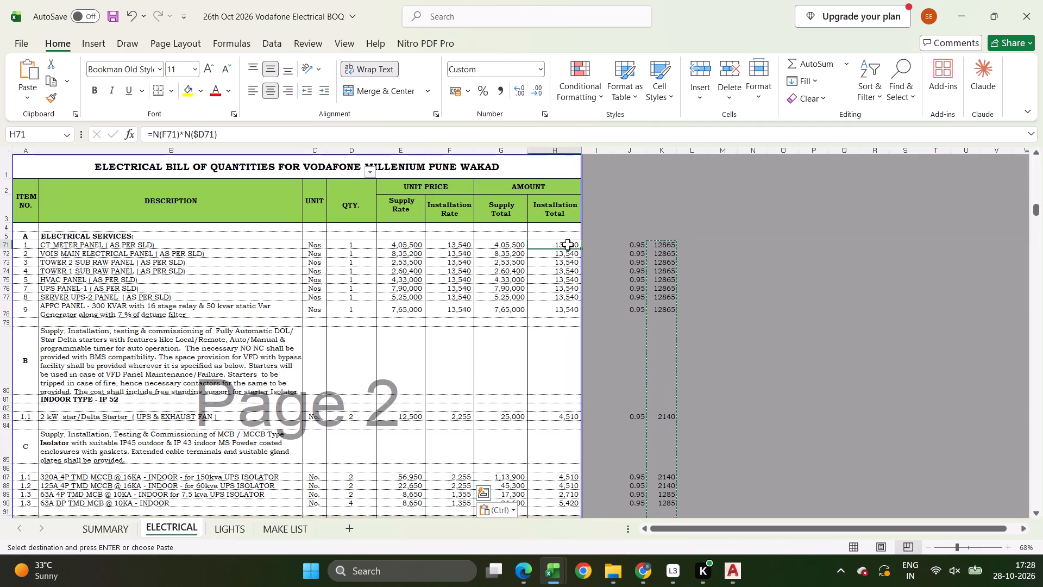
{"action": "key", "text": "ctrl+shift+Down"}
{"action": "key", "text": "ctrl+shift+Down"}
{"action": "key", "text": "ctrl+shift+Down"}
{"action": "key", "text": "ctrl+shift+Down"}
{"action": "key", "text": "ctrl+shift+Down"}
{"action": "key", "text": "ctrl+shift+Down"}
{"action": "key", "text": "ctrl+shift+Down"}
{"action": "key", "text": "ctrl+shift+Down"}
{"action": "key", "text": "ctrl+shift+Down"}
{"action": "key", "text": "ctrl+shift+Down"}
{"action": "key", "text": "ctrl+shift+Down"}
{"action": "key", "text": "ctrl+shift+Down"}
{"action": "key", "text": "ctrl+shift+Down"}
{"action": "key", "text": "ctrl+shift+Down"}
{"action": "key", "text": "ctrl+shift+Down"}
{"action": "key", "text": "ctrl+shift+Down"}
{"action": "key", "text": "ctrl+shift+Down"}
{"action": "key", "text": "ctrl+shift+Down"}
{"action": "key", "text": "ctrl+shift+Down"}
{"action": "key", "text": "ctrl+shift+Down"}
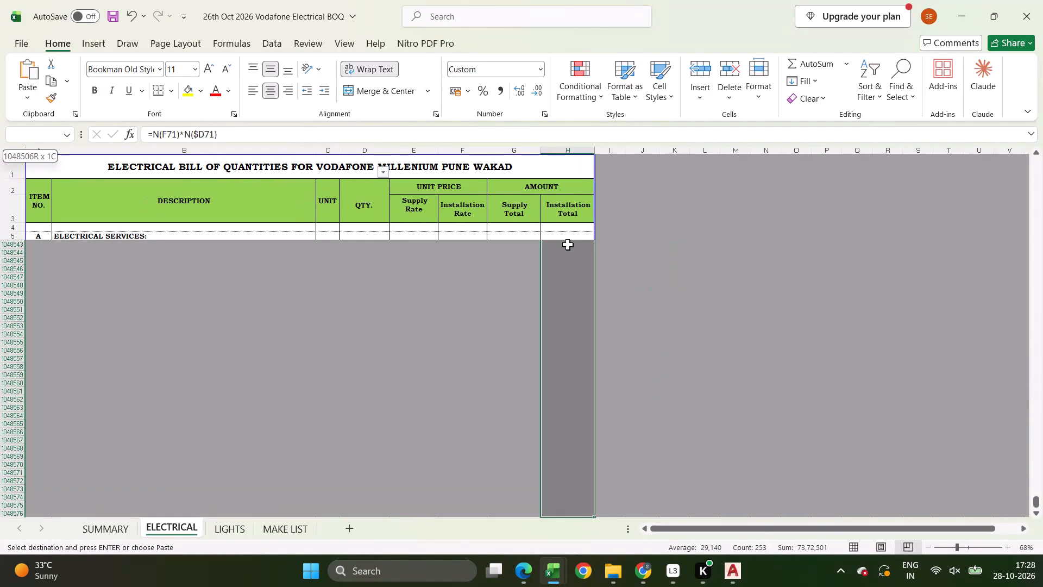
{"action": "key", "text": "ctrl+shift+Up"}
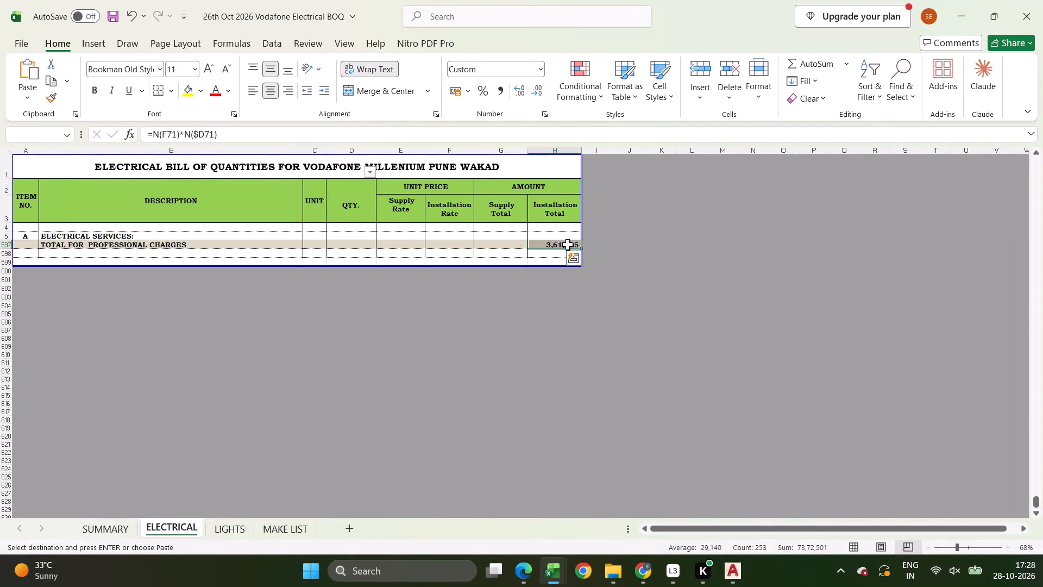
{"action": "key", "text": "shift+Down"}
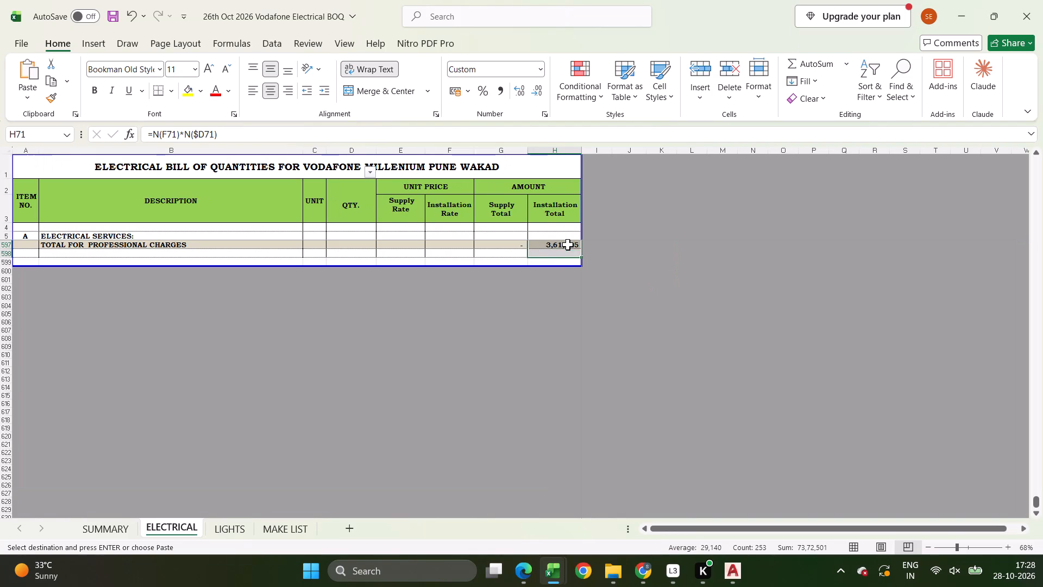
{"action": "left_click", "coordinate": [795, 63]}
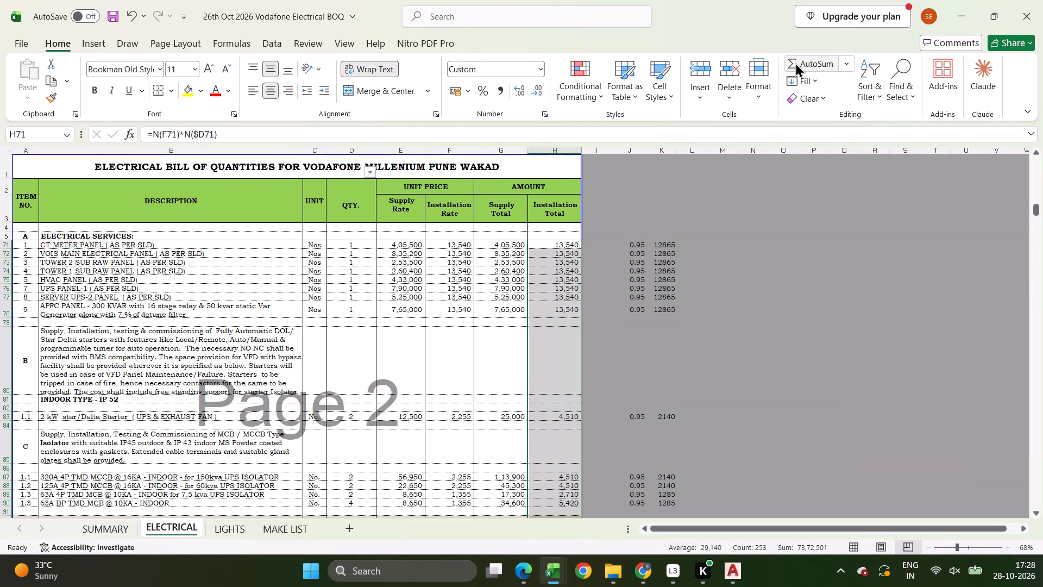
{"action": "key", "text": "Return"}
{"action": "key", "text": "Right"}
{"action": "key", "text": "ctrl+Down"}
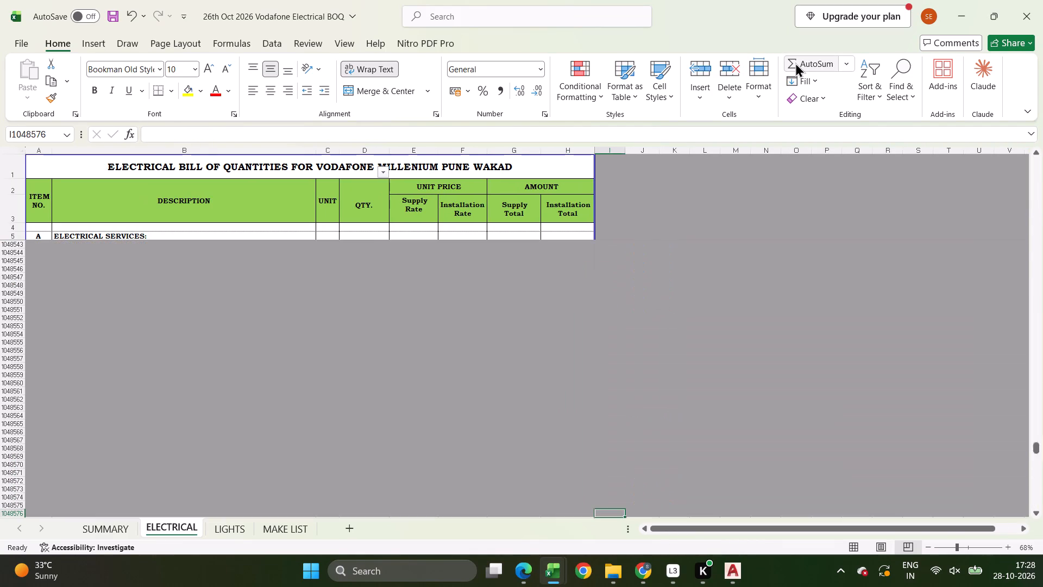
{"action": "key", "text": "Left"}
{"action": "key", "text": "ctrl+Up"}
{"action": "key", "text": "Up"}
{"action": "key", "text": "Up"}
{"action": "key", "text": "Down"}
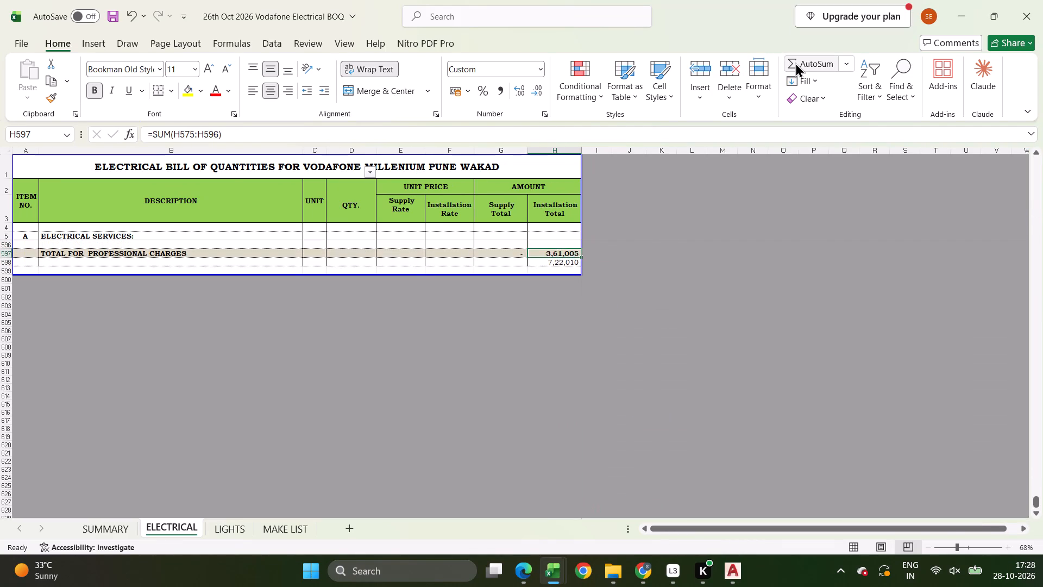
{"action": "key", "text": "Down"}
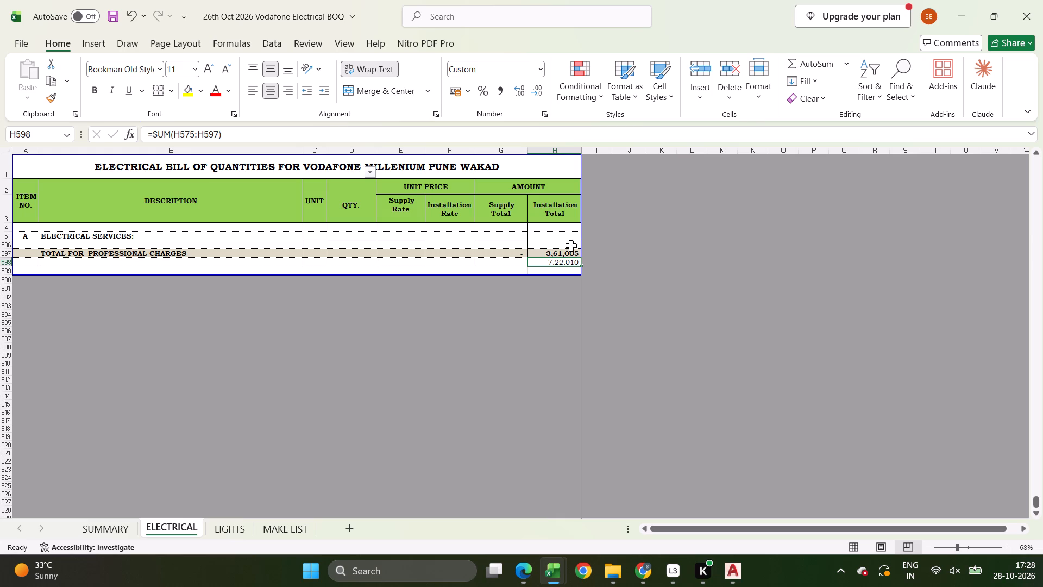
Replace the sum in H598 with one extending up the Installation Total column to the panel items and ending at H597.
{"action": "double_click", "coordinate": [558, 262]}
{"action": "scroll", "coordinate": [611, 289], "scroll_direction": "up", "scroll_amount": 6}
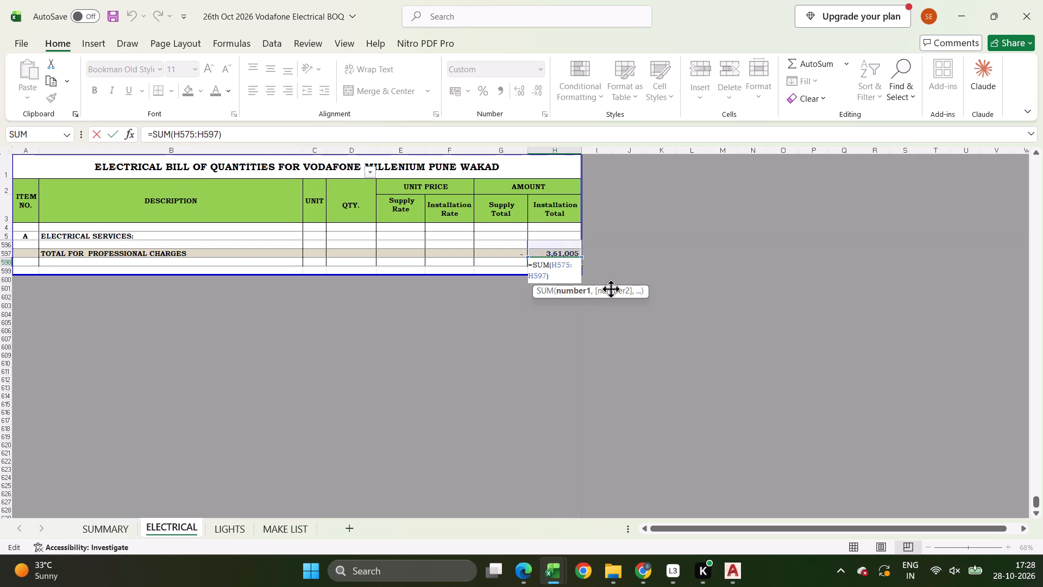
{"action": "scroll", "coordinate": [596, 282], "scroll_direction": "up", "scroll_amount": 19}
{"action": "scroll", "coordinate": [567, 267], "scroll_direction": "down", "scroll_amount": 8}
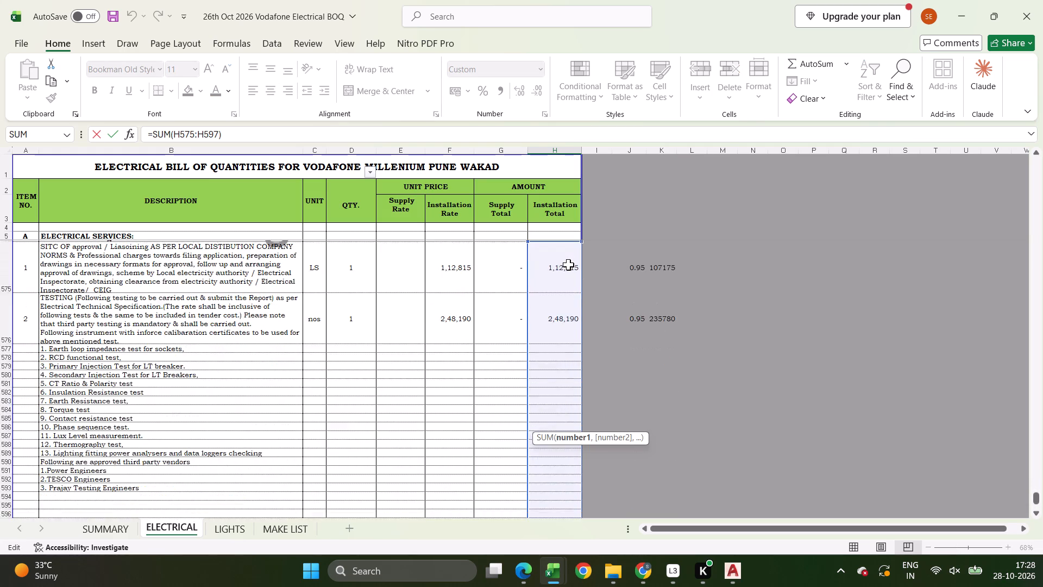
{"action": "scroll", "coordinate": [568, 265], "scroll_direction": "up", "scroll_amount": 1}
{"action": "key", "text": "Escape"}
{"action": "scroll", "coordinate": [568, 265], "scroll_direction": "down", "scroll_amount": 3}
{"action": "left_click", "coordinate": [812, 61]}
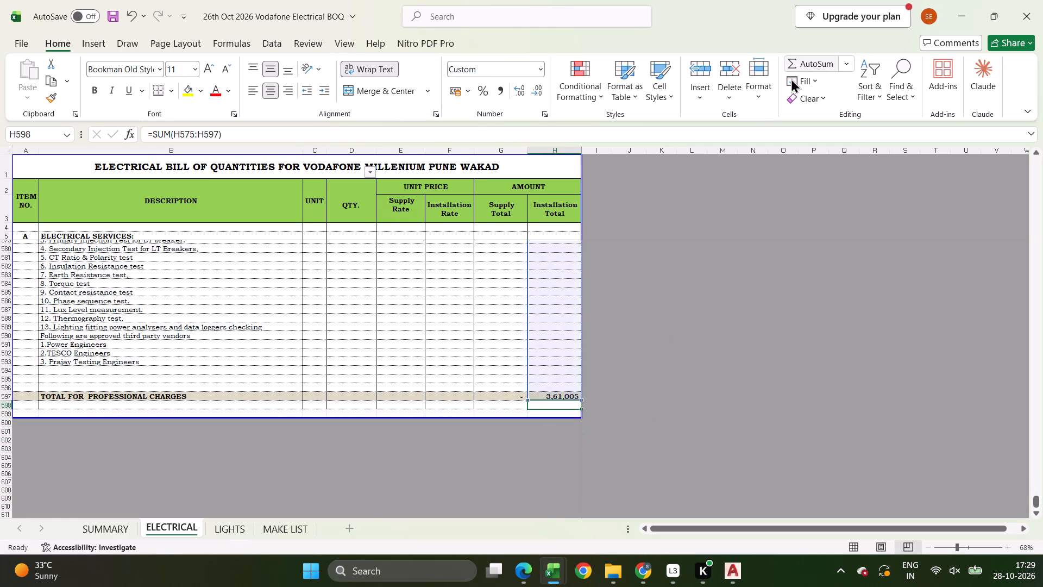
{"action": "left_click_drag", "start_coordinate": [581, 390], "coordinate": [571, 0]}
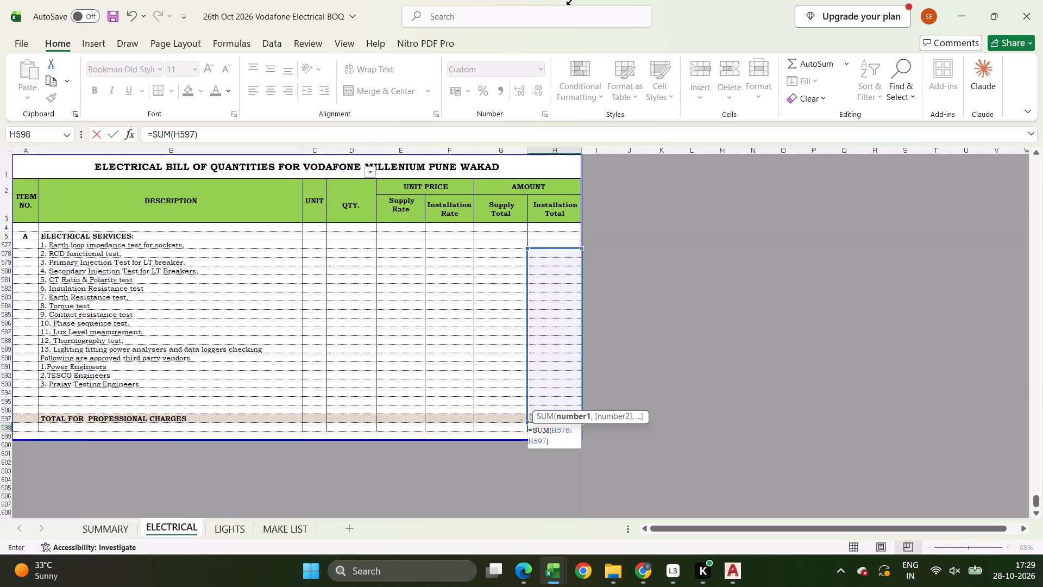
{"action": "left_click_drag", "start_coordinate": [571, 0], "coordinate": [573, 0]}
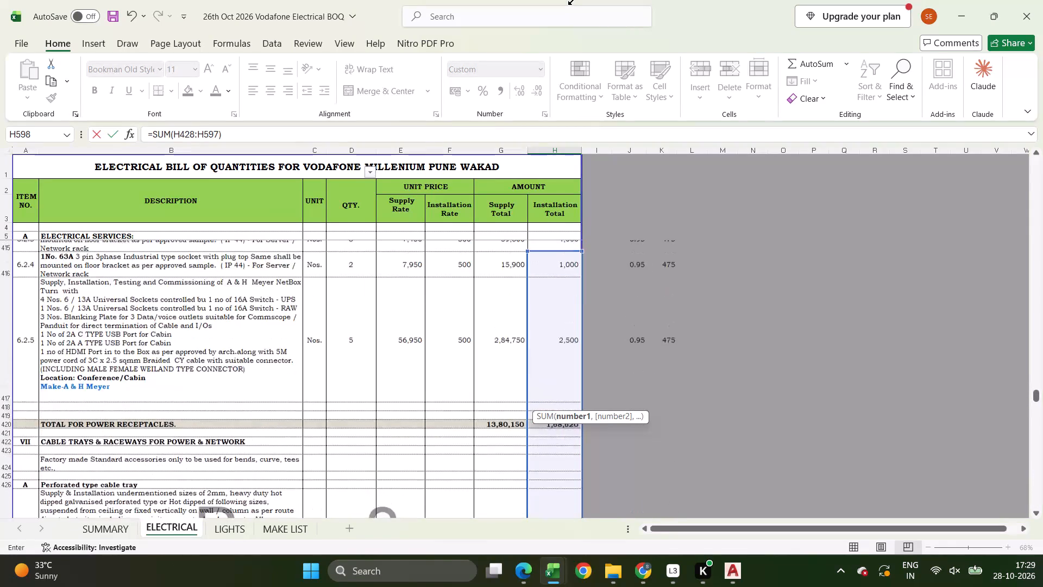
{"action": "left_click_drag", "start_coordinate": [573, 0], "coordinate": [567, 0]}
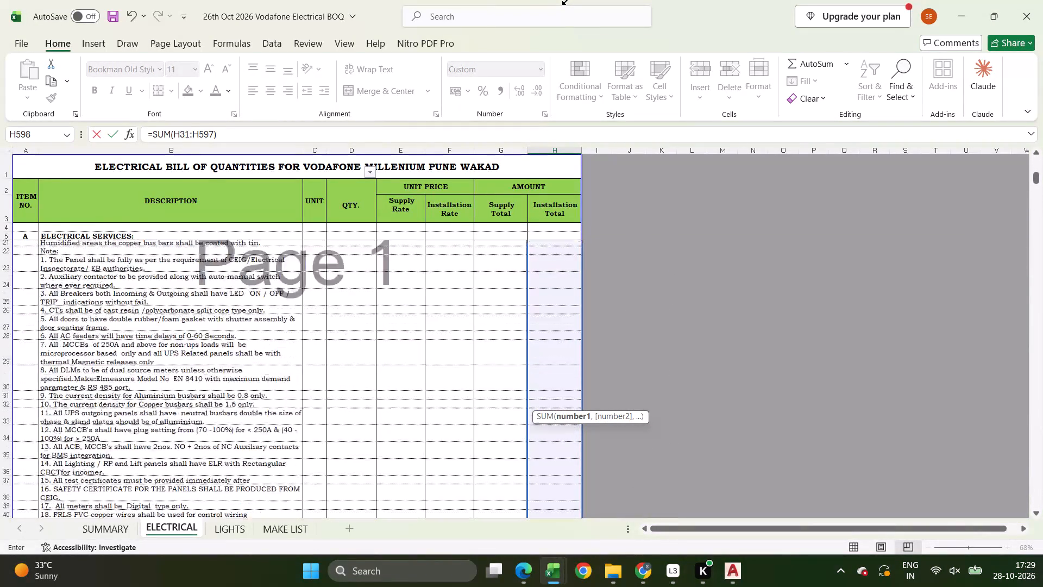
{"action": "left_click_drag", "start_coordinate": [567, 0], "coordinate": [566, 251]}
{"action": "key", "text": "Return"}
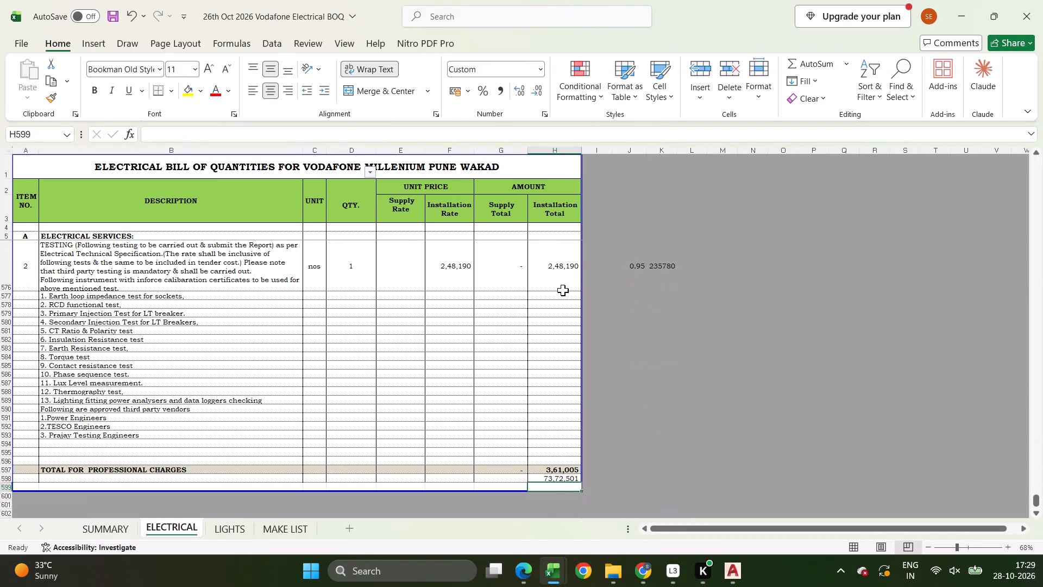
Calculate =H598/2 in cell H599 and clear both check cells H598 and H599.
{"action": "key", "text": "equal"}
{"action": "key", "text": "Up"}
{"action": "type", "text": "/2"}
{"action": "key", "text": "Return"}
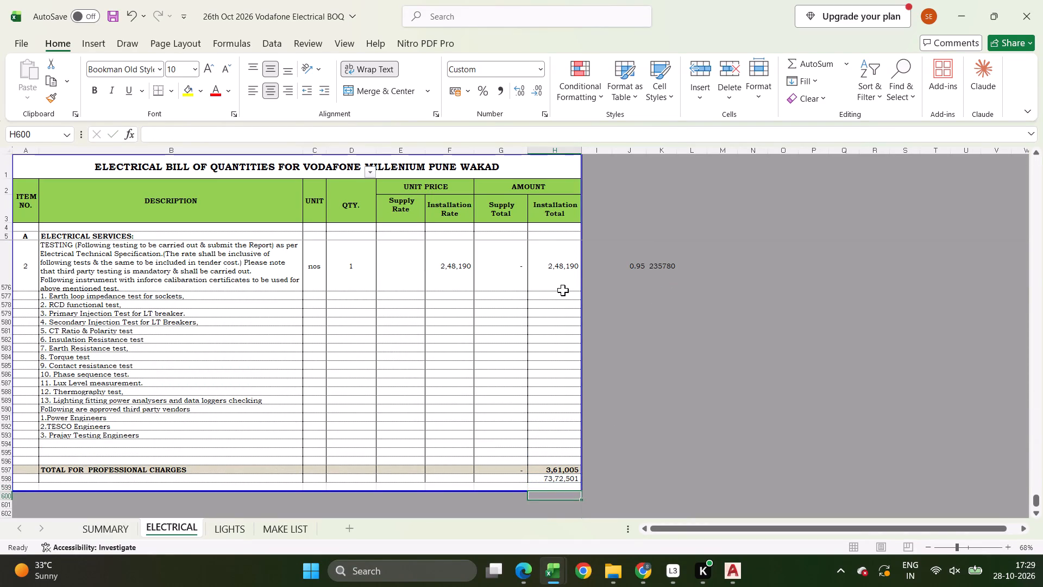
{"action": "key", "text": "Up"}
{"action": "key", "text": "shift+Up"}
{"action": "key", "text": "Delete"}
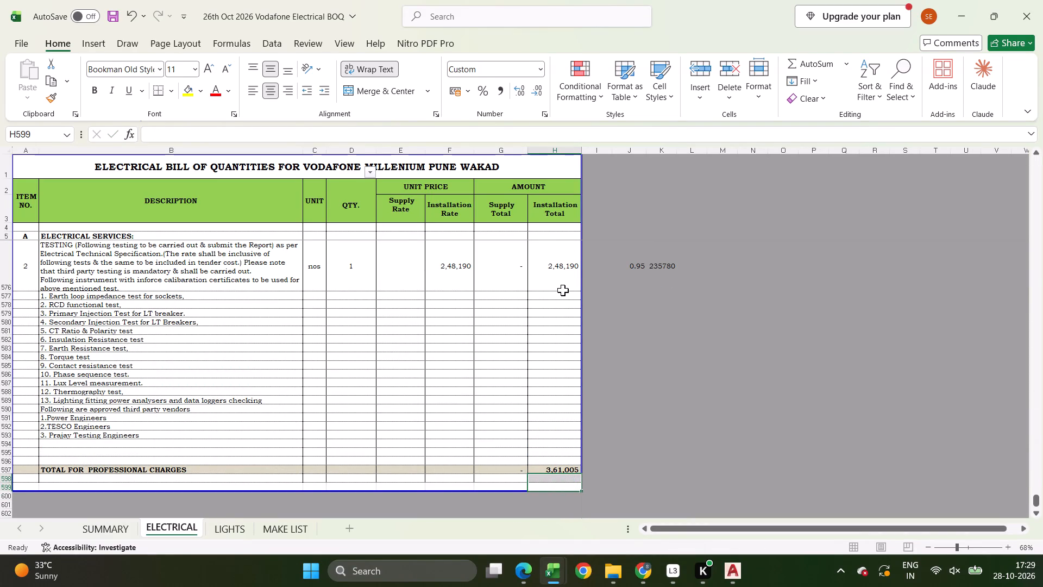
Delete helper columns J and K from the ELECTRICAL sheet and check the grand total on the SUMMARY sheet.
{"action": "left_click_drag", "start_coordinate": [630, 150], "coordinate": [660, 152]}
{"action": "key", "text": "ctrl+minus"}
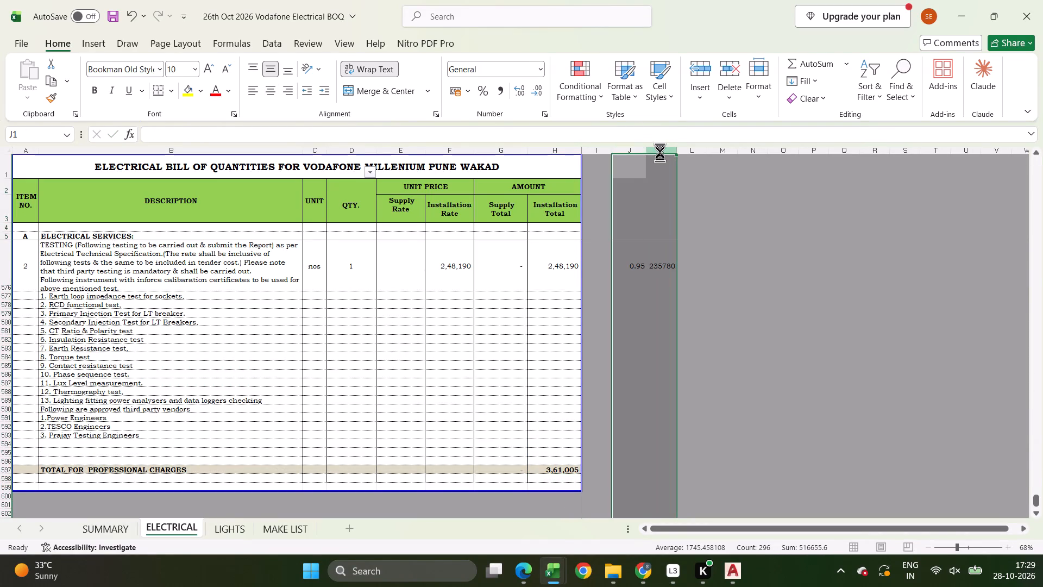
{"action": "left_click", "coordinate": [91, 530]}
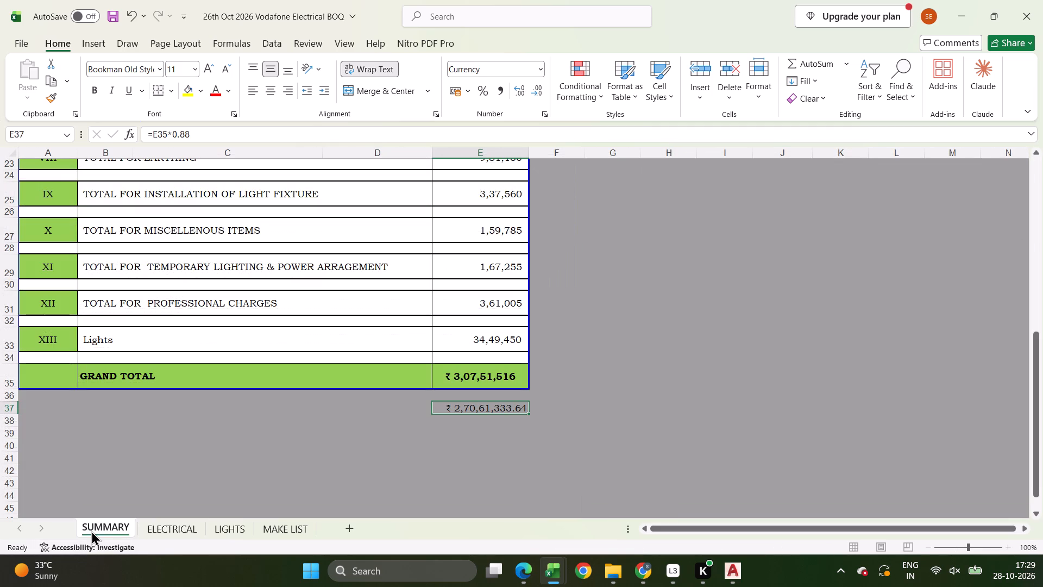
{"action": "left_click", "coordinate": [135, 532]}
{"action": "left_click", "coordinate": [167, 529]}
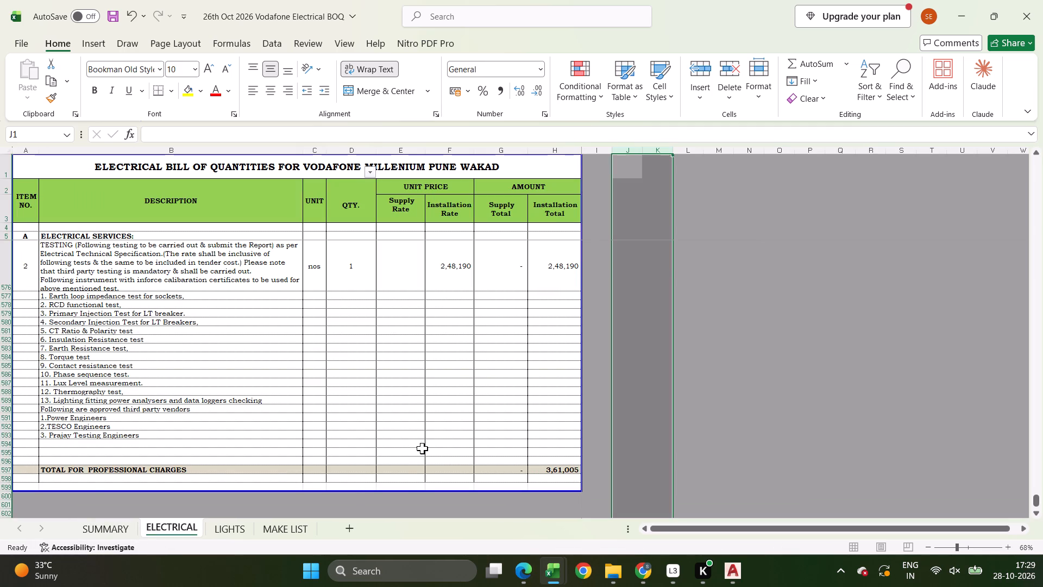
Set the Professional Charges installation rates to 105000 for SITC approval/liaisoning and 235000 for TESTING, then check the SUMMARY sheet.
{"action": "left_click", "coordinate": [434, 433]}
{"action": "scroll", "coordinate": [434, 433], "scroll_direction": "up", "scroll_amount": 3}
{"action": "left_click", "coordinate": [464, 293]}
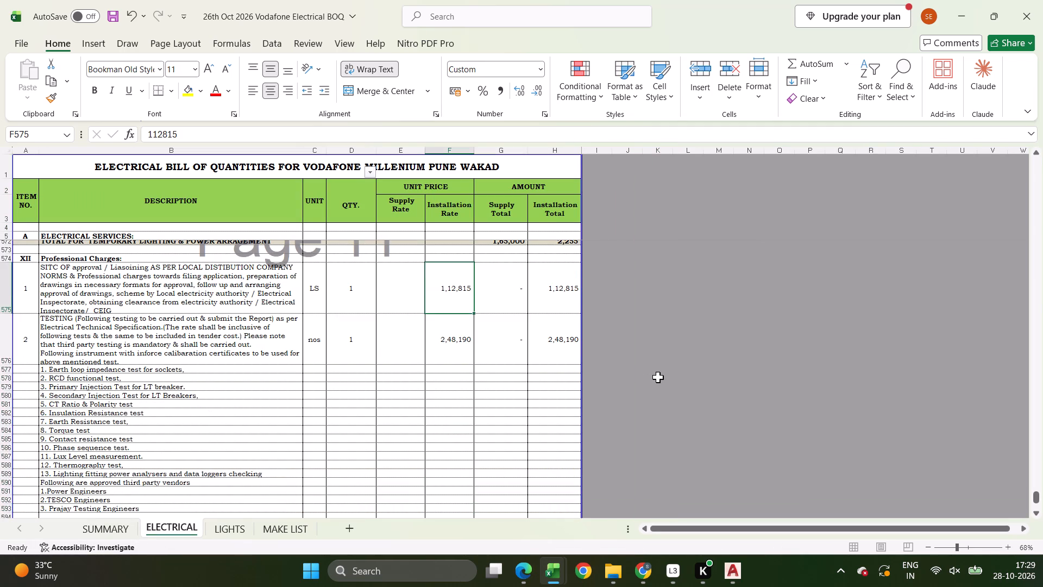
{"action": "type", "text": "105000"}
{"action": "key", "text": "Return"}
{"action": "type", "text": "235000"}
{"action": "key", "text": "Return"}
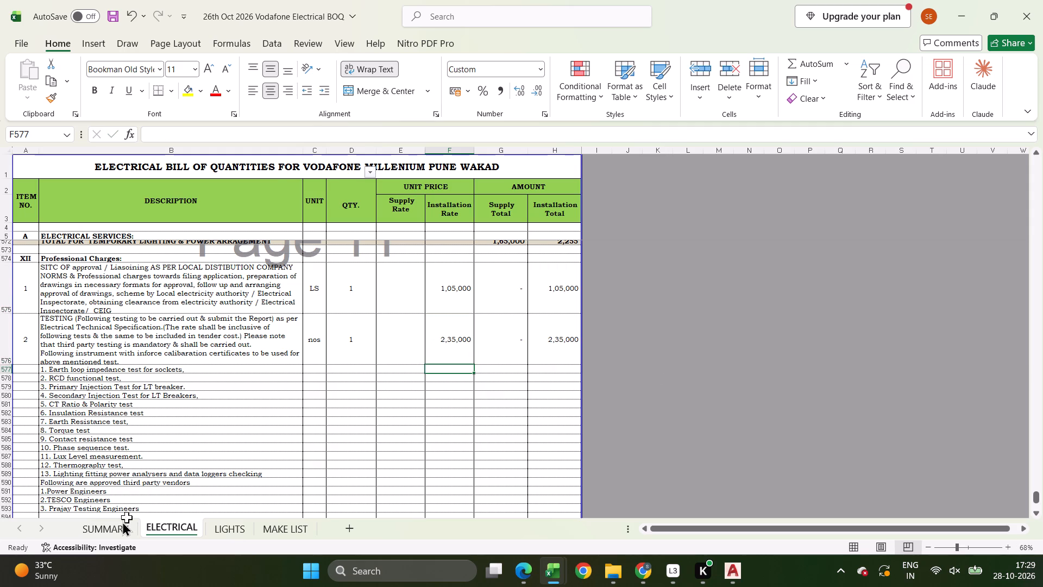
{"action": "left_click", "coordinate": [122, 521]}
{"action": "left_click", "coordinate": [150, 526]}
Set the installation rate of the Temporary Lighting & Power arrangement item A to 22550.
{"action": "scroll", "coordinate": [438, 426], "scroll_direction": "up", "scroll_amount": 4}
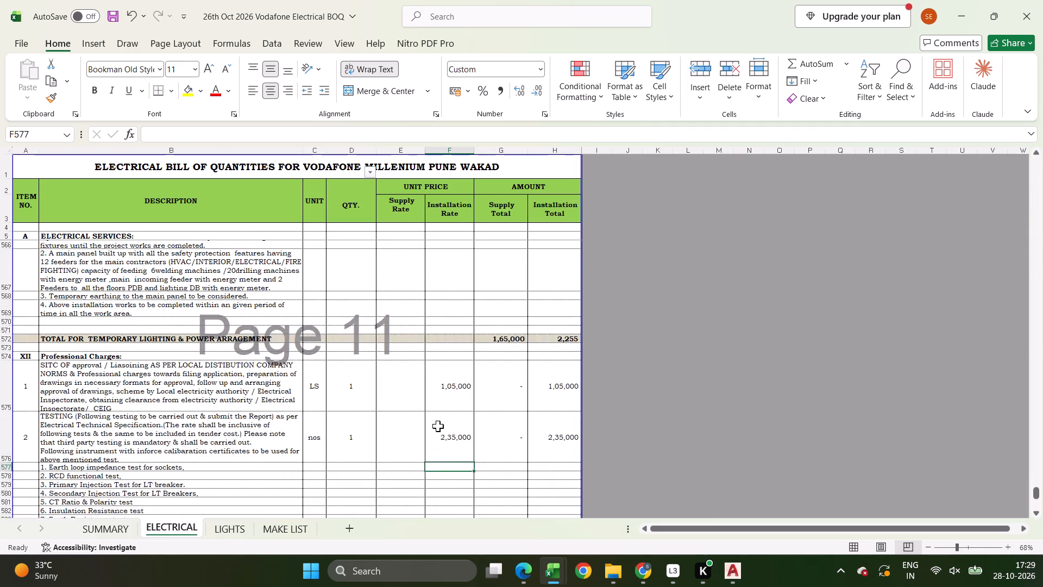
{"action": "scroll", "coordinate": [438, 426], "scroll_direction": "down", "scroll_amount": 1}
{"action": "scroll", "coordinate": [438, 426], "scroll_direction": "up", "scroll_amount": 9}
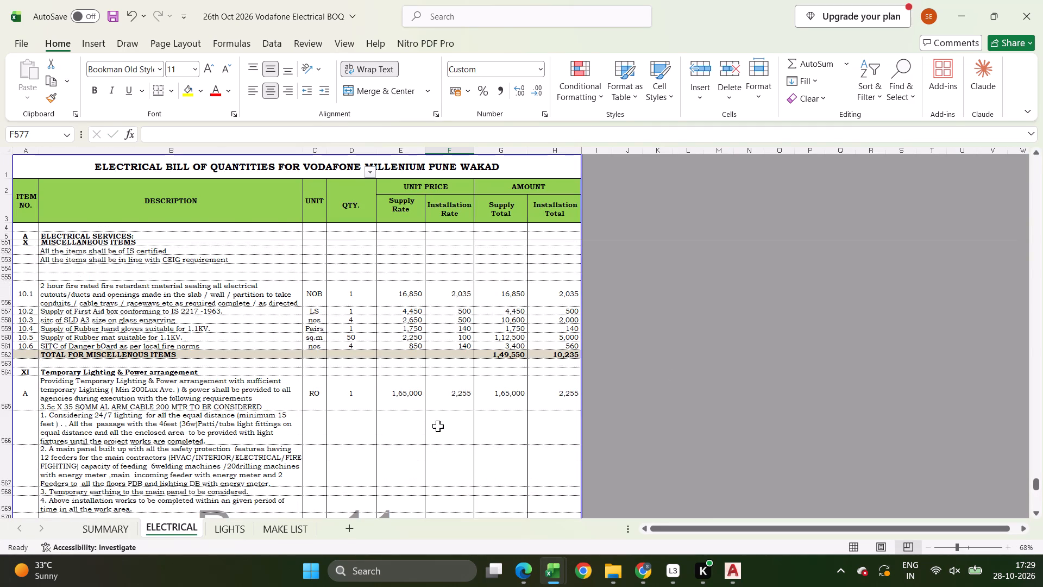
{"action": "left_click", "coordinate": [448, 405]}
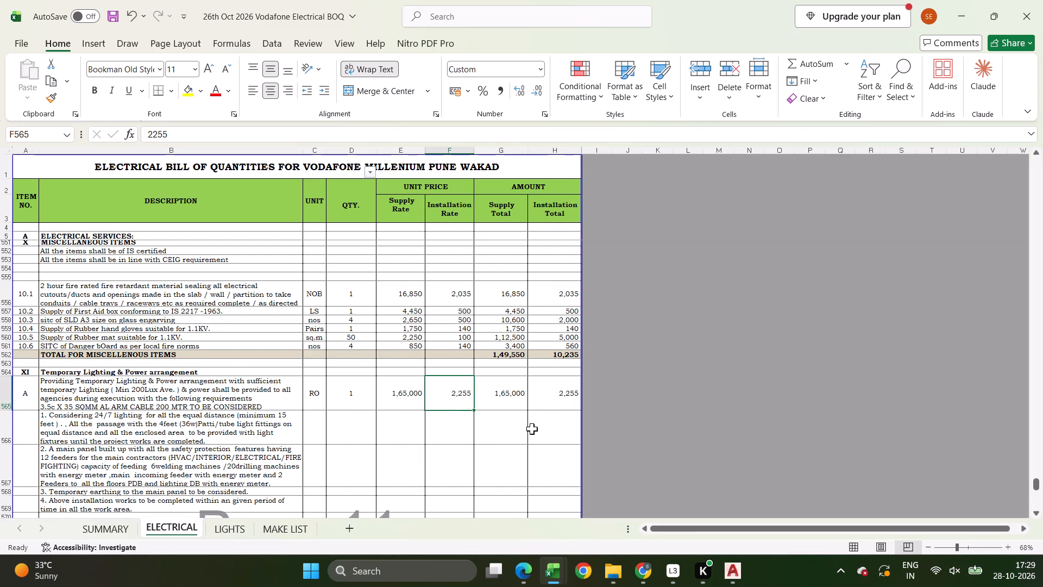
{"action": "key", "text": "F2"}
{"action": "key", "text": "0"}
{"action": "key", "text": "Return"}
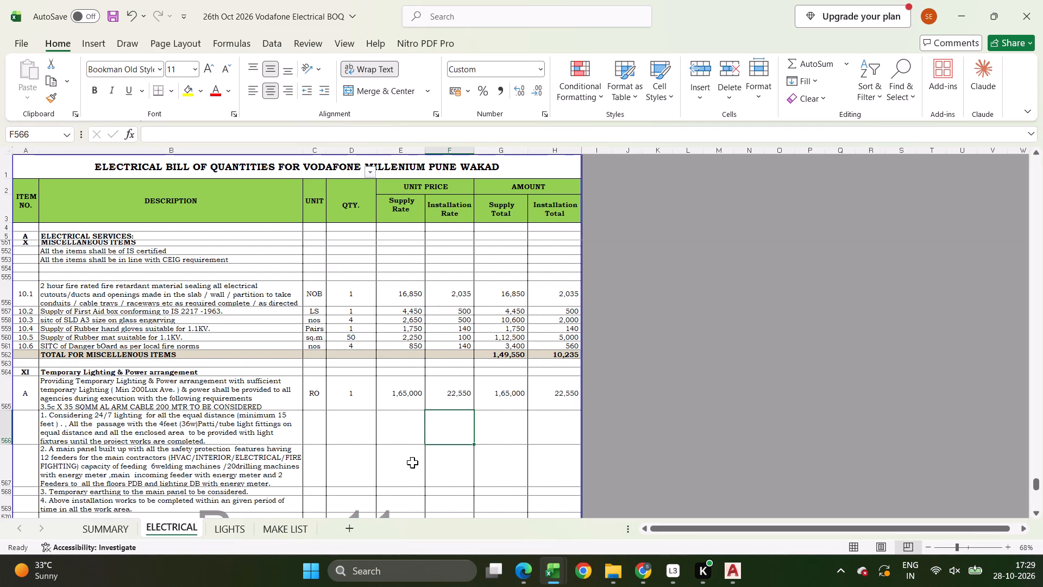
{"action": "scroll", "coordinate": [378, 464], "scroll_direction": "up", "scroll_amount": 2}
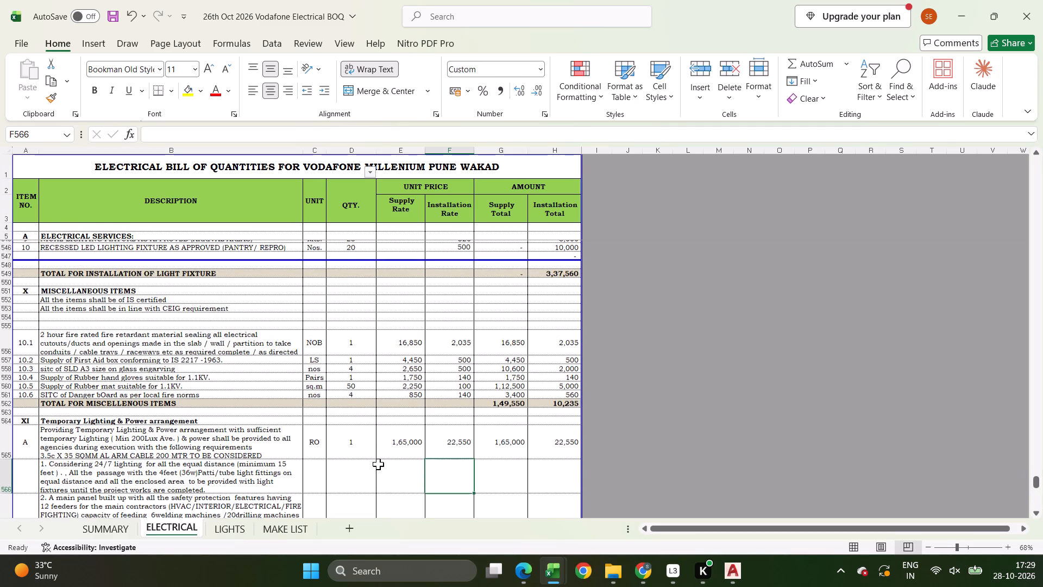
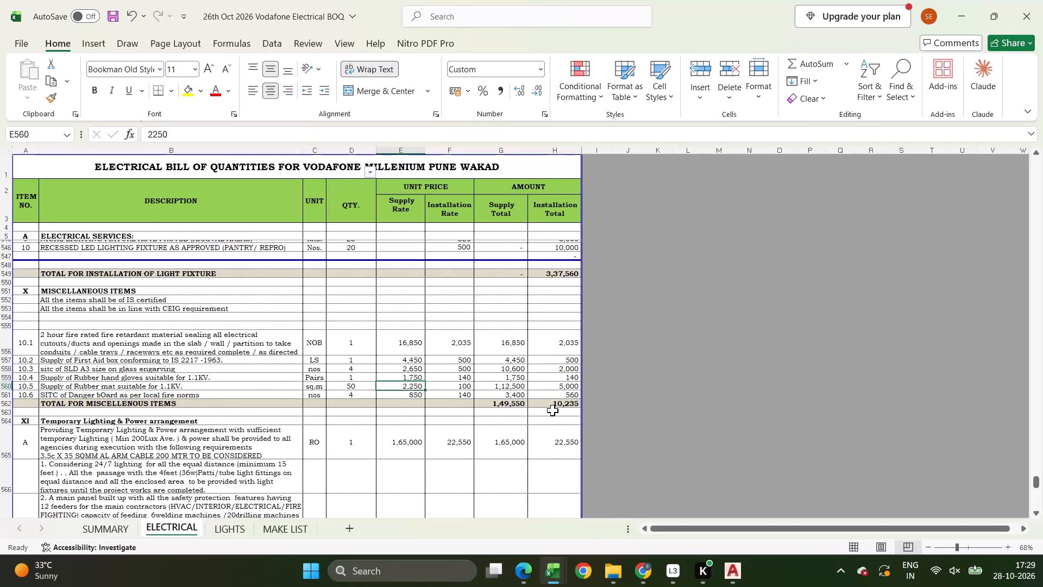
Set the supply rate of the 1.1KV rubber mat, item 10.5, to 1200 and check the SUMMARY sheet.
{"action": "type", "text": "1200"}
{"action": "key", "text": "Return"}
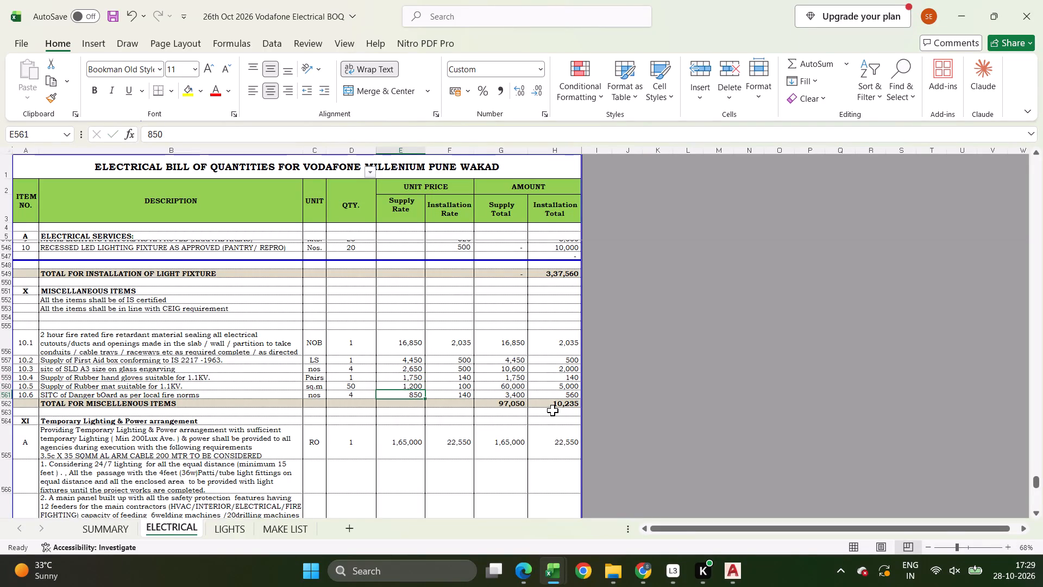
{"action": "left_click", "coordinate": [121, 526]}
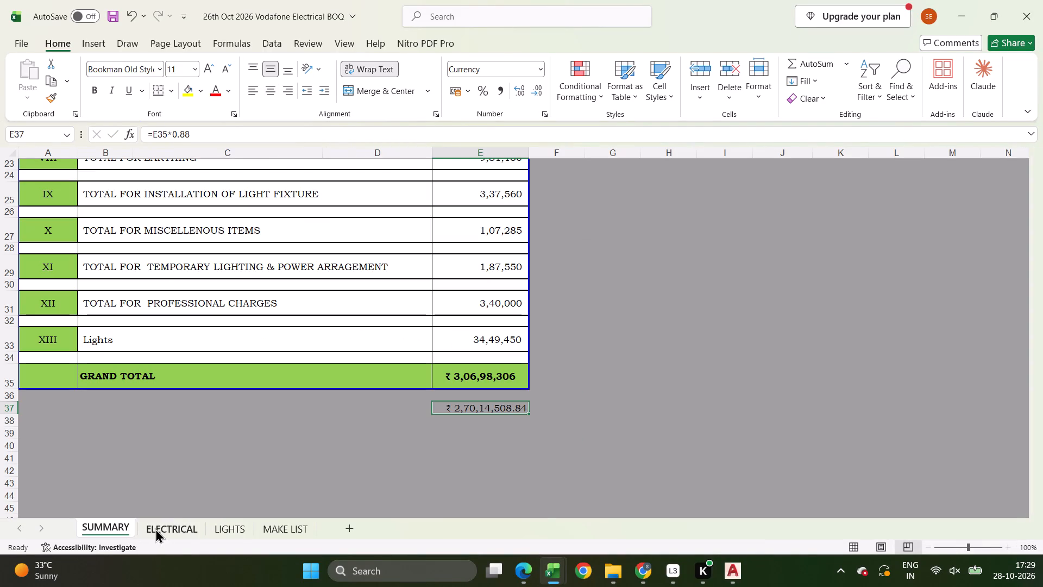
Set the installation rate of Decorative Lighting Fixture 2 on the ELECTRICAL sheet to 1500.
{"action": "left_click", "coordinate": [155, 528]}
{"action": "scroll", "coordinate": [413, 374], "scroll_direction": "up", "scroll_amount": 6}
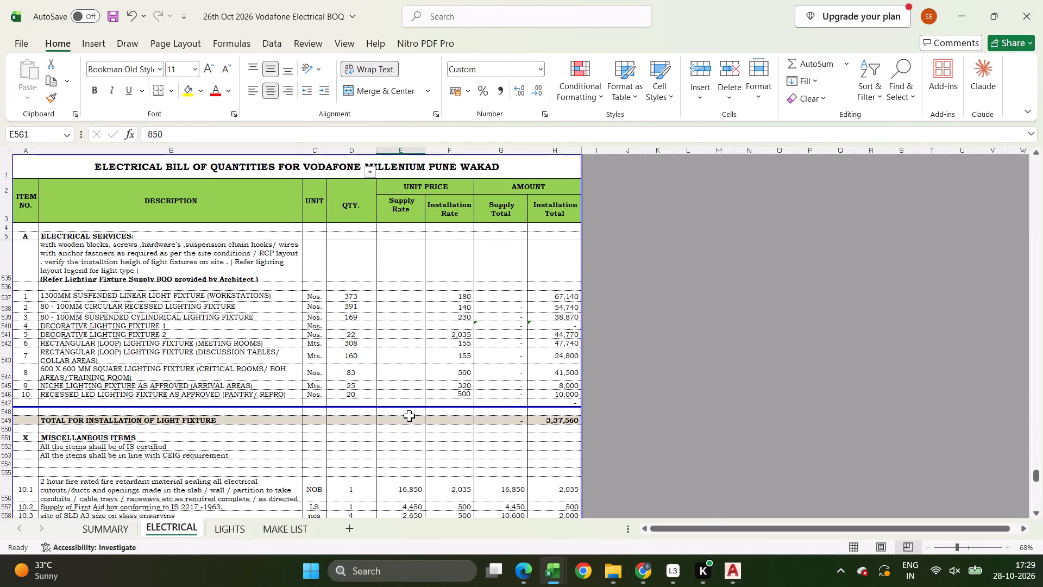
{"action": "scroll", "coordinate": [409, 416], "scroll_direction": "up", "scroll_amount": 1}
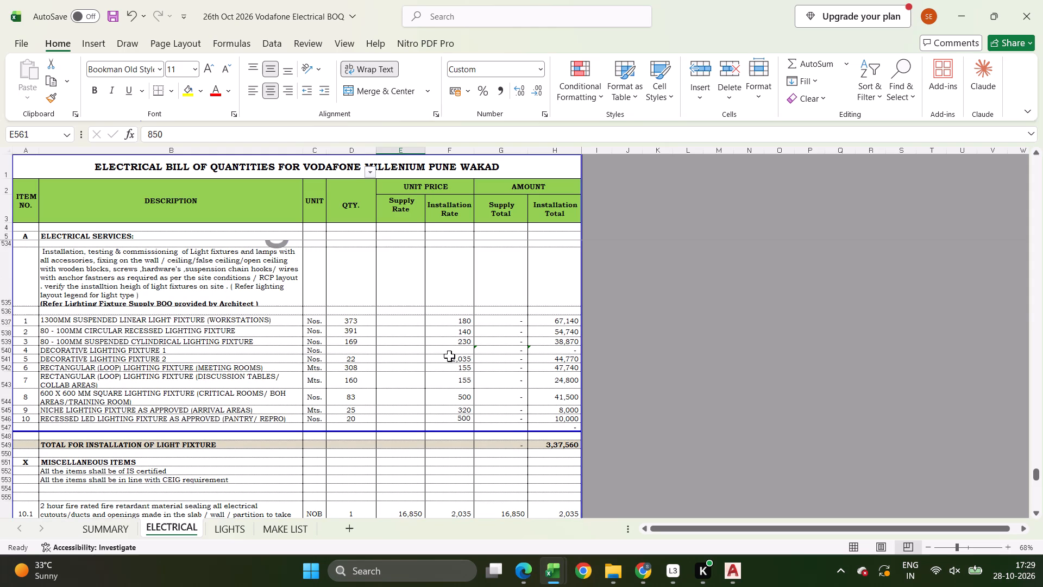
{"action": "left_click", "coordinate": [449, 357]}
{"action": "type", "text": "1500"}
{"action": "key", "text": "Return"}
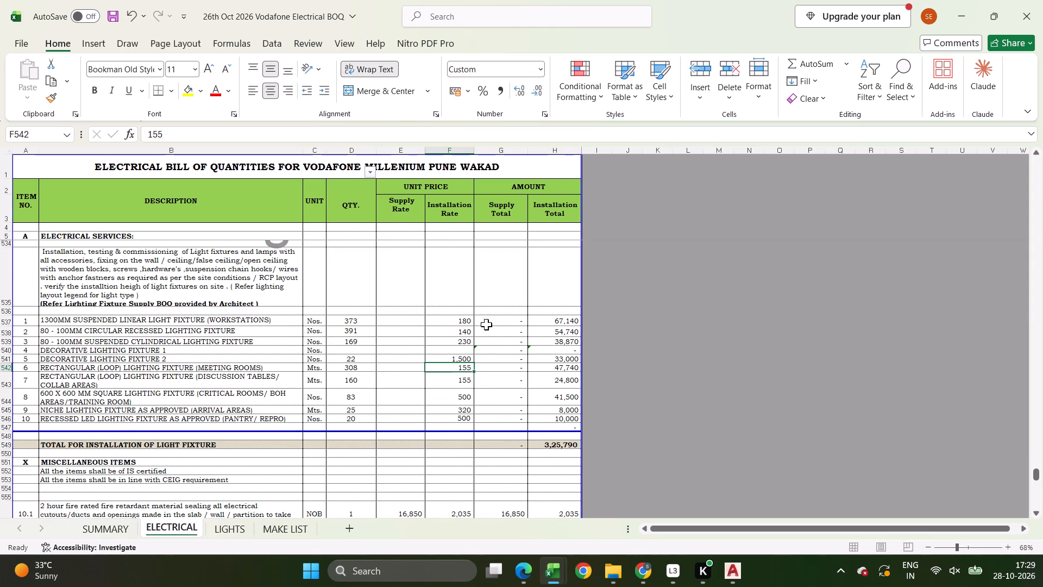
Set the installation rates of light fixture items 1, 2 and 3 to 150, 120 and 200, then check the SUMMARY sheet.
{"action": "left_click", "coordinate": [457, 320]}
{"action": "type", "text": "150"}
{"action": "key", "text": "Return"}
{"action": "type", "text": "120"}
{"action": "key", "text": "Return"}
{"action": "key", "text": "1"}
{"action": "key", "text": "Escape"}
{"action": "type", "text": "200"}
{"action": "key", "text": "Return"}
{"action": "left_click", "coordinate": [108, 533]}
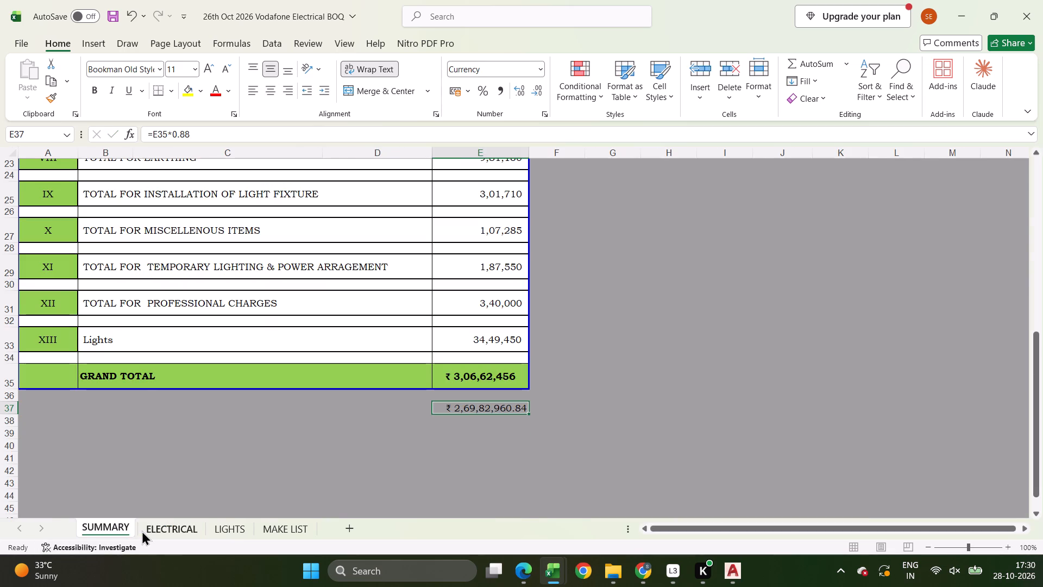
Set the installation rates of the 1 Core 4, 2.5 and 1.5 Sq. mm earthing cables to 20, 15 and 10.
{"action": "left_click", "coordinate": [142, 530]}
{"action": "scroll", "coordinate": [293, 384], "scroll_direction": "up", "scroll_amount": 7}
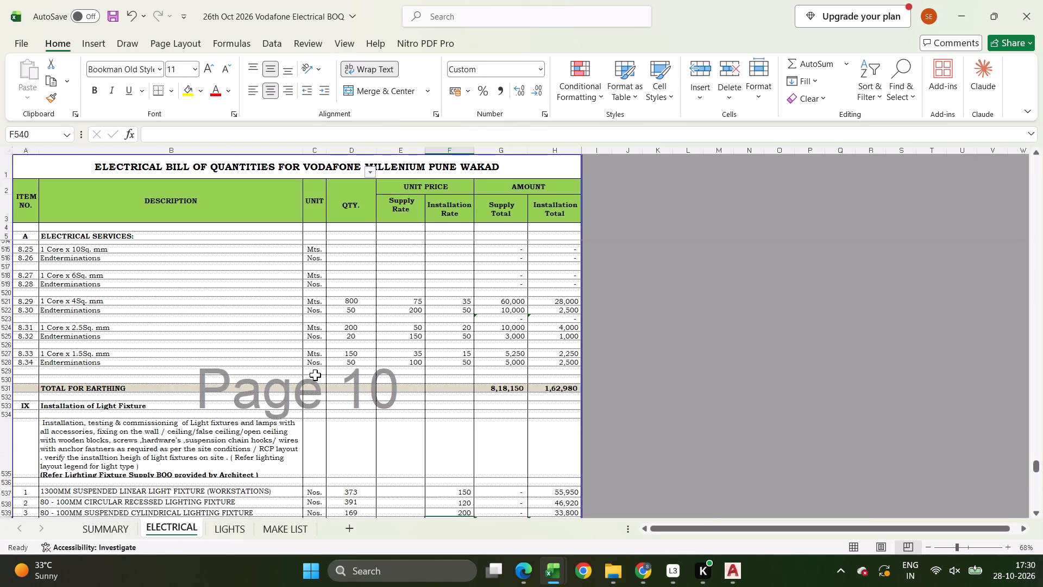
{"action": "scroll", "coordinate": [315, 375], "scroll_direction": "up", "scroll_amount": 2}
{"action": "left_click", "coordinate": [448, 351]}
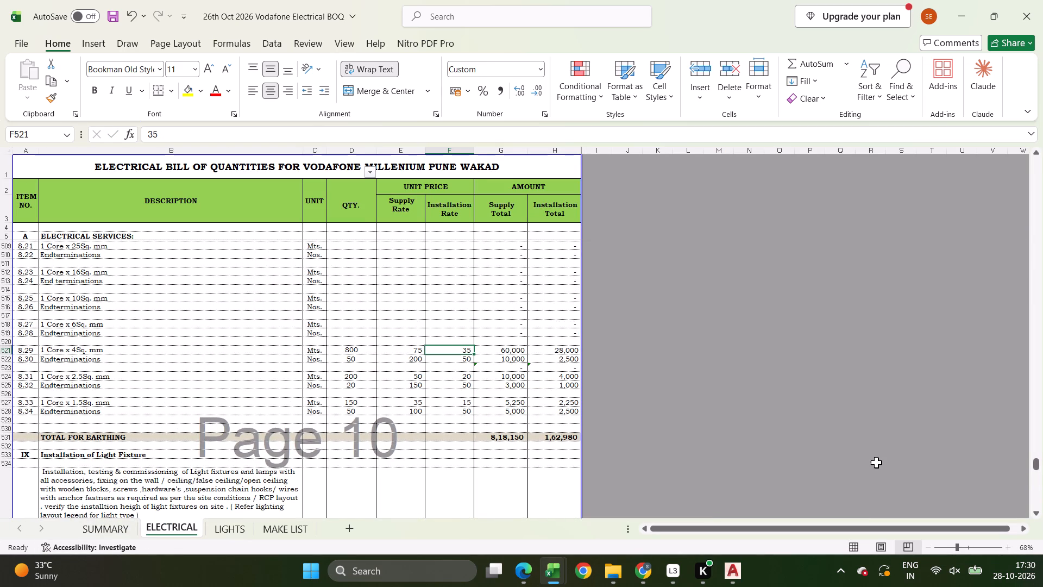
{"action": "type", "text": "20"}
{"action": "key", "text": "Return"}
{"action": "key", "text": "Return"}
{"action": "key", "text": "Return"}
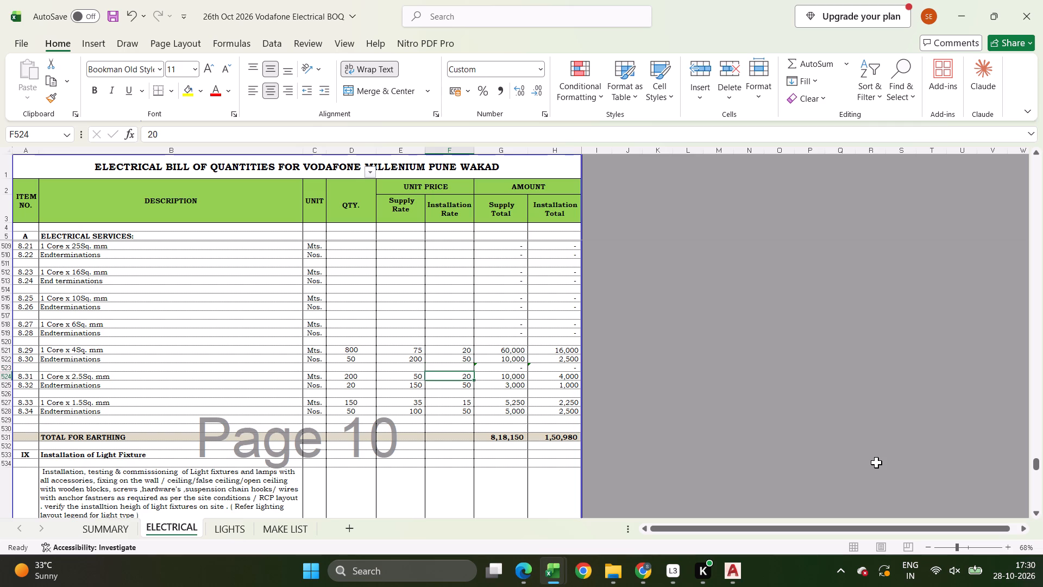
{"action": "type", "text": "15"}
{"action": "key", "text": "Return"}
{"action": "key", "text": "Return"}
{"action": "key", "text": "Return"}
{"action": "type", "text": "10"}
{"action": "key", "text": "Return"}
Set the 1 Core x 95 Sq. mm earthing cable's supply rate to 1510 and its installation rate to 150.
{"action": "scroll", "coordinate": [763, 458], "scroll_direction": "up", "scroll_amount": 4}
{"action": "scroll", "coordinate": [579, 460], "scroll_direction": "up", "scroll_amount": 1}
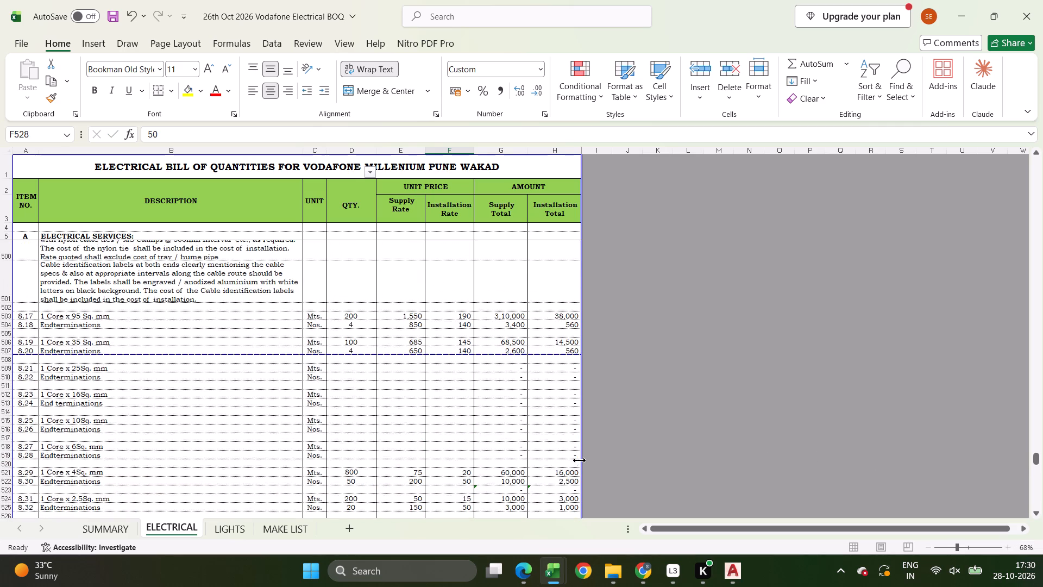
{"action": "left_click", "coordinate": [403, 316]}
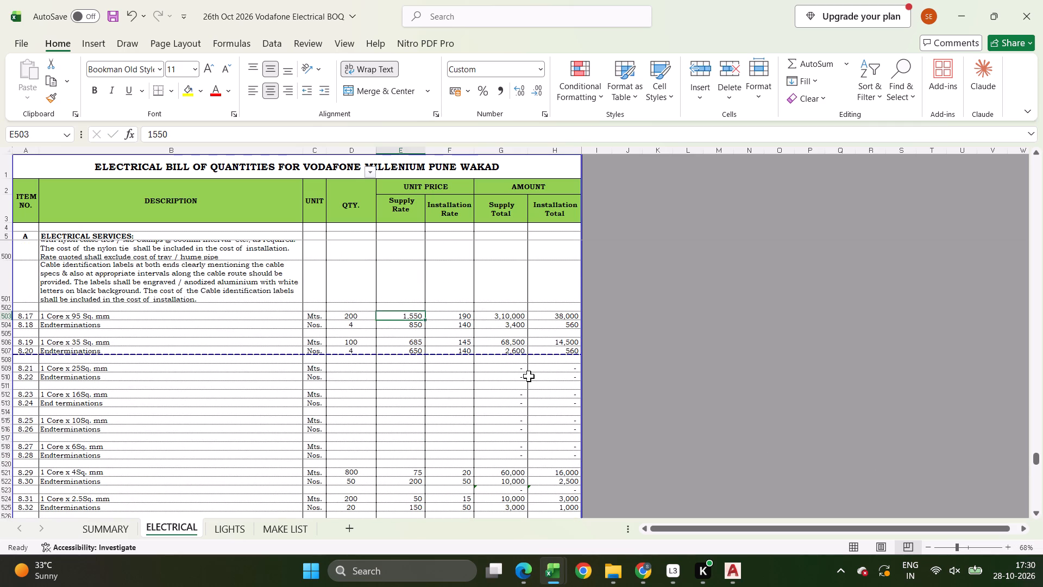
{"action": "type", "text": "1510"}
{"action": "key", "text": "Return"}
{"action": "key", "text": "Return"}
{"action": "key", "text": "Up"}
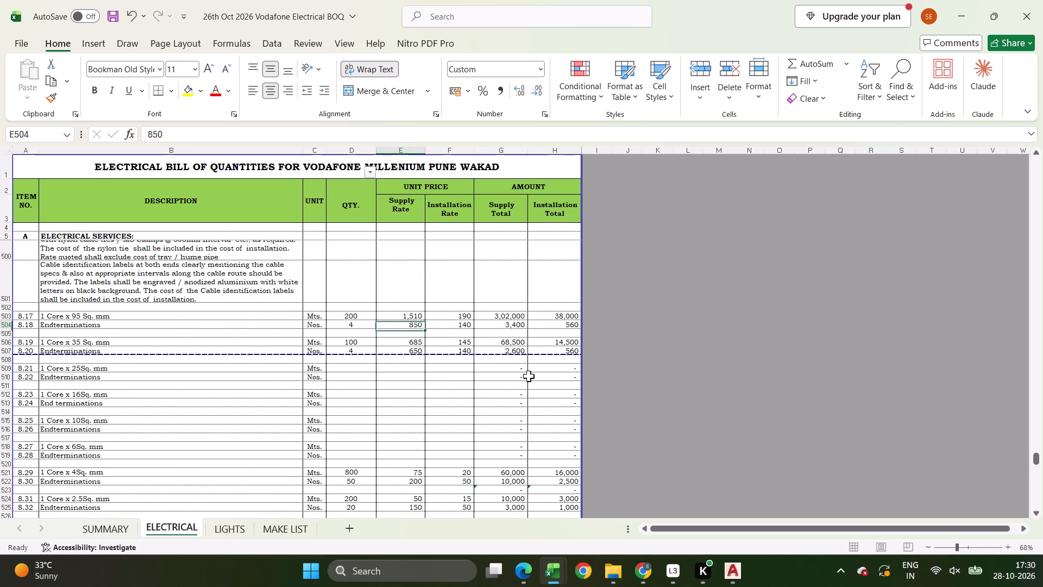
{"action": "key", "text": "Right"}
{"action": "key", "text": "Up"}
{"action": "type", "text": "150"}
{"action": "key", "text": "Return"}
Set the installation rate of the 1 Core x 35 Sq. mm earthing cable, item 8.19, to 90.
{"action": "key", "text": "Return"}
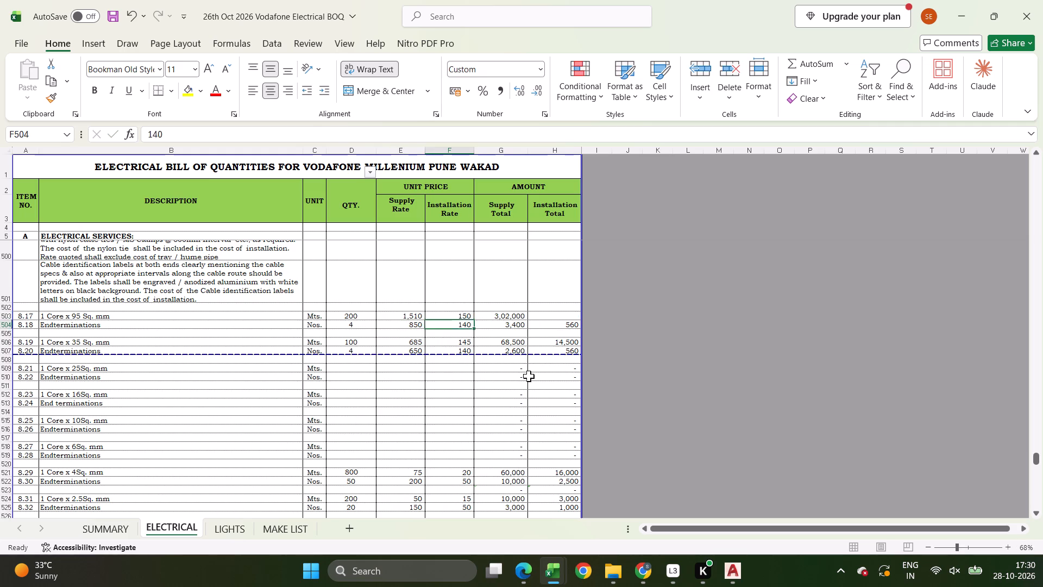
{"action": "key", "text": "Return"}
{"action": "type", "text": "135"}
{"action": "key", "text": "Return"}
{"action": "scroll", "coordinate": [501, 345], "scroll_direction": "up", "scroll_amount": 1}
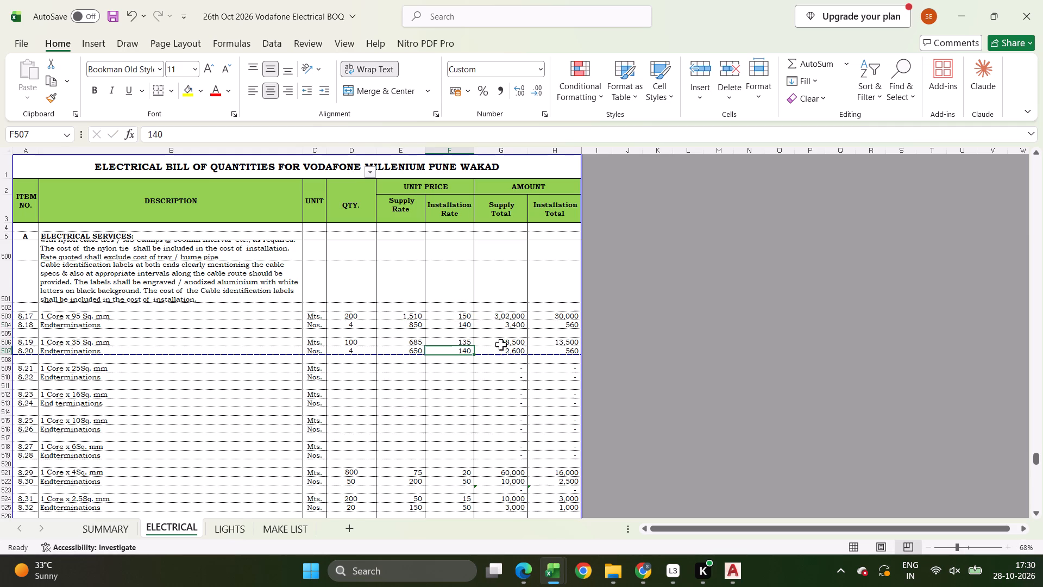
{"action": "key", "text": "Up"}
{"action": "type", "text": "90"}
{"action": "key", "text": "Return"}
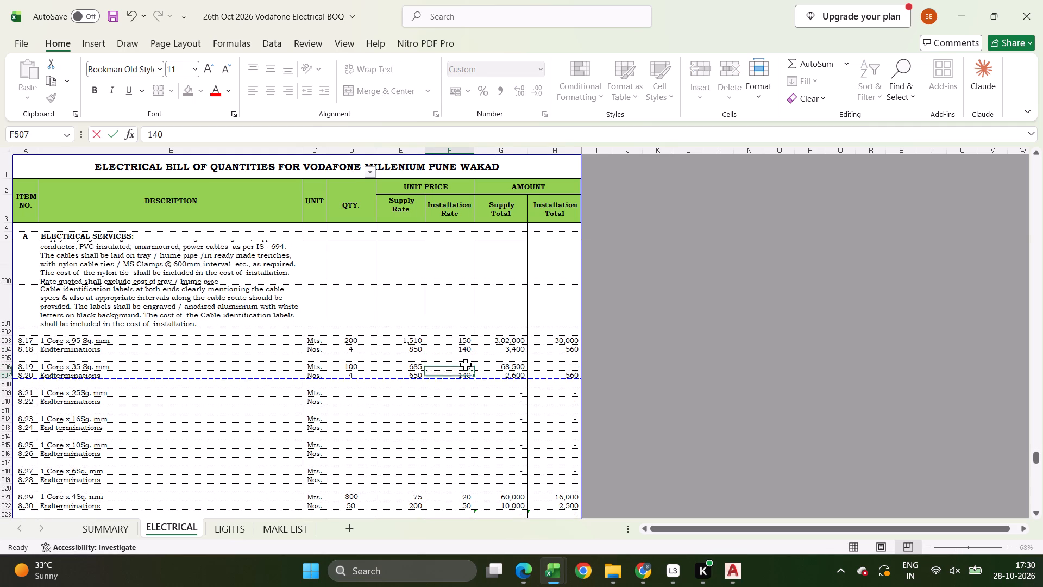
Set the installation rates of the GI Earth flats to 15 for 25 x 3mm and 20 for 25 x 6mm.
{"action": "scroll", "coordinate": [466, 365], "scroll_direction": "up", "scroll_amount": 7}
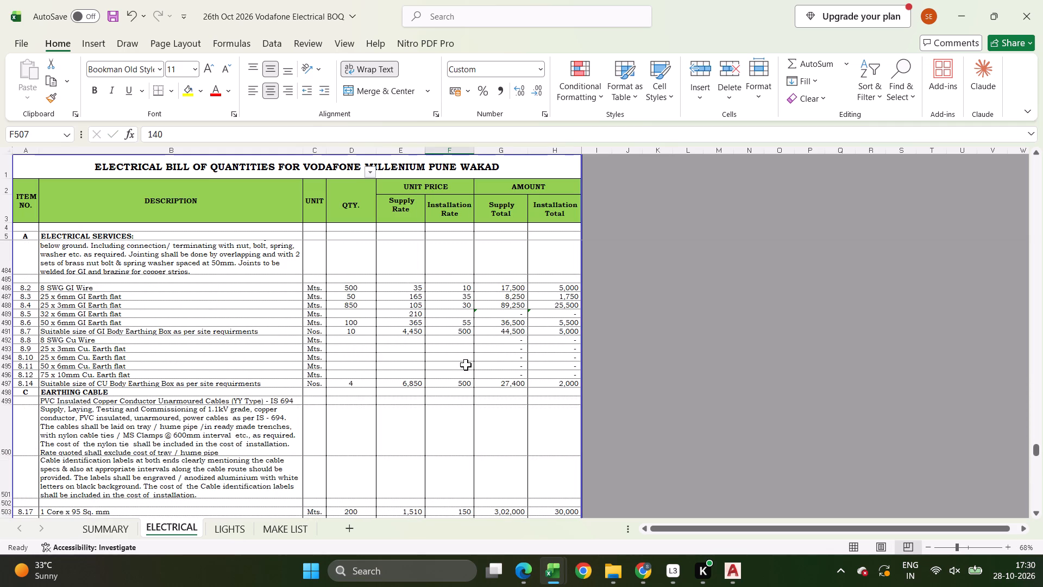
{"action": "left_click", "coordinate": [413, 305]}
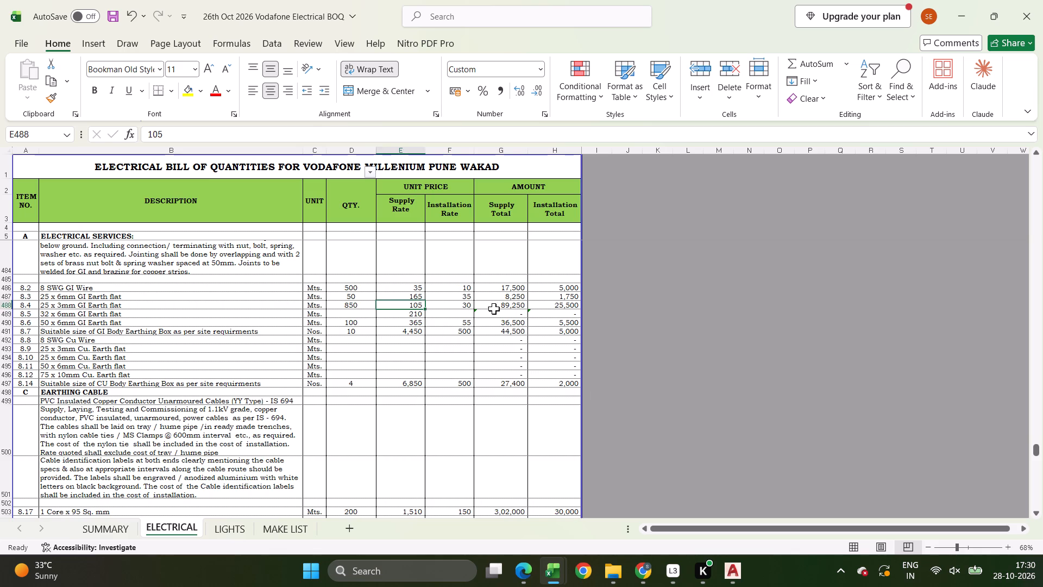
{"action": "left_click", "coordinate": [466, 307]}
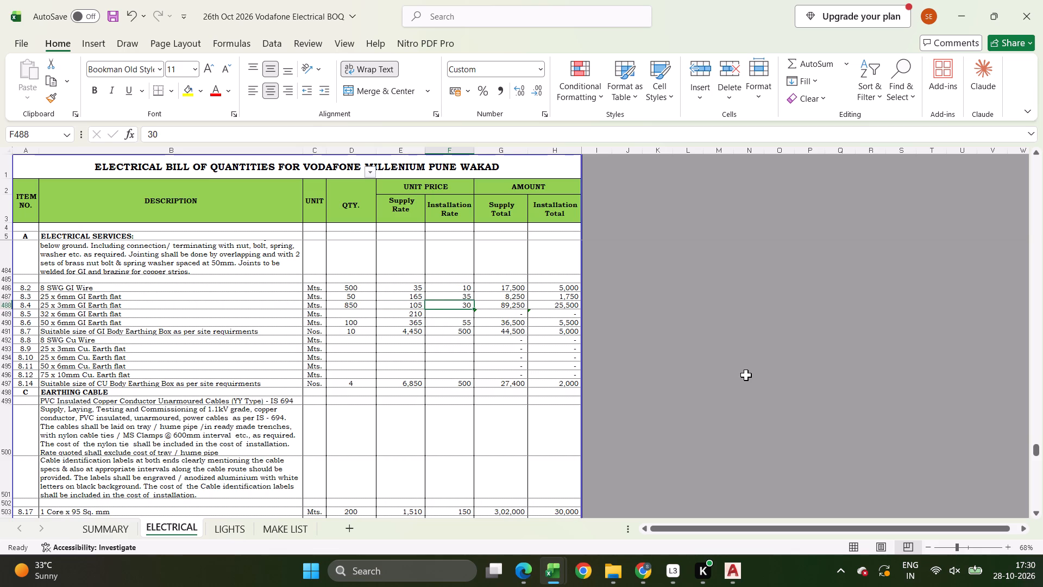
{"action": "type", "text": "15"}
{"action": "key", "text": "Up"}
{"action": "type", "text": "20"}
{"action": "key", "text": "Return"}
{"action": "key", "text": "Return"}
{"action": "key", "text": "Return"}
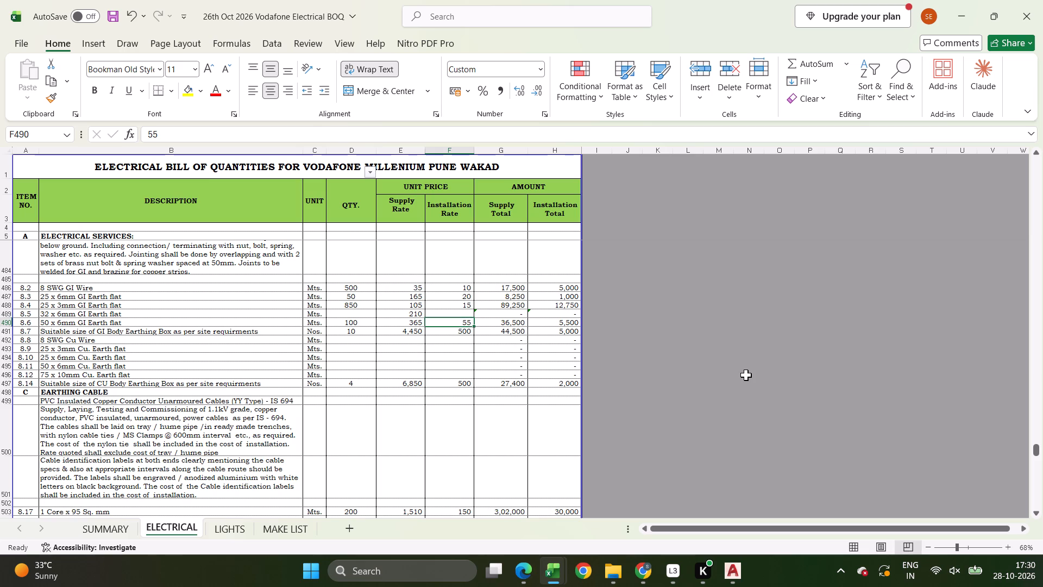
Set the Neutral Earthing item 8.1 supply rate to 18500 and installation rate to 2500, then check the SUMMARY sheet.
{"action": "scroll", "coordinate": [746, 375], "scroll_direction": "up", "scroll_amount": 3}
{"action": "scroll", "coordinate": [526, 421], "scroll_direction": "up", "scroll_amount": 5}
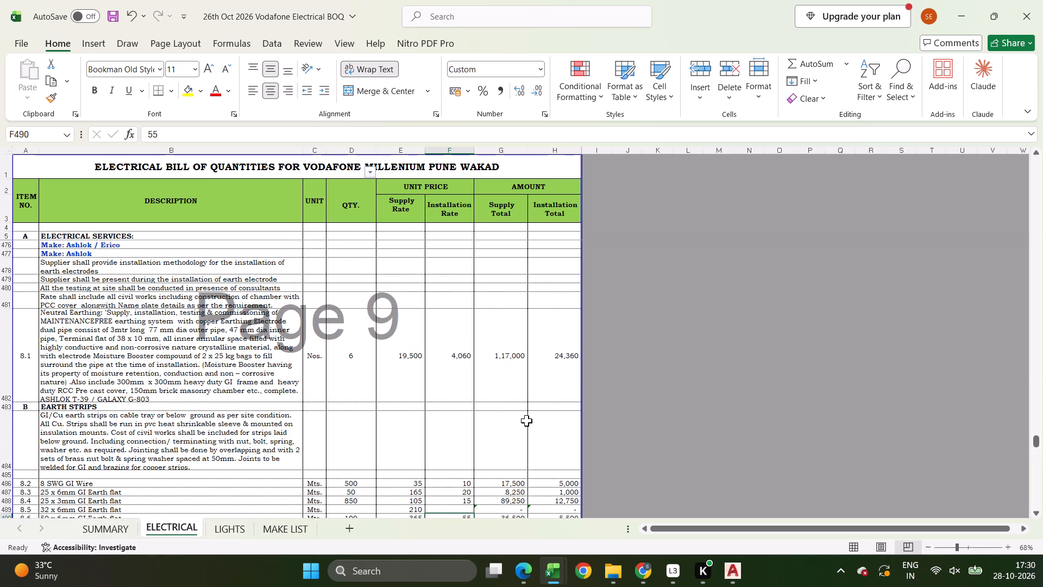
{"action": "scroll", "coordinate": [526, 421], "scroll_direction": "up", "scroll_amount": 5}
{"action": "left_click", "coordinate": [393, 491]}
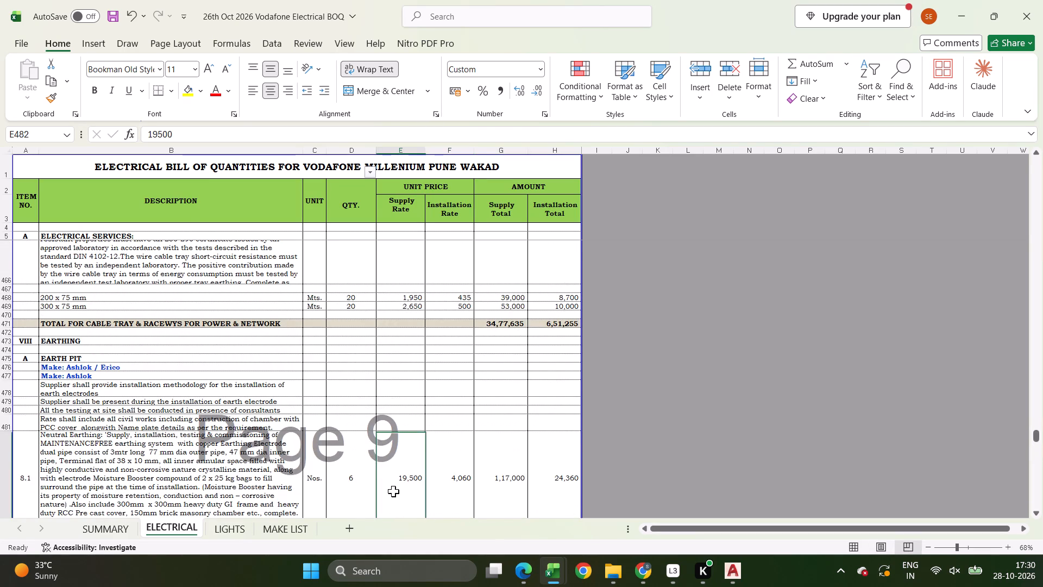
{"action": "type", "text": "18500"}
{"action": "key", "text": "Right"}
{"action": "type", "text": "2500"}
{"action": "key", "text": "Return"}
{"action": "scroll", "coordinate": [458, 401], "scroll_direction": "up", "scroll_amount": 3}
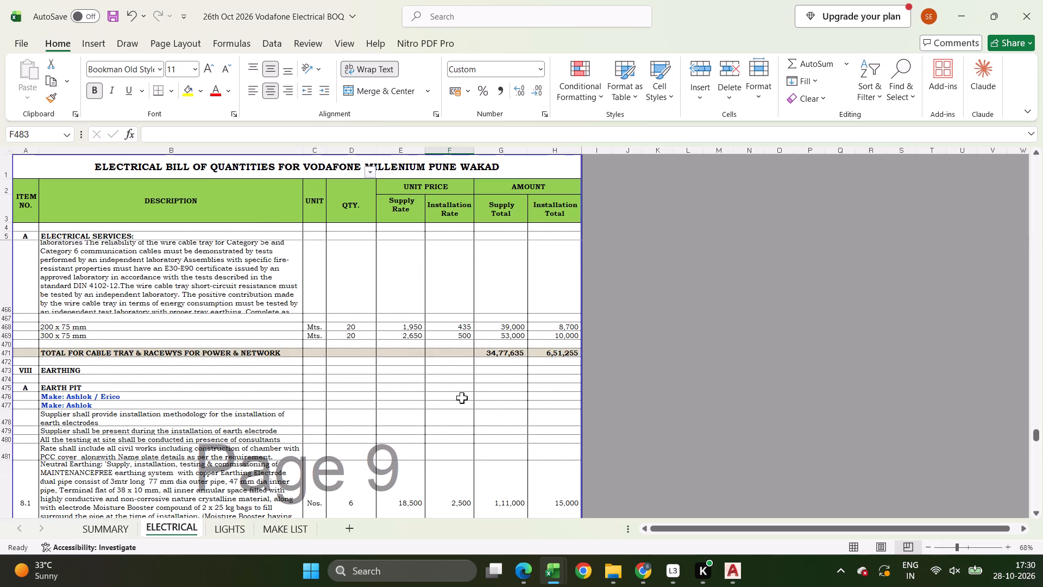
{"action": "left_click", "coordinate": [102, 519]}
Set the junction box supply rates on the ELECTRICAL sheet to 550 for 150 X 150 and 480 for 100 X 100.
{"action": "left_click", "coordinate": [162, 532]}
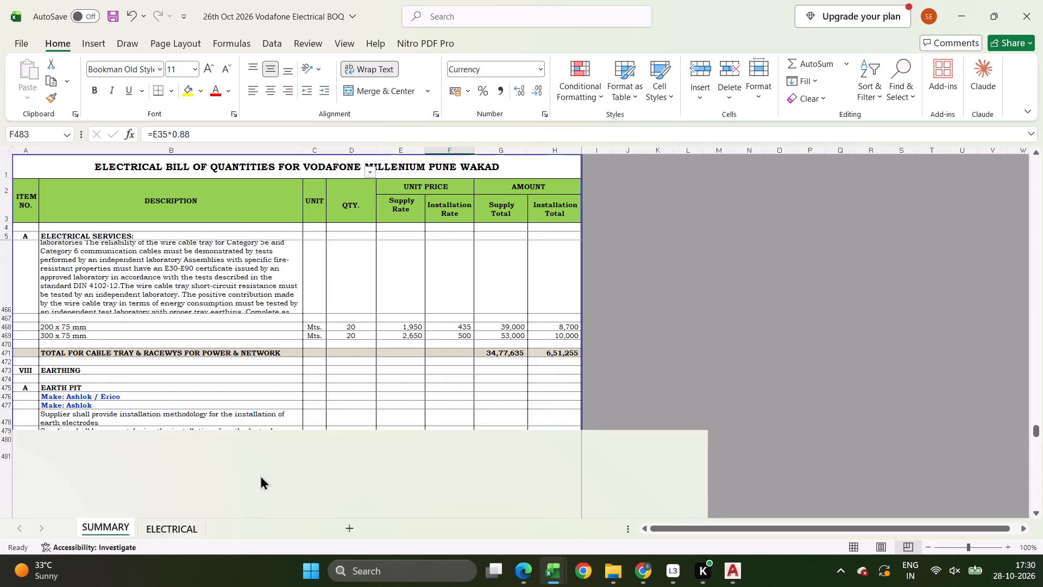
{"action": "scroll", "coordinate": [370, 404], "scroll_direction": "up", "scroll_amount": 1}
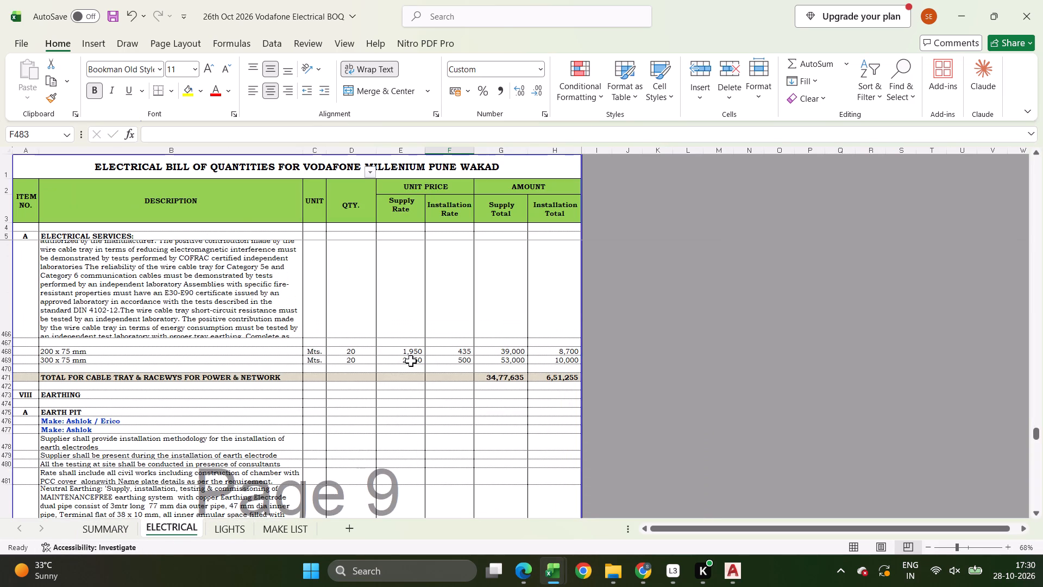
{"action": "scroll", "coordinate": [430, 385], "scroll_direction": "up", "scroll_amount": 7}
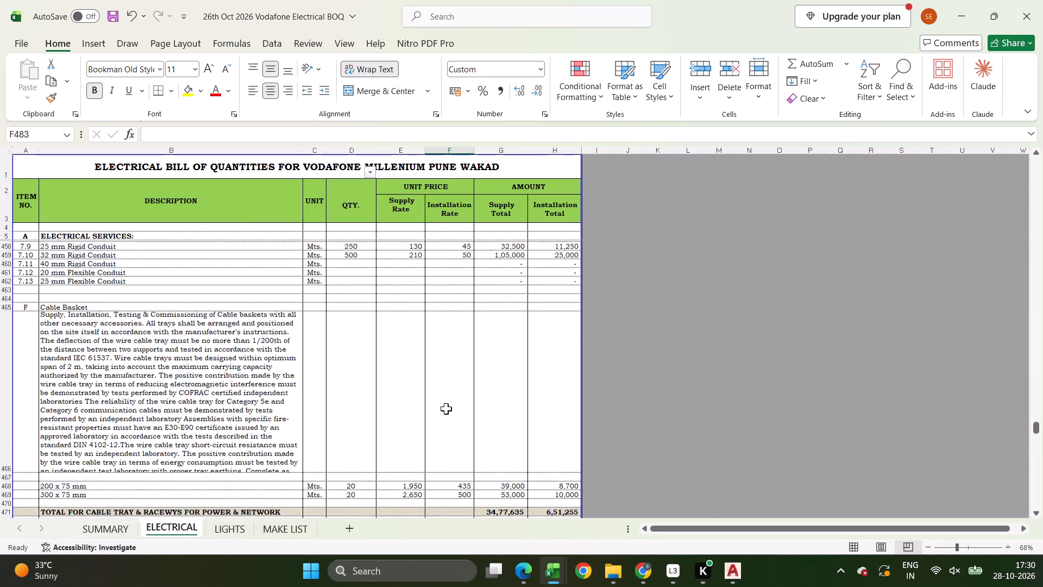
{"action": "scroll", "coordinate": [446, 409], "scroll_direction": "up", "scroll_amount": 4}
{"action": "left_click", "coordinate": [403, 320]}
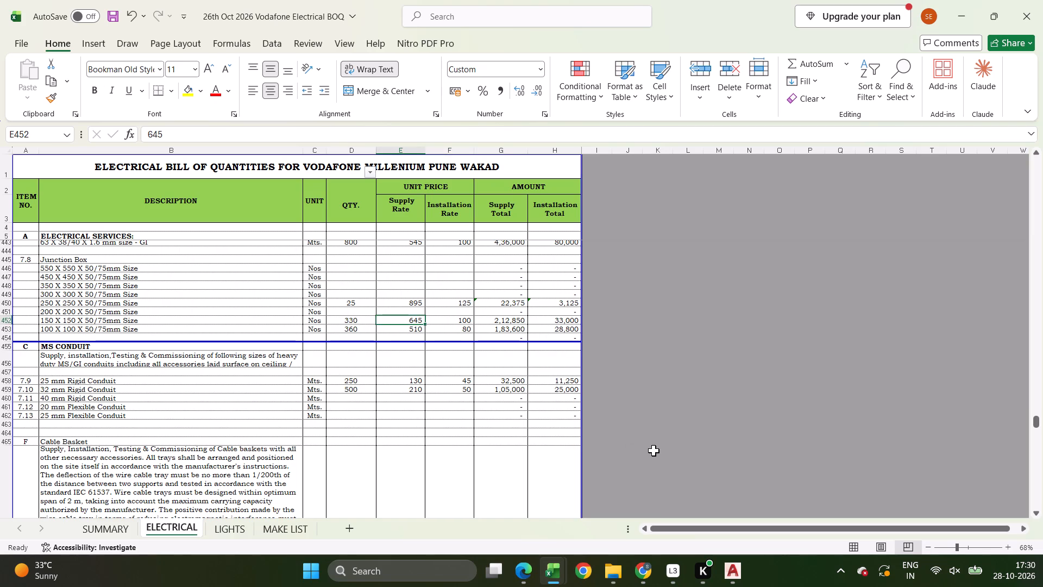
{"action": "type", "text": "590"}
{"action": "key", "text": "Return"}
{"action": "key", "text": "Up"}
{"action": "type", "text": "550"}
{"action": "key", "text": "Return"}
{"action": "type", "text": "480"}
{"action": "key", "text": "Return"}
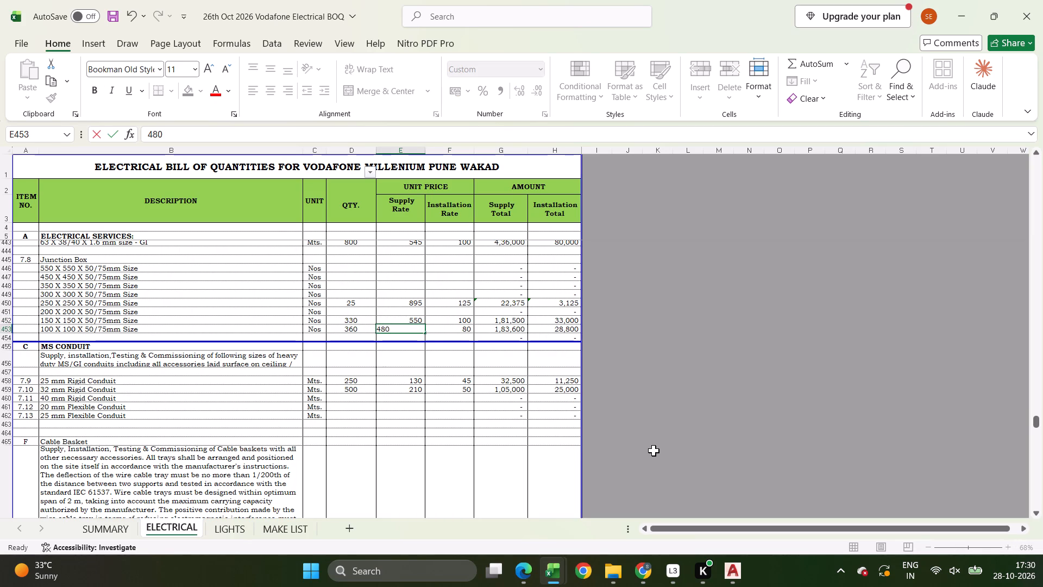
Set the 32 mm Rigid Conduit supply rate to 190, and the 25 mm and 32 mm installation rates to 35 and 40.
{"action": "scroll", "coordinate": [475, 456], "scroll_direction": "up", "scroll_amount": 2}
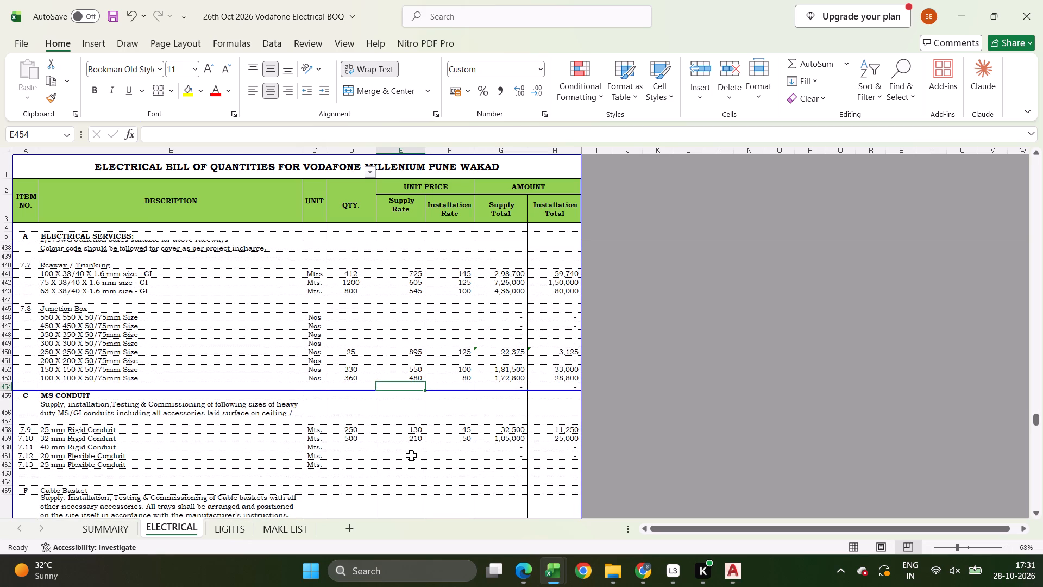
{"action": "left_click", "coordinate": [411, 442]}
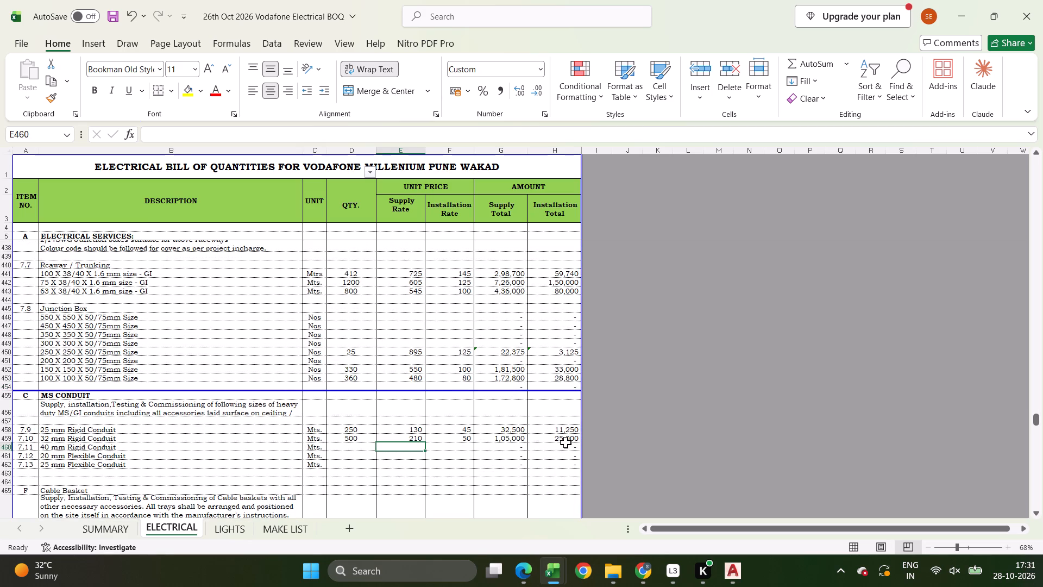
{"action": "key", "text": "Up"}
{"action": "type", "text": "190"}
{"action": "key", "text": "Return"}
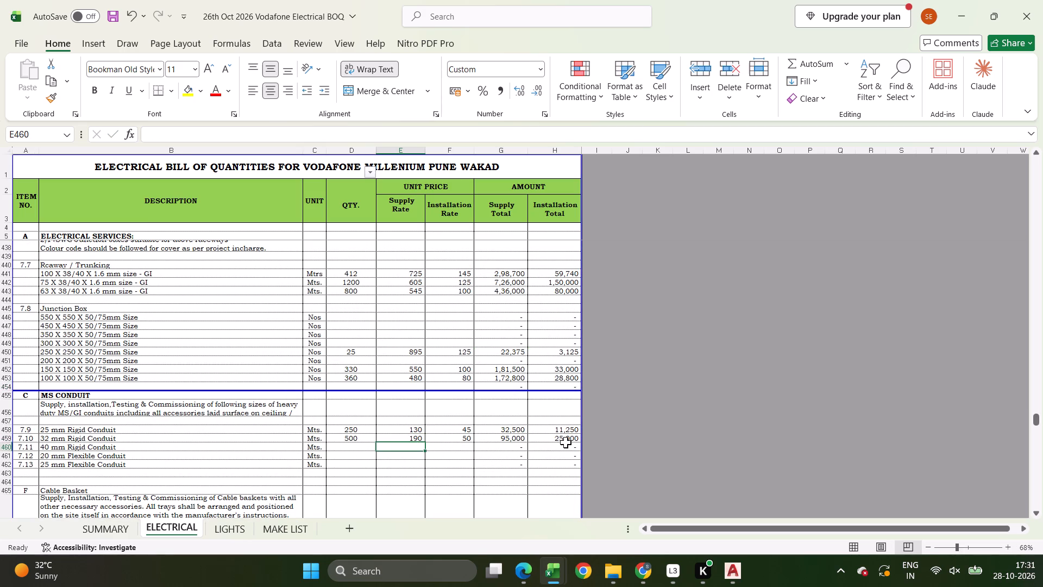
{"action": "key", "text": "Up"}
{"action": "key", "text": "Right"}
{"action": "key", "text": "Up"}
{"action": "type", "text": "35"}
{"action": "key", "text": "Return"}
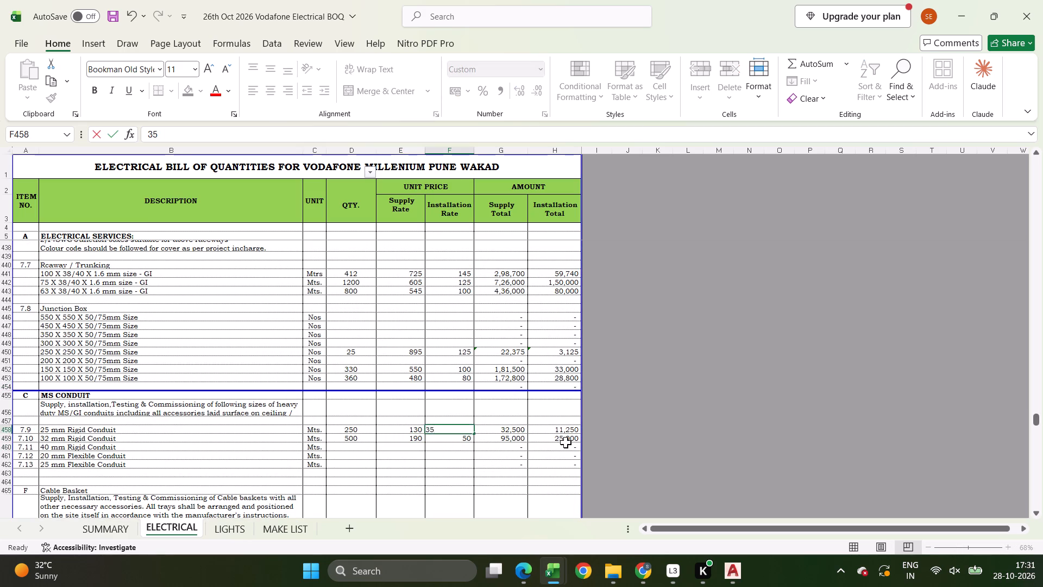
{"action": "type", "text": "40"}
{"action": "key", "text": "Return"}
Set the GI raceway supply rates to 710, 590 and 510 for the 100, 75 and 63 mm sizes, then check the SUMMARY sheet.
{"action": "scroll", "coordinate": [566, 442], "scroll_direction": "up", "scroll_amount": 1}
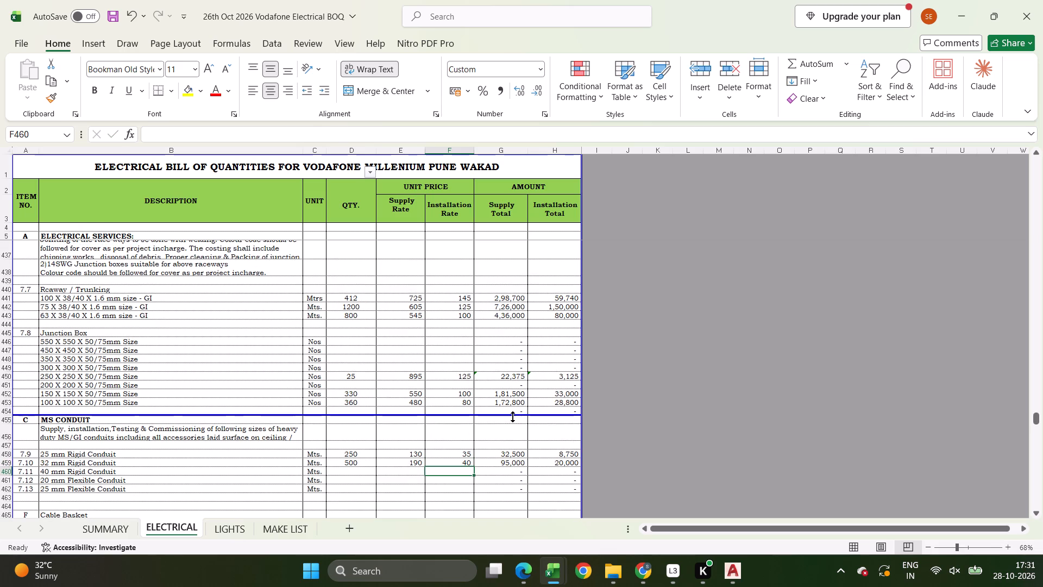
{"action": "left_click", "coordinate": [413, 298]}
{"action": "type", "text": "710"}
{"action": "key", "text": "Return"}
{"action": "type", "text": "590"}
{"action": "key", "text": "Return"}
{"action": "type", "text": "510"}
{"action": "key", "text": "Return"}
{"action": "left_click", "coordinate": [118, 527]}
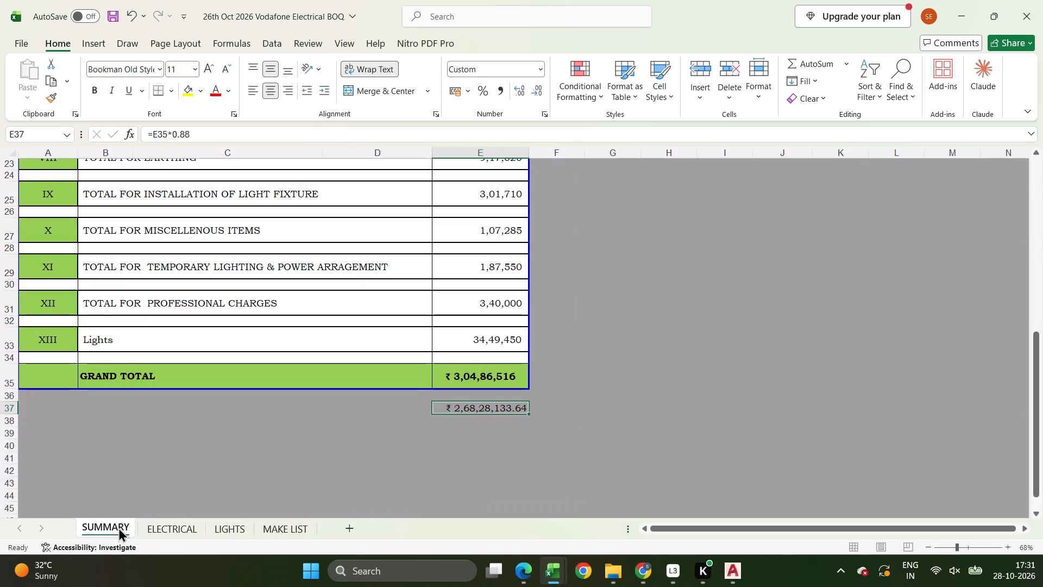
On the ELECTRICAL sheet, set the perforated cable tray supply rates to 1350 for 450 x 50mm and 950 for 300 x 50mm without cover.
{"action": "left_click", "coordinate": [146, 523]}
{"action": "scroll", "coordinate": [314, 438], "scroll_direction": "up", "scroll_amount": 5}
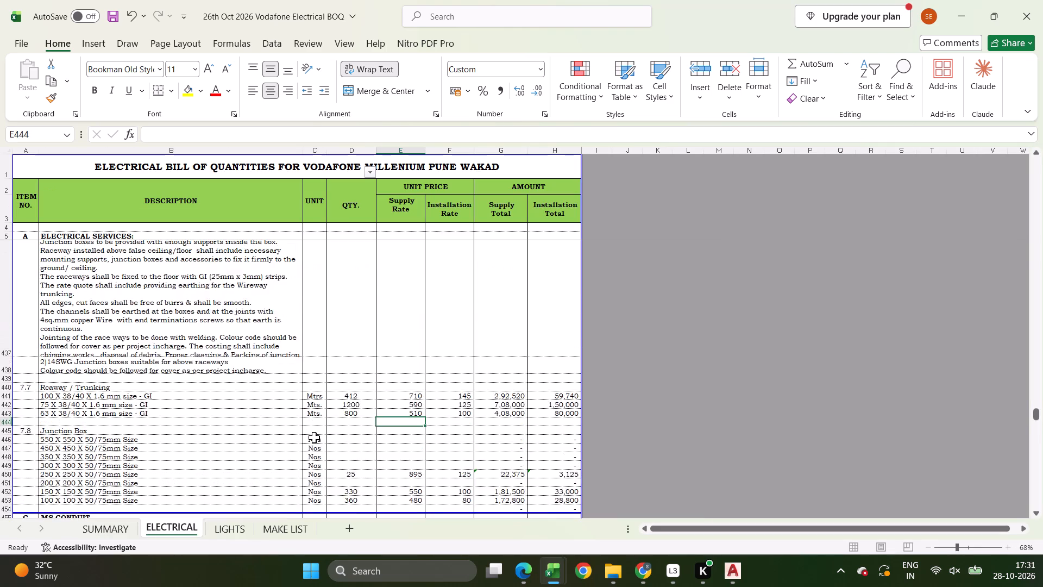
{"action": "scroll", "coordinate": [314, 438], "scroll_direction": "up", "scroll_amount": 5}
{"action": "left_click", "coordinate": [403, 307]}
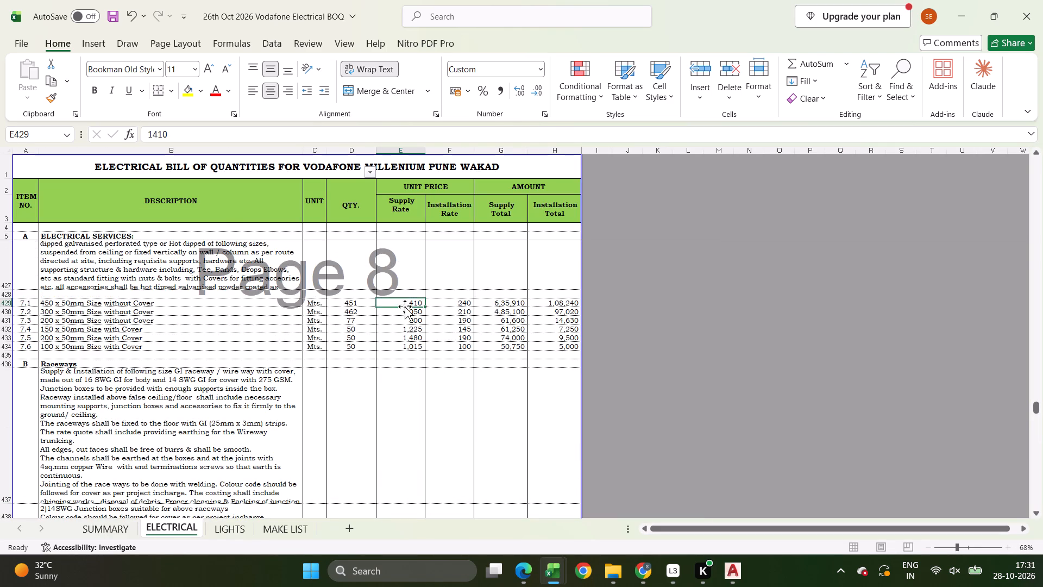
{"action": "type", "text": "1350"}
{"action": "key", "text": "Return"}
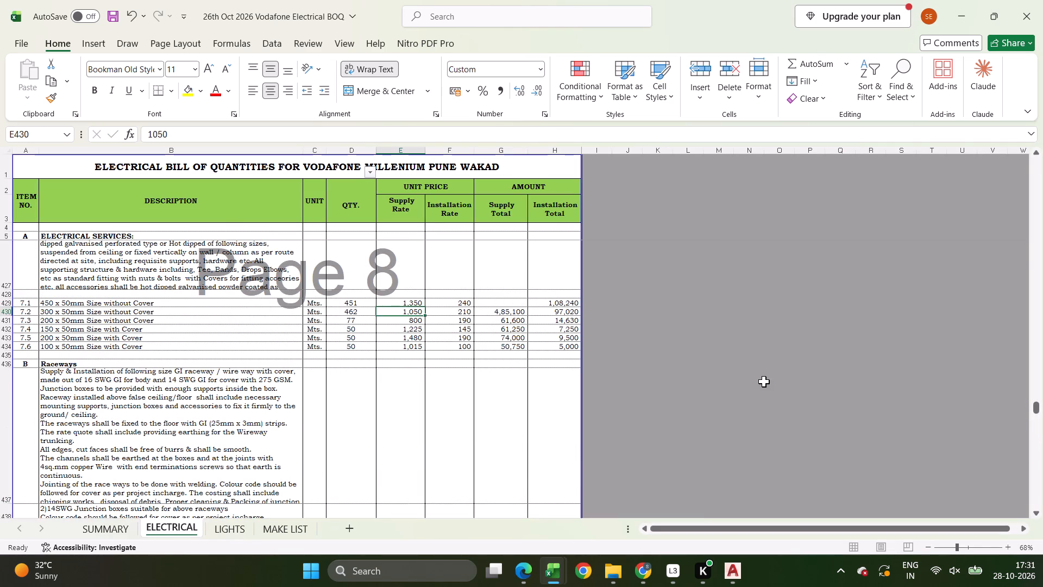
{"action": "type", "text": "995"}
{"action": "key", "text": "Return"}
{"action": "key", "text": "Up"}
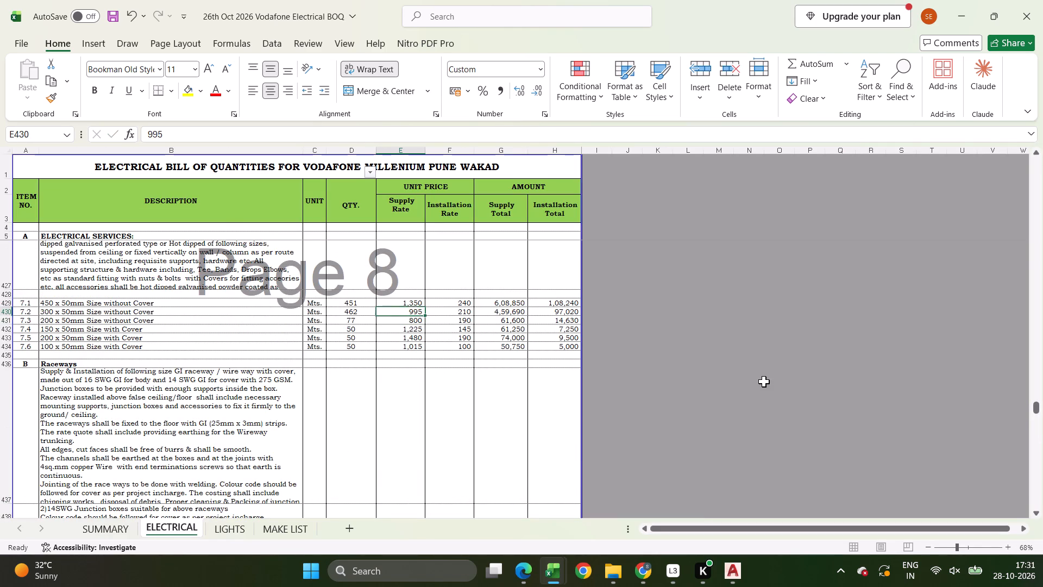
{"action": "type", "text": "90"}
{"action": "key", "text": "Return"}
{"action": "key", "text": "Up"}
{"action": "type", "text": "950"}
{"action": "key", "text": "Return"}
Set the installation rates of cable tray items 7.1, 7.2 and 7.3 to 210, 195 and 165, then check the SUMMARY sheet.
{"action": "key", "text": "Up"}
{"action": "key", "text": "Right"}
{"action": "key", "text": "Up"}
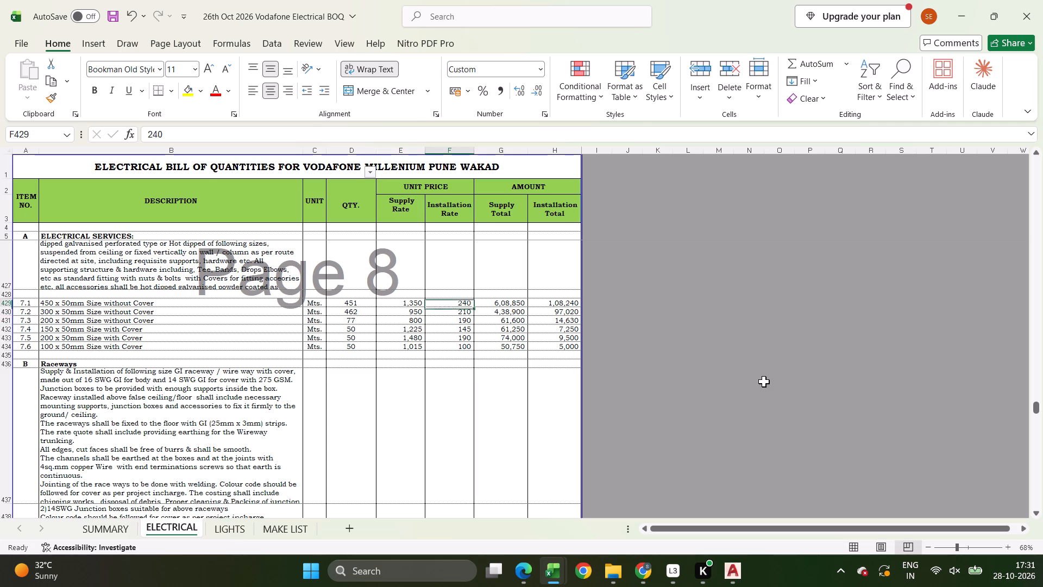
{"action": "type", "text": "210"}
{"action": "key", "text": "Return"}
{"action": "type", "text": "195"}
{"action": "key", "text": "Return"}
{"action": "type", "text": "165"}
{"action": "key", "text": "Return"}
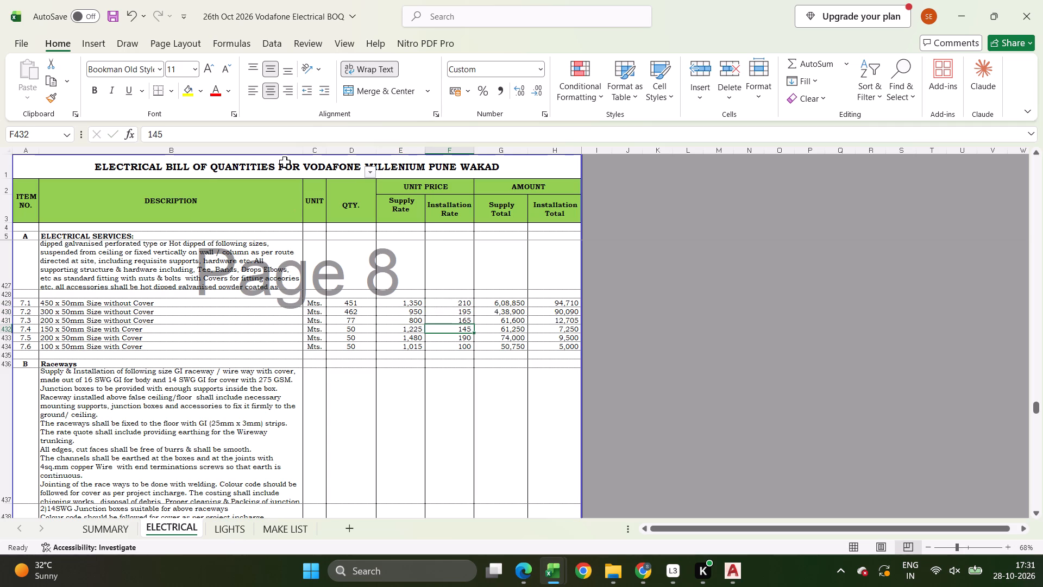
{"action": "left_click", "coordinate": [116, 538]}
Set the industrial socket supply rates for items 6.2.1 to 6.2.4 to 5950, 6250, 7150 and 7450, then check the SUMMARY sheet.
{"action": "left_click", "coordinate": [160, 539]}
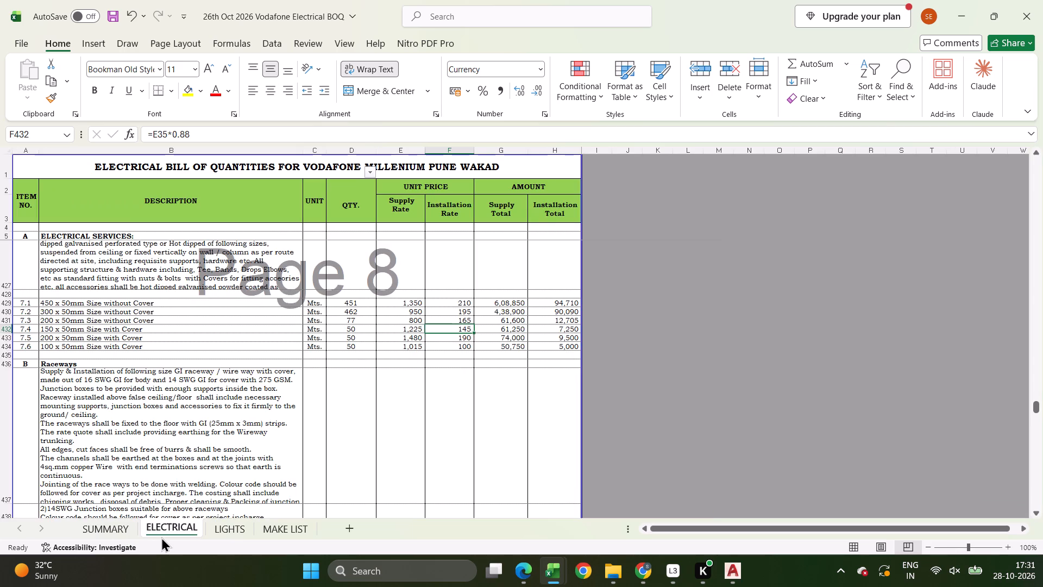
{"action": "scroll", "coordinate": [359, 440], "scroll_direction": "up", "scroll_amount": 11}
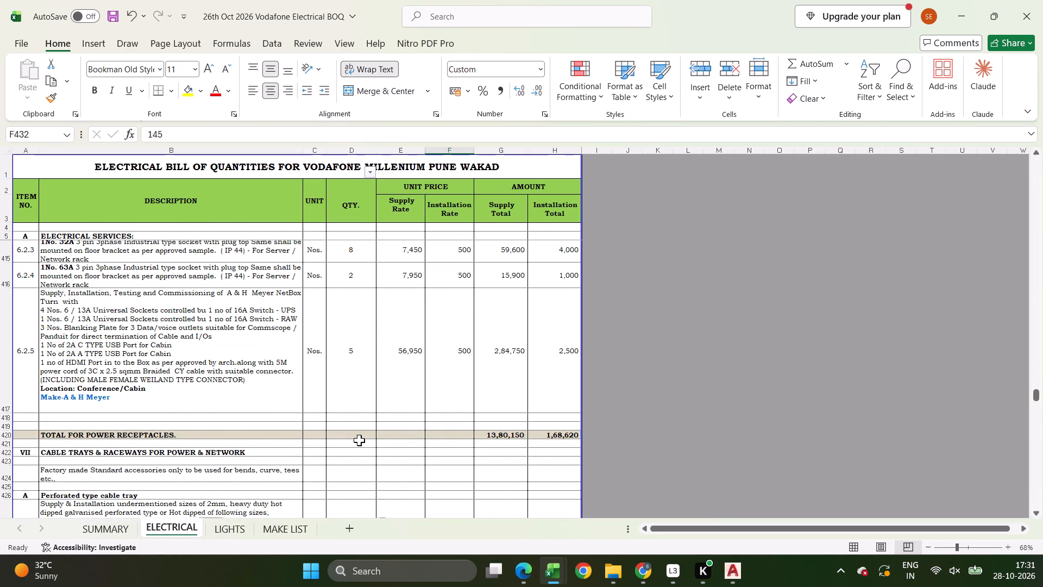
{"action": "left_click", "coordinate": [393, 376]}
{"action": "scroll", "coordinate": [394, 380], "scroll_direction": "up", "scroll_amount": 4}
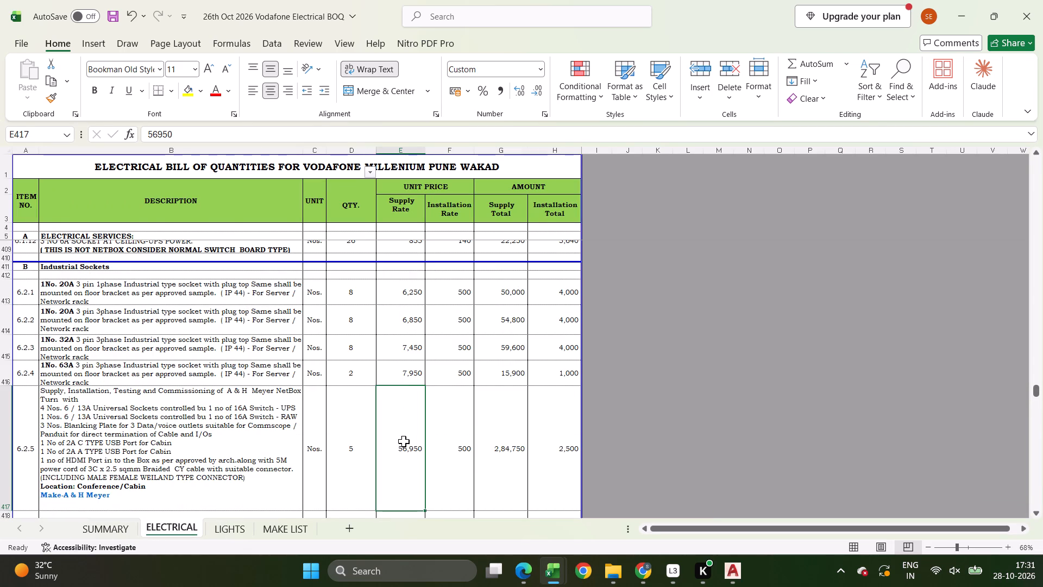
{"action": "scroll", "coordinate": [442, 319], "scroll_direction": "up", "scroll_amount": 3}
{"action": "scroll", "coordinate": [442, 366], "scroll_direction": "up", "scroll_amount": 1}
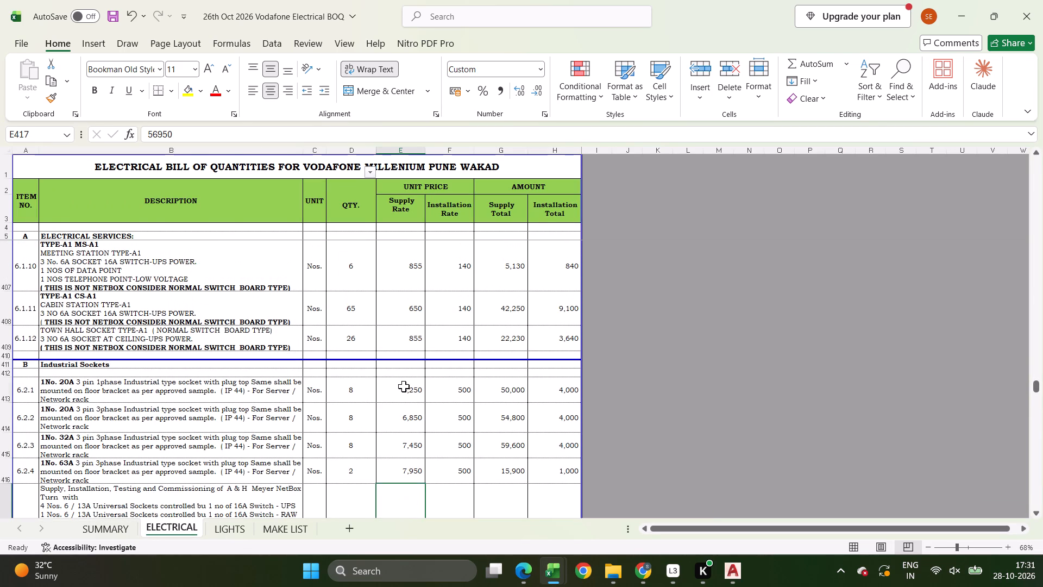
{"action": "left_click", "coordinate": [401, 386]}
{"action": "type", "text": "5950"}
{"action": "key", "text": "Return"}
{"action": "type", "text": "6250"}
{"action": "key", "text": "Return"}
{"action": "type", "text": "7150"}
{"action": "key", "text": "Return"}
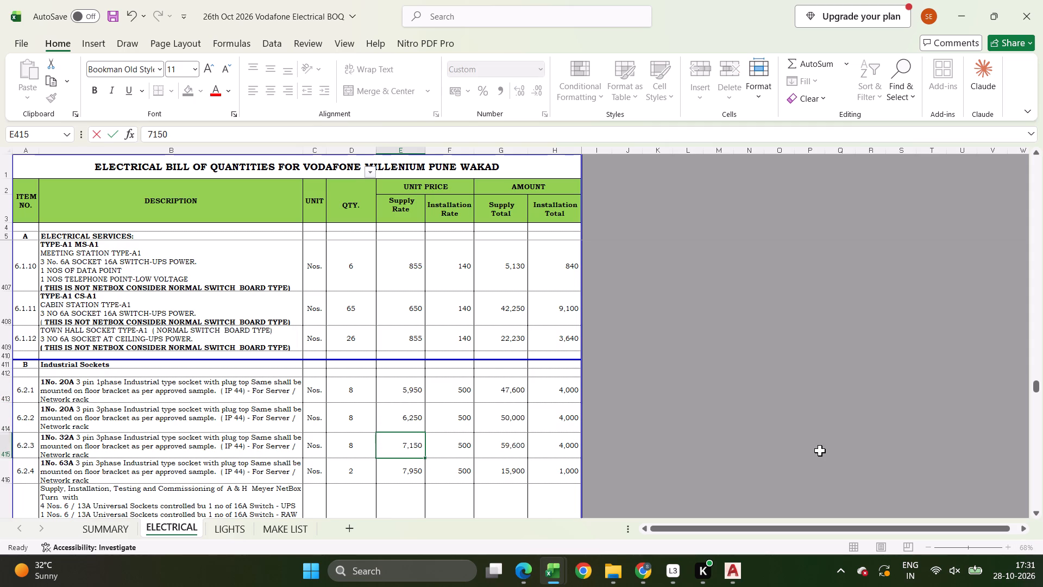
{"action": "type", "text": "7450"}
{"action": "key", "text": "Return"}
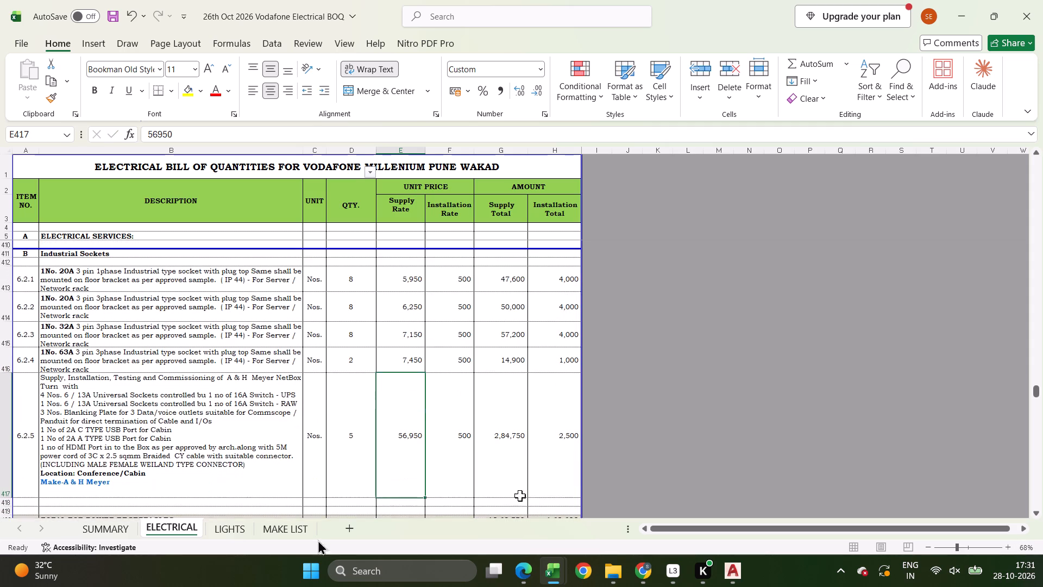
{"action": "left_click", "coordinate": [114, 530]}
Set the supply rates of switch board items 6.1.9, 6.1.10 and 6.1.12 to 810, then check the SUMMARY sheet.
{"action": "left_click", "coordinate": [174, 530]}
{"action": "scroll", "coordinate": [441, 410], "scroll_direction": "up", "scroll_amount": 4}
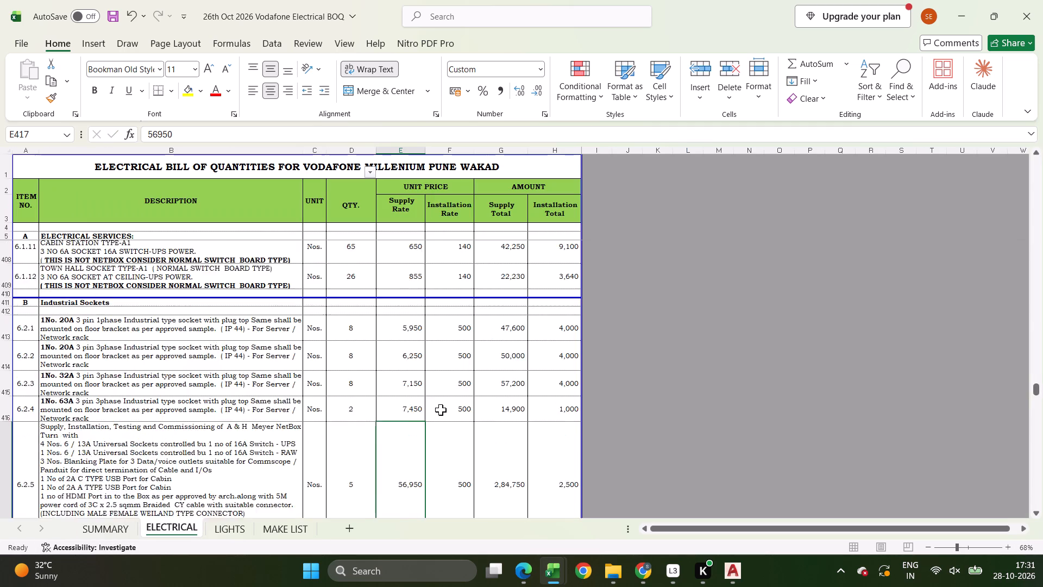
{"action": "scroll", "coordinate": [441, 410], "scroll_direction": "up", "scroll_amount": 7}
{"action": "left_click", "coordinate": [408, 375]}
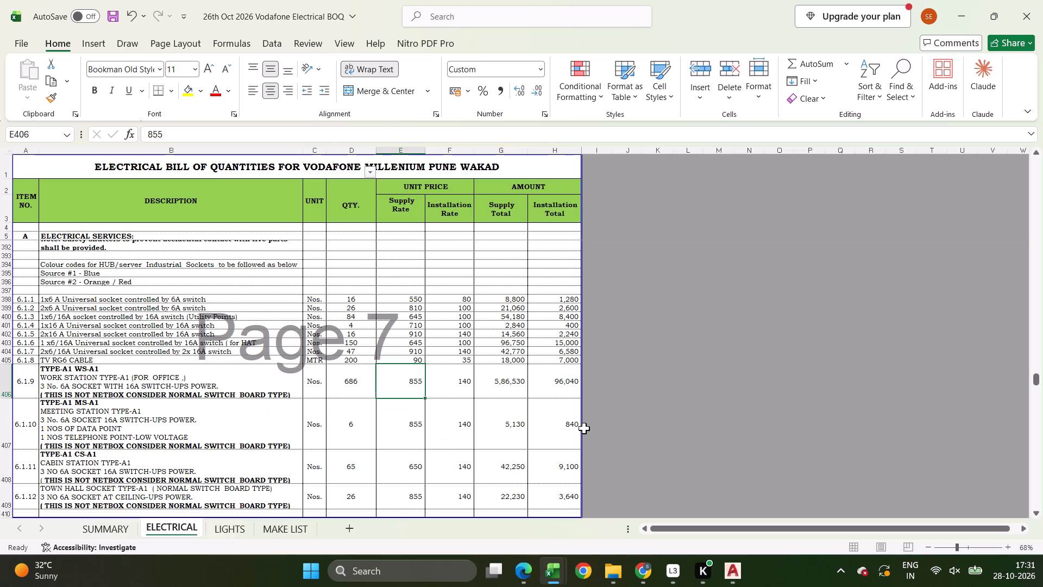
{"action": "type", "text": "810"}
{"action": "key", "text": "Return"}
{"action": "type", "text": "810"}
{"action": "key", "text": "Return"}
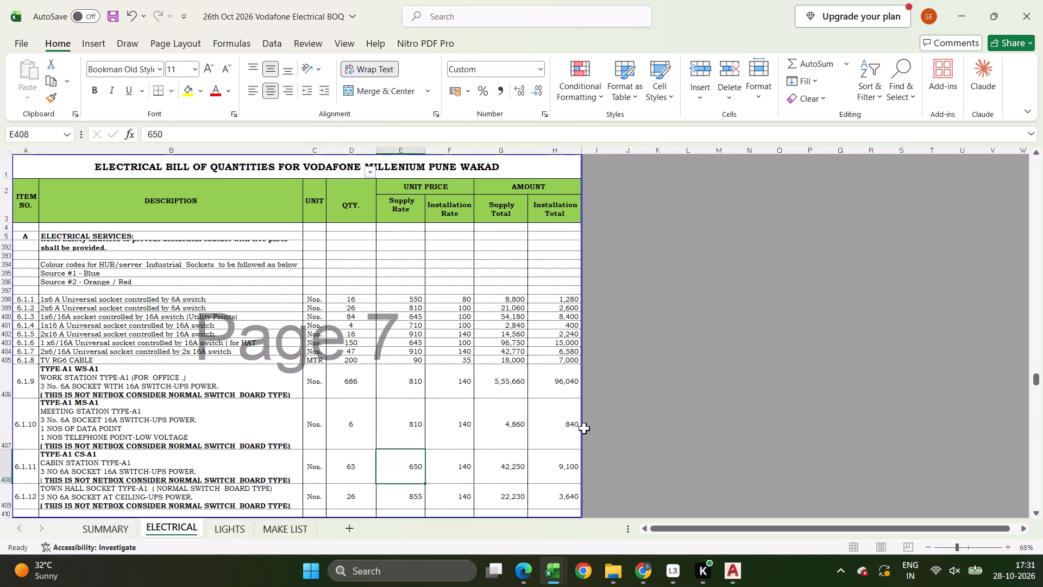
{"action": "key", "text": "Return"}
{"action": "type", "text": "810"}
{"action": "key", "text": "Return"}
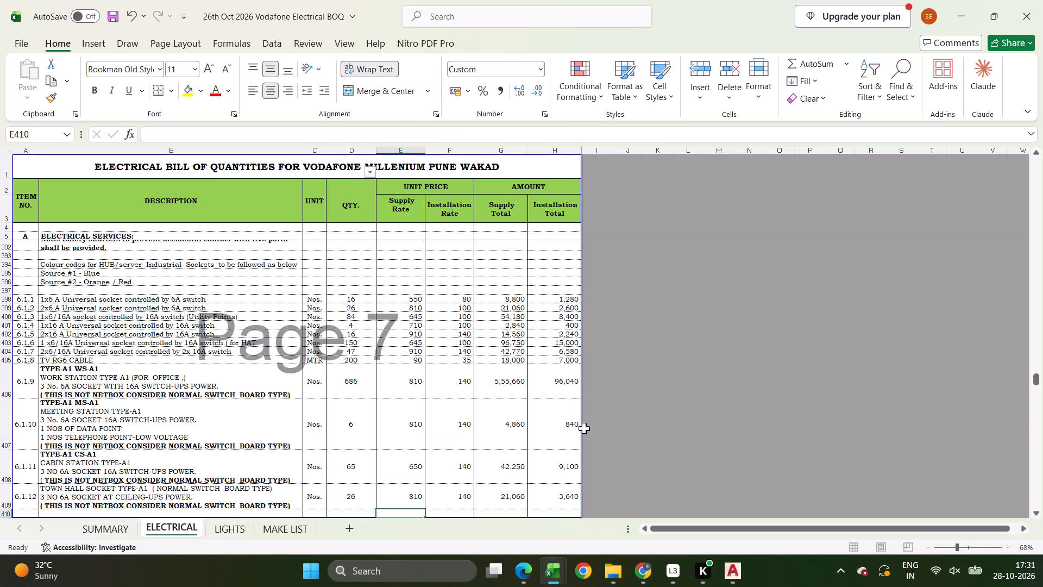
{"action": "left_click", "coordinate": [103, 527]}
Set the item 5.8 Secondary Light Point (Normal) supply rate to 950 and installation rate to 250 on the ELECTRICAL sheet.
{"action": "left_click", "coordinate": [183, 532]}
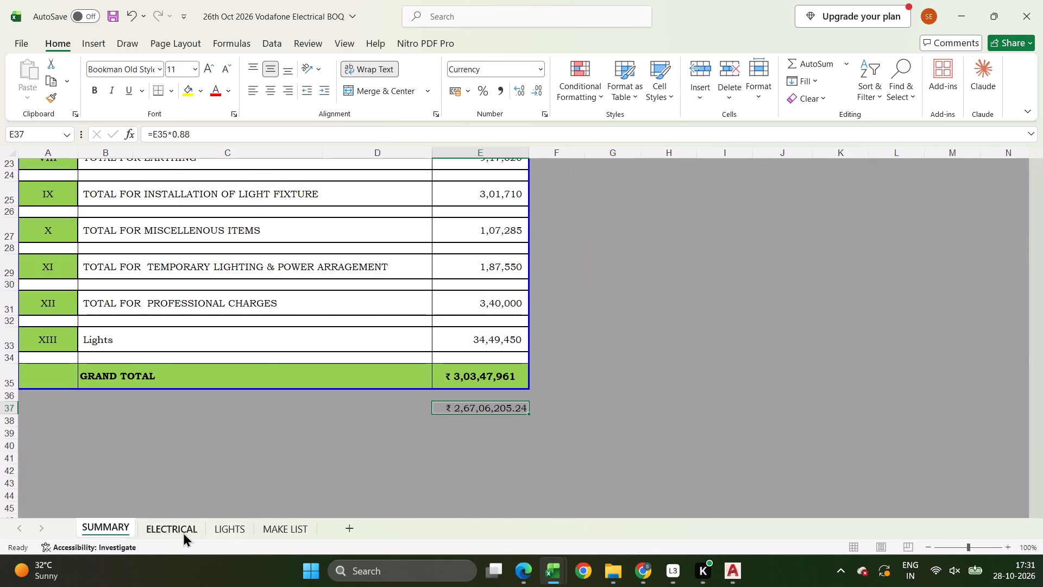
{"action": "scroll", "coordinate": [553, 409], "scroll_direction": "up", "scroll_amount": 2}
{"action": "scroll", "coordinate": [425, 512], "scroll_direction": "up", "scroll_amount": 9}
{"action": "scroll", "coordinate": [469, 441], "scroll_direction": "up", "scroll_amount": 2}
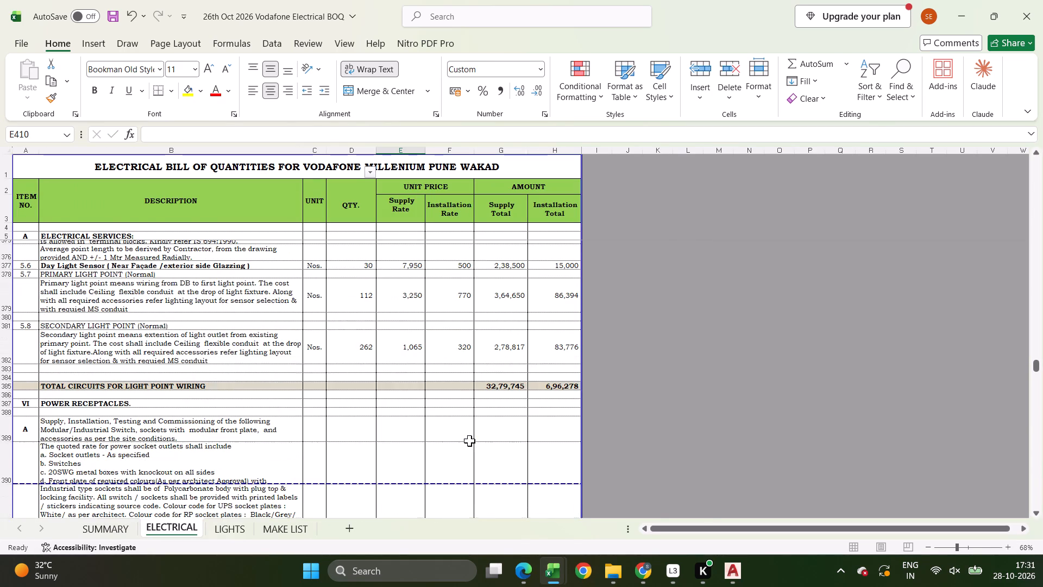
{"action": "scroll", "coordinate": [469, 441], "scroll_direction": "up", "scroll_amount": 1}
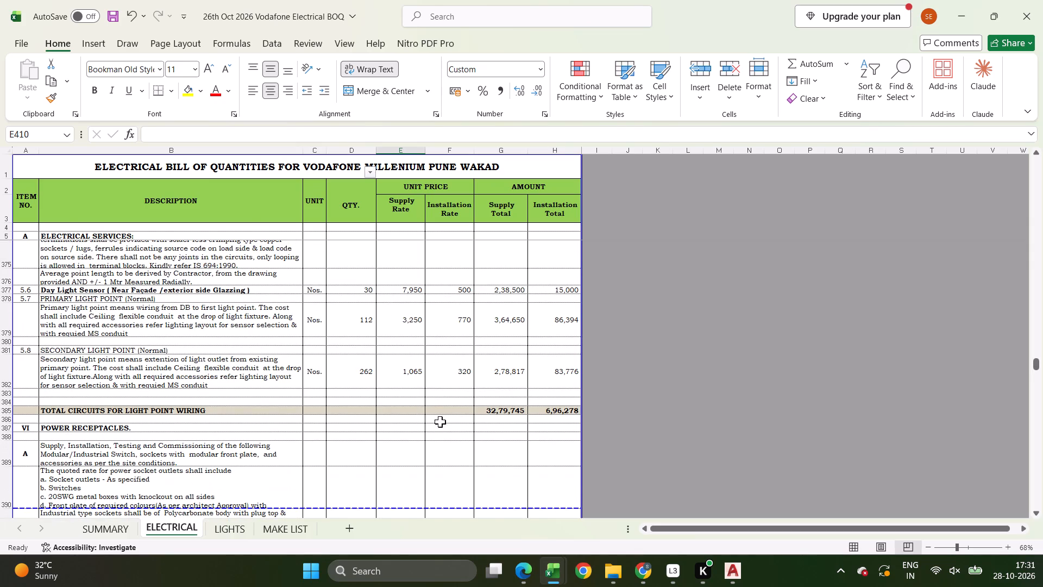
{"action": "left_click", "coordinate": [396, 359]}
{"action": "type", "text": "950"}
{"action": "key", "text": "Right"}
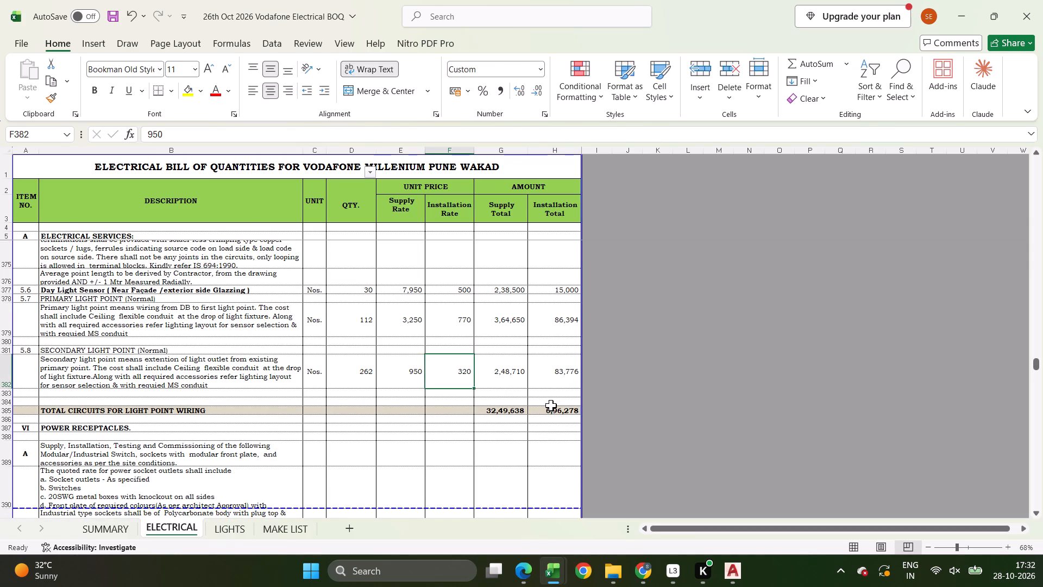
{"action": "type", "text": "250"}
{"action": "key", "text": "Return"}
Set the supply rates to 2950 for item 5.7 Primary Light Point (Normal) and 7650 for item 5.6 Day Light Sensor.
{"action": "key", "text": "Up"}
{"action": "key", "text": "Left"}
{"action": "key", "text": "Up"}
{"action": "key", "text": "Up"}
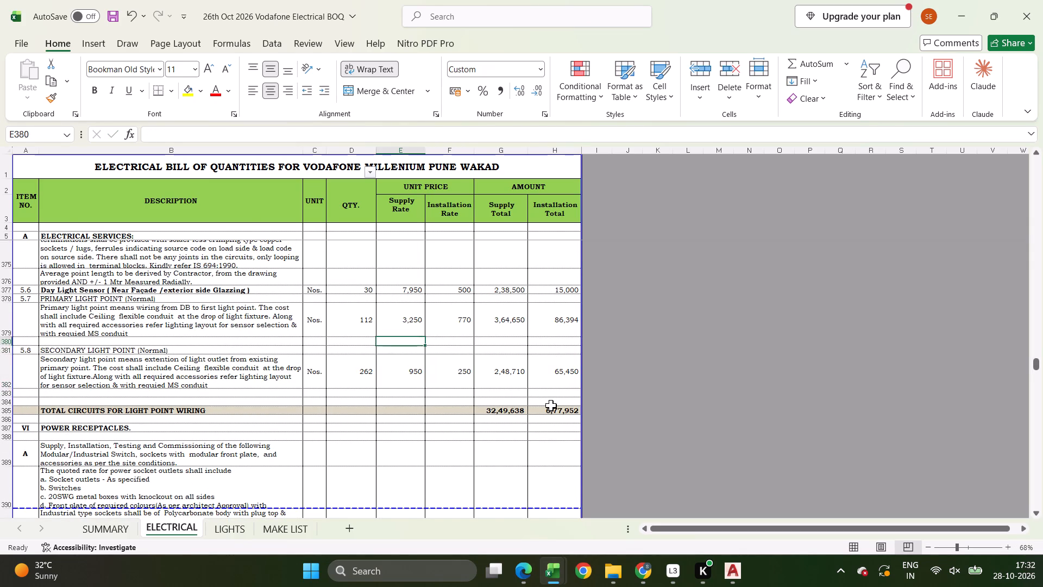
{"action": "key", "text": "Up"}
{"action": "type", "text": "2950"}
{"action": "key", "text": "Right"}
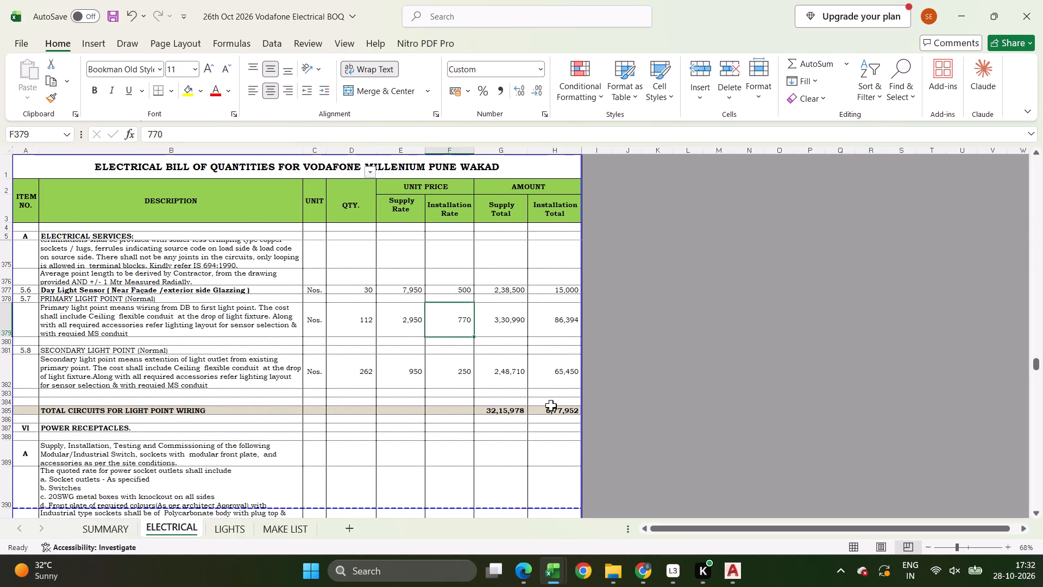
{"action": "key", "text": "Up"}
{"action": "key", "text": "Left"}
{"action": "key", "text": "Up"}
{"action": "type", "text": "7650"}
{"action": "key", "text": "Return"}
Set the item 5.5 DB to SB wiring supply rate to 220 and clear the stray entry in the cell below it.
{"action": "scroll", "coordinate": [551, 405], "scroll_direction": "up", "scroll_amount": 7}
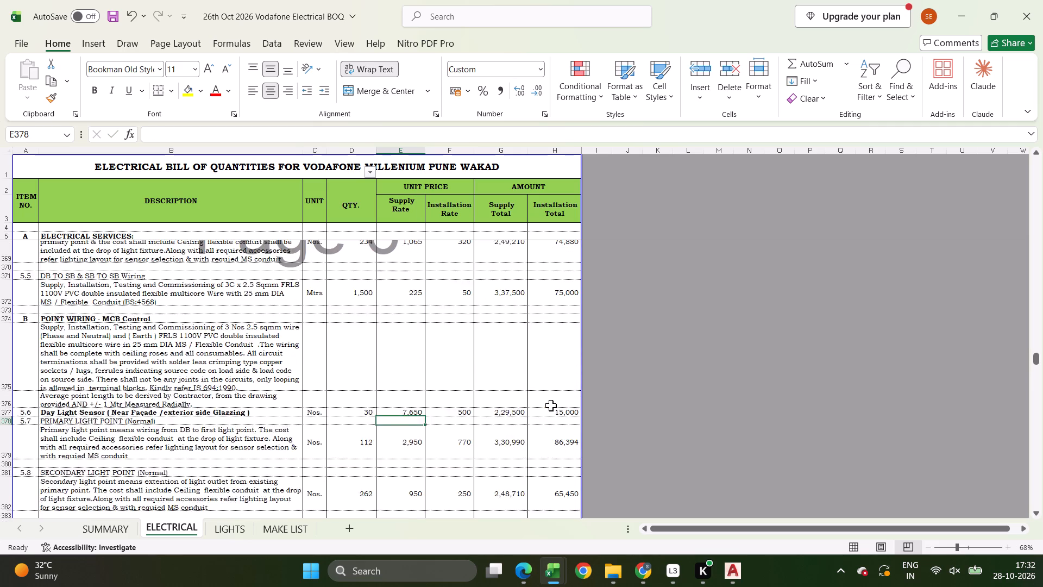
{"action": "left_click", "coordinate": [451, 351]}
{"action": "scroll", "coordinate": [443, 376], "scroll_direction": "up", "scroll_amount": 2}
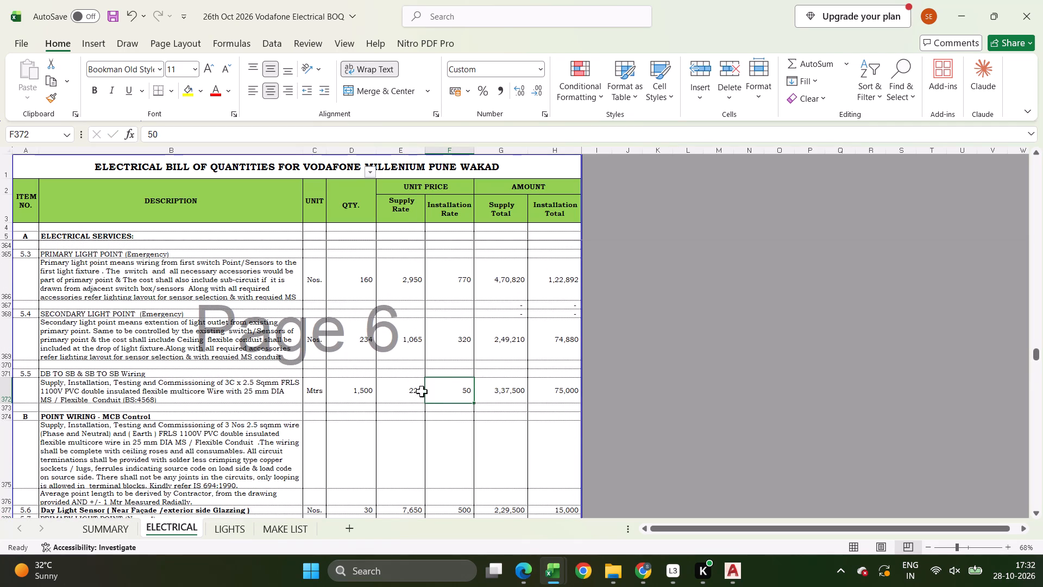
{"action": "left_click", "coordinate": [418, 396]}
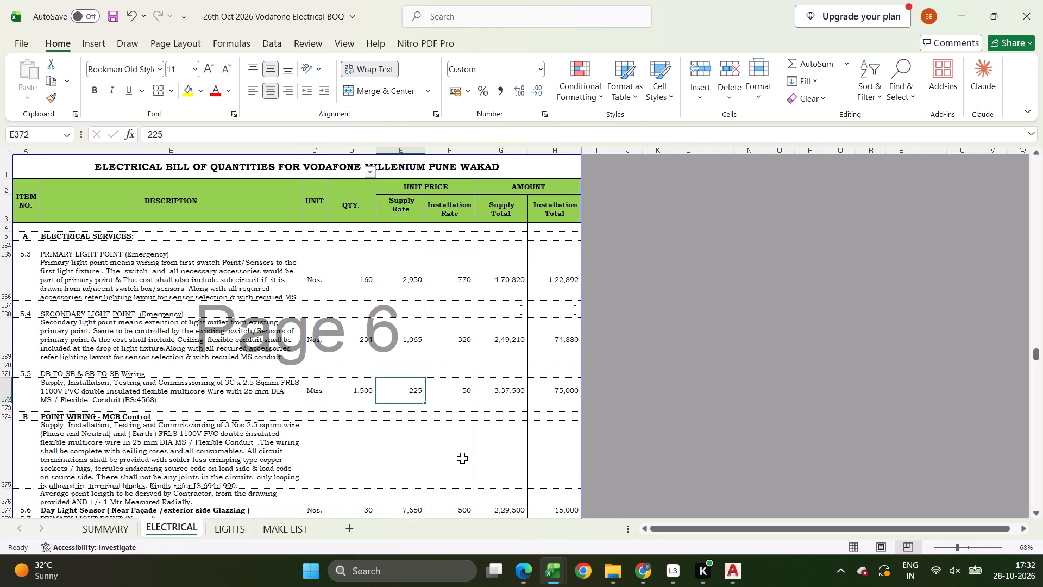
{"action": "type", "text": "205"}
{"action": "key", "text": "Return"}
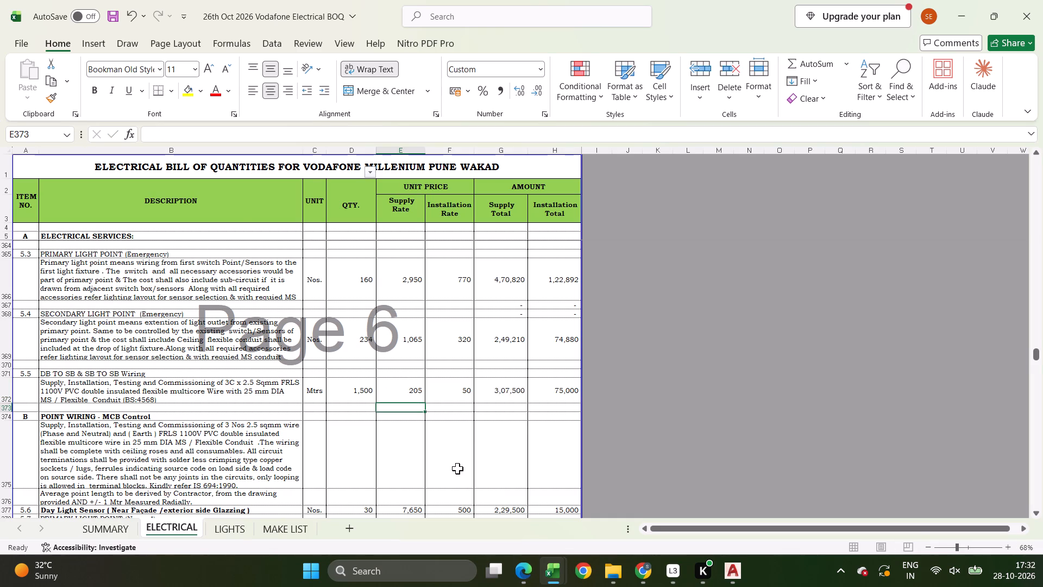
{"action": "scroll", "coordinate": [457, 469], "scroll_direction": "up", "scroll_amount": 1}
{"action": "type", "text": "220"}
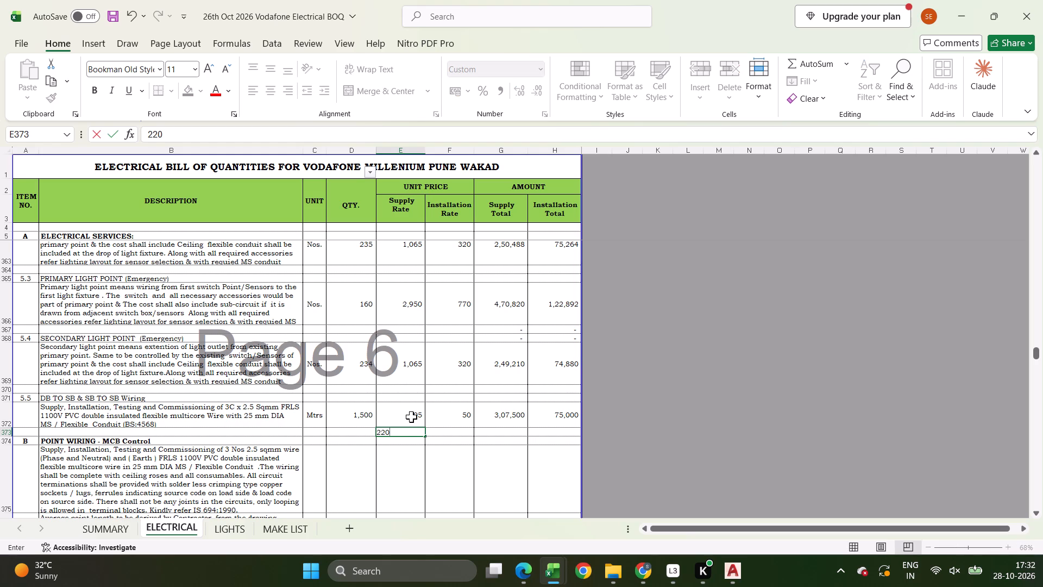
{"action": "key", "text": "Up"}
{"action": "type", "text": "220"}
{"action": "key", "text": "Return"}
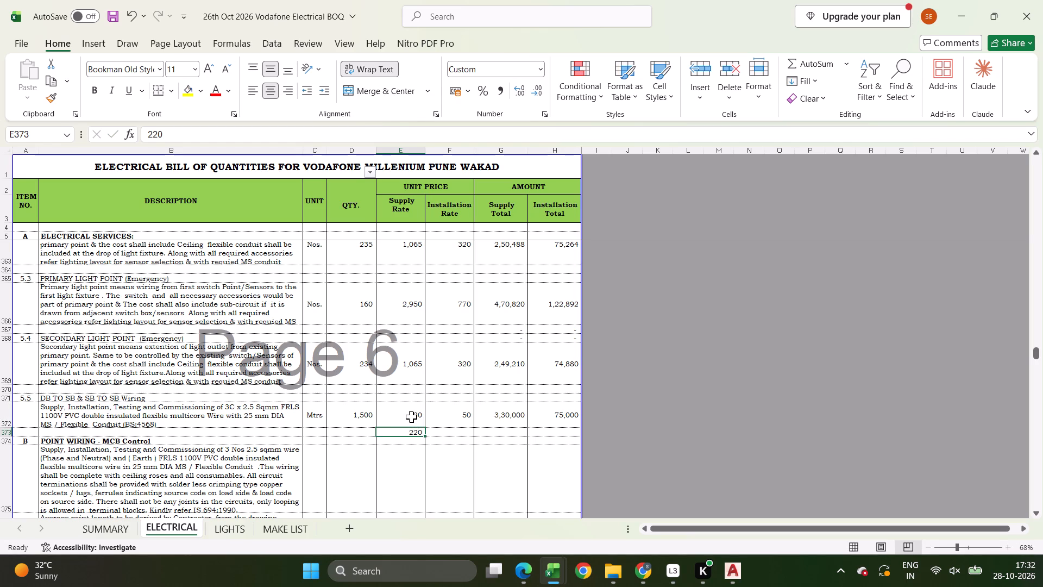
{"action": "key", "text": "Delete"}
Set the emergency light point supply and installation rates to 950 and 250 for item 5.4, and 2650 and 650 for item 5.3.
{"action": "scroll", "coordinate": [411, 417], "scroll_direction": "up", "scroll_amount": 2}
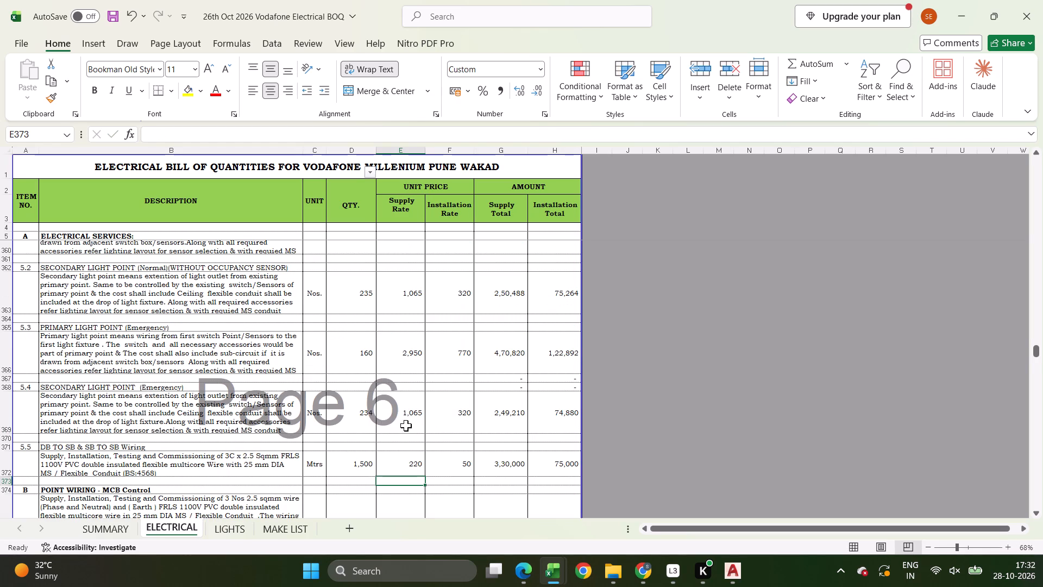
{"action": "left_click", "coordinate": [403, 427]}
{"action": "type", "text": "950"}
{"action": "key", "text": "Right"}
{"action": "type", "text": "250"}
{"action": "key", "text": "Left"}
{"action": "key", "text": "Up"}
{"action": "key", "text": "Up"}
{"action": "key", "text": "Up"}
{"action": "type", "text": "2650"}
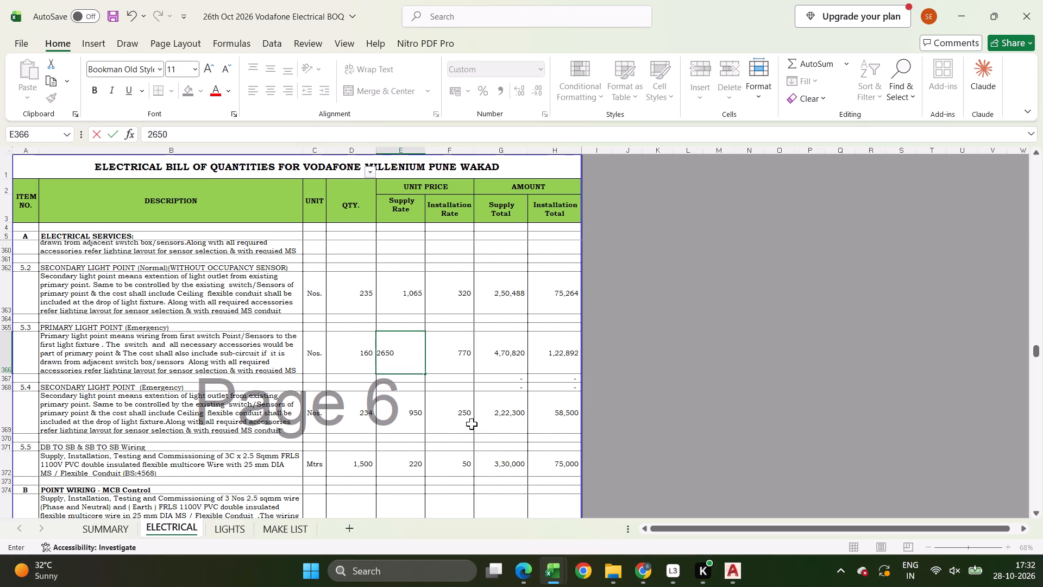
{"action": "key", "text": "Right"}
{"action": "type", "text": "650"}
Set the item 5.2 Secondary Light Point (without occupancy sensor) supply rate to 950 and installation rate to 250.
{"action": "key", "text": "Up"}
{"action": "key", "text": "Left"}
{"action": "key", "text": "Up"}
{"action": "key", "text": "Up"}
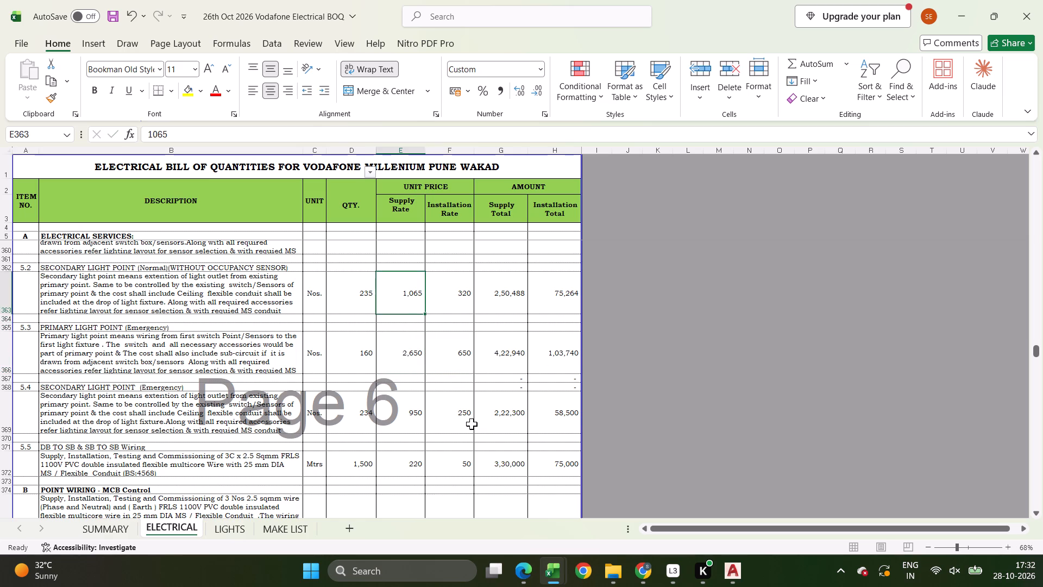
{"action": "type", "text": "950"}
{"action": "key", "text": "Right"}
{"action": "type", "text": "250"}
{"action": "key", "text": "Return"}
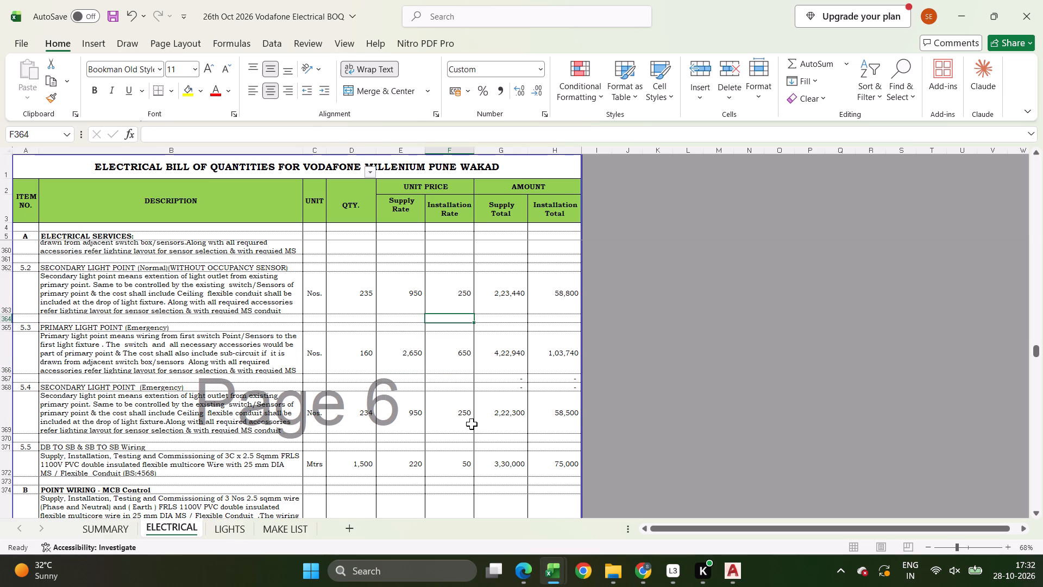
Set the item 5.1 Primary Light Point (with occupancy sensor) supply rate to 6450, then check the SUMMARY sheet.
{"action": "scroll", "coordinate": [472, 424], "scroll_direction": "up", "scroll_amount": 6}
{"action": "left_click", "coordinate": [411, 388]}
{"action": "type", "text": "6450"}
{"action": "key", "text": "Right"}
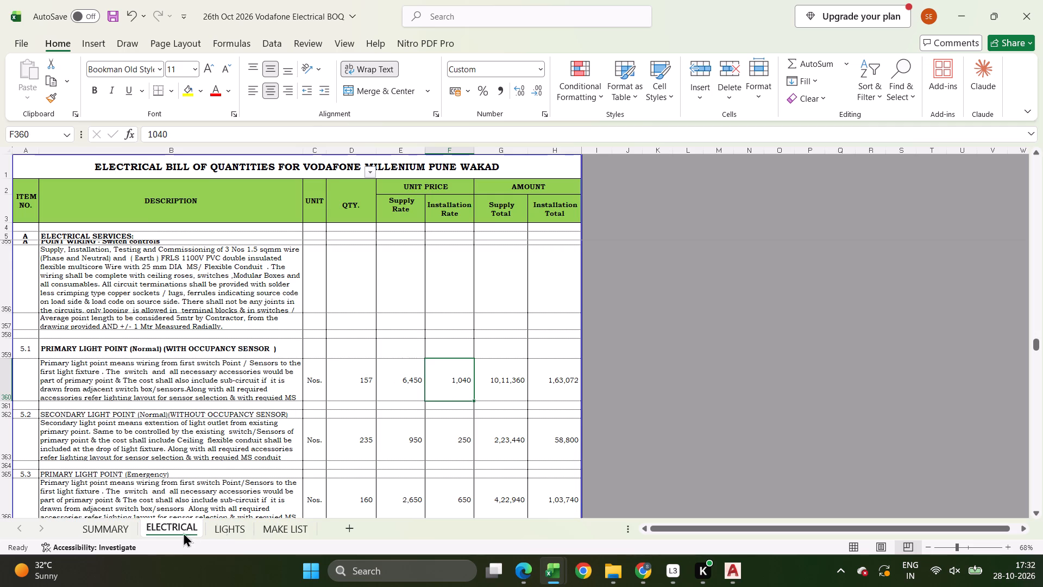
{"action": "left_click", "coordinate": [128, 530]}
Set the item 4.4 supply rates to 100 for the 3C x 1.5 Sqmm cable and 135 for the 4C x 1.5 Sqmm cable.
{"action": "left_click", "coordinate": [158, 532]}
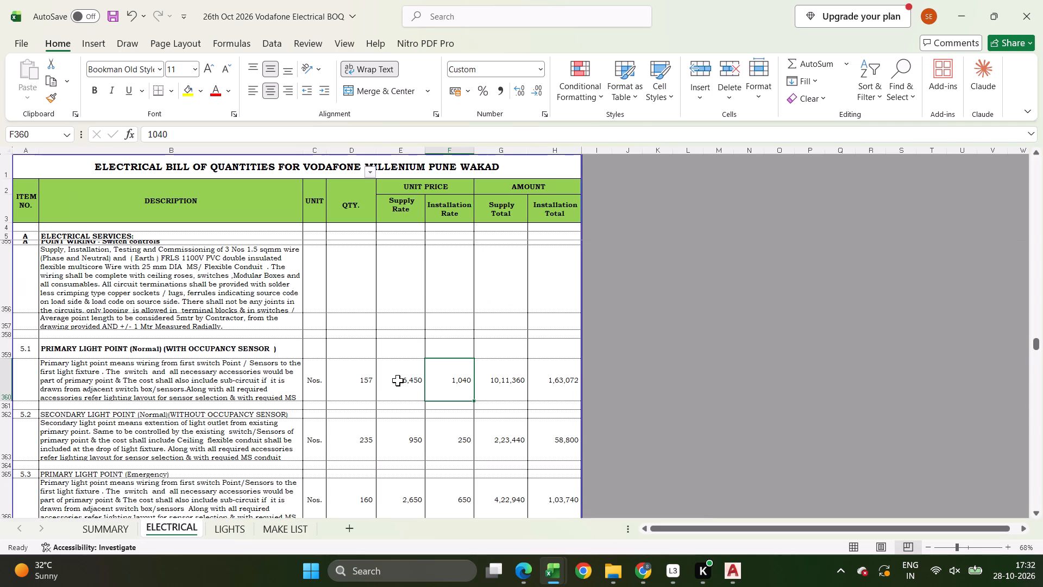
{"action": "left_click", "coordinate": [398, 380]}
{"action": "scroll", "coordinate": [398, 380], "scroll_direction": "up", "scroll_amount": 8}
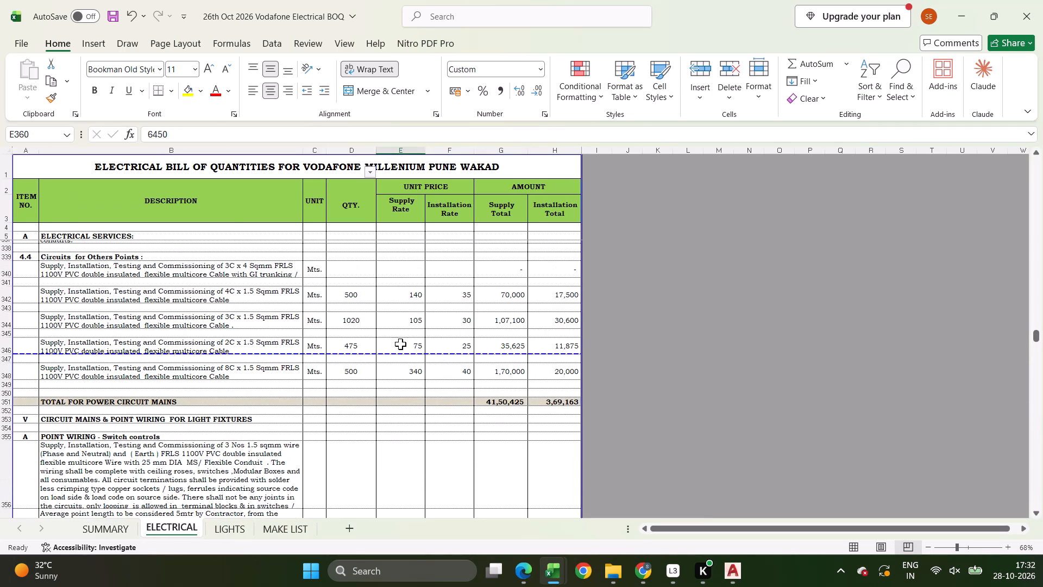
{"action": "left_click", "coordinate": [403, 320]}
{"action": "scroll", "coordinate": [415, 384], "scroll_direction": "up", "scroll_amount": 1}
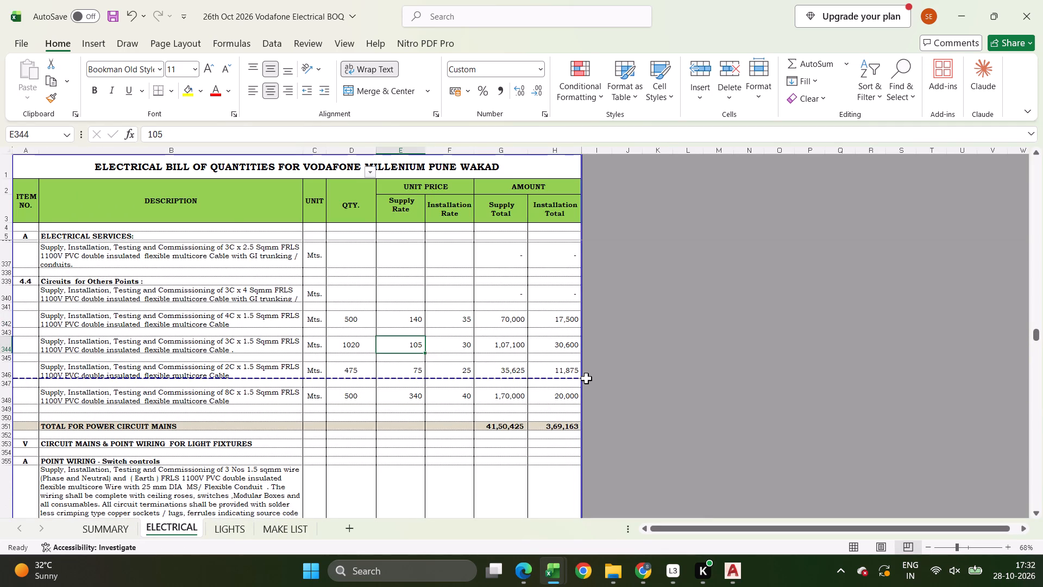
{"action": "type", "text": "100"}
{"action": "key", "text": "Up"}
{"action": "key", "text": "Up"}
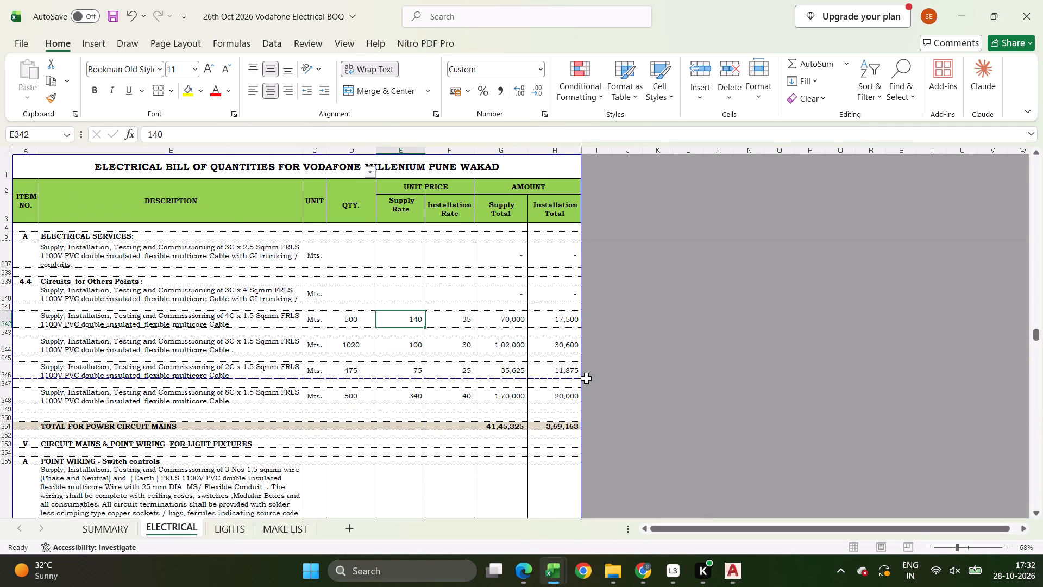
{"action": "type", "text": "135"}
{"action": "key", "text": "Right"}
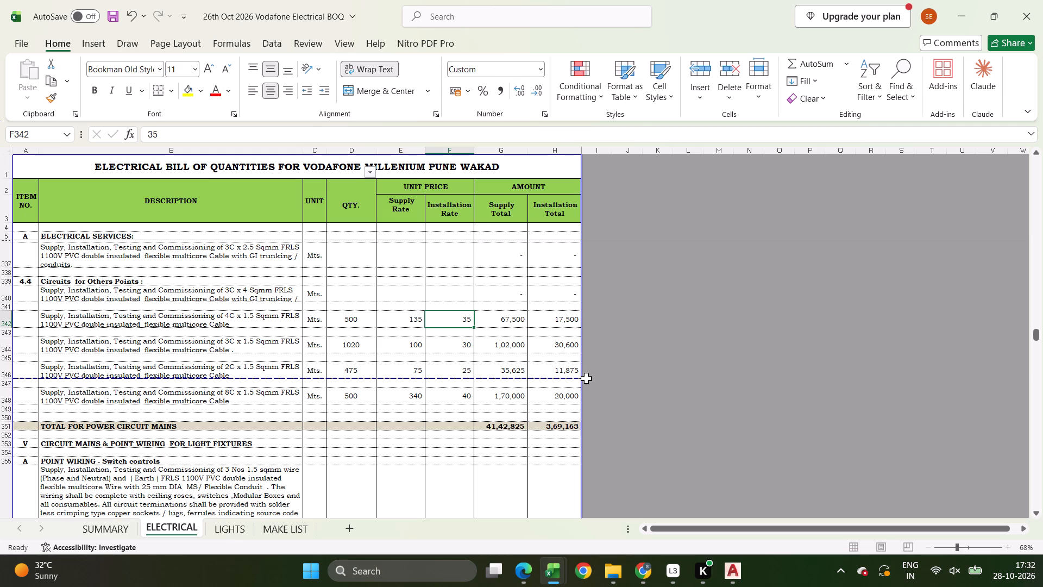
Set the item 4.4 installation rates to 25 for 4C x 1.5, 15 for 3C x 1.5 and 10 for 2C x 1.5 Sqmm cable.
{"action": "type", "text": "25"}
{"action": "key", "text": "Return"}
{"action": "key", "text": "Return"}
{"action": "key", "text": "2"}
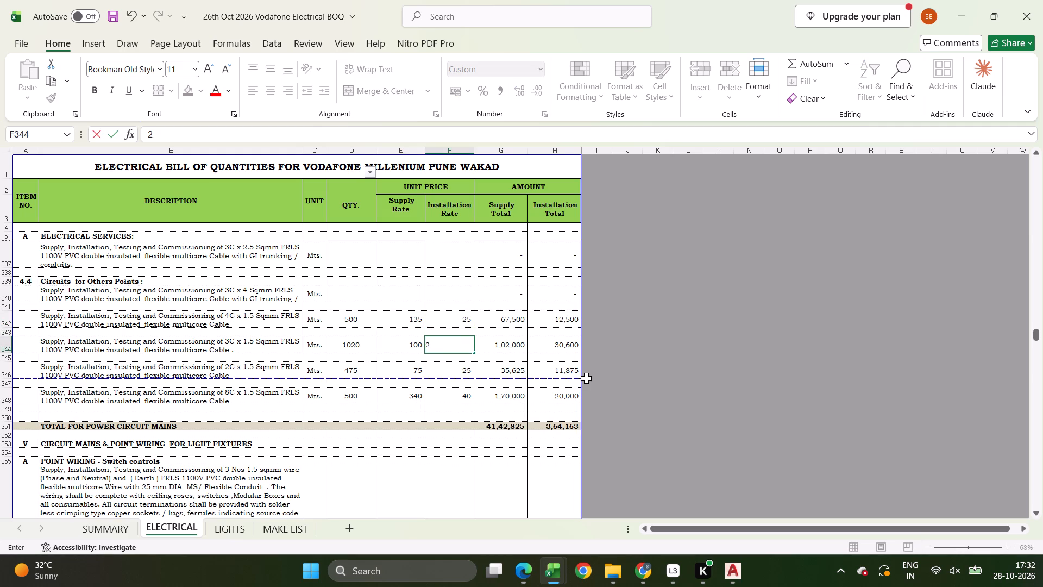
{"action": "key", "text": "Escape"}
{"action": "type", "text": "15"}
{"action": "key", "text": "Return"}
{"action": "key", "text": "Return"}
{"action": "type", "text": "10"}
{"action": "key", "text": "Return"}
Set the item 4.4 installation rates to 12 for the 3C x 1.5 Sqmm cable and 20 for the 8C x 1.5 Sqmm cable.
{"action": "key", "text": "Up"}
{"action": "key", "text": "Up"}
{"action": "key", "text": "Up"}
{"action": "type", "text": "12"}
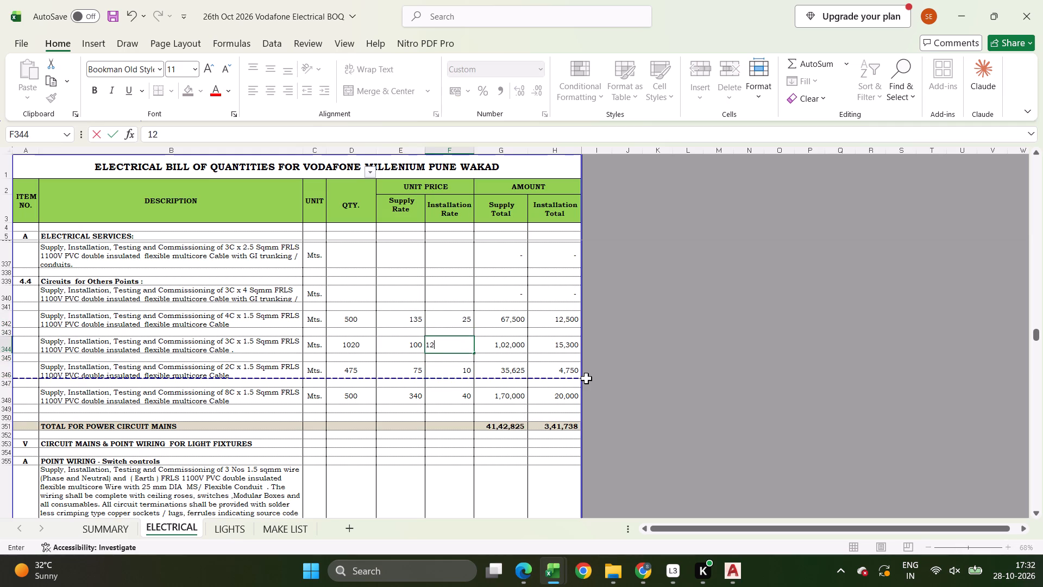
{"action": "key", "text": "Return"}
{"action": "key", "text": "Return"}
{"action": "key", "text": "Return"}
{"action": "key", "text": "Return"}
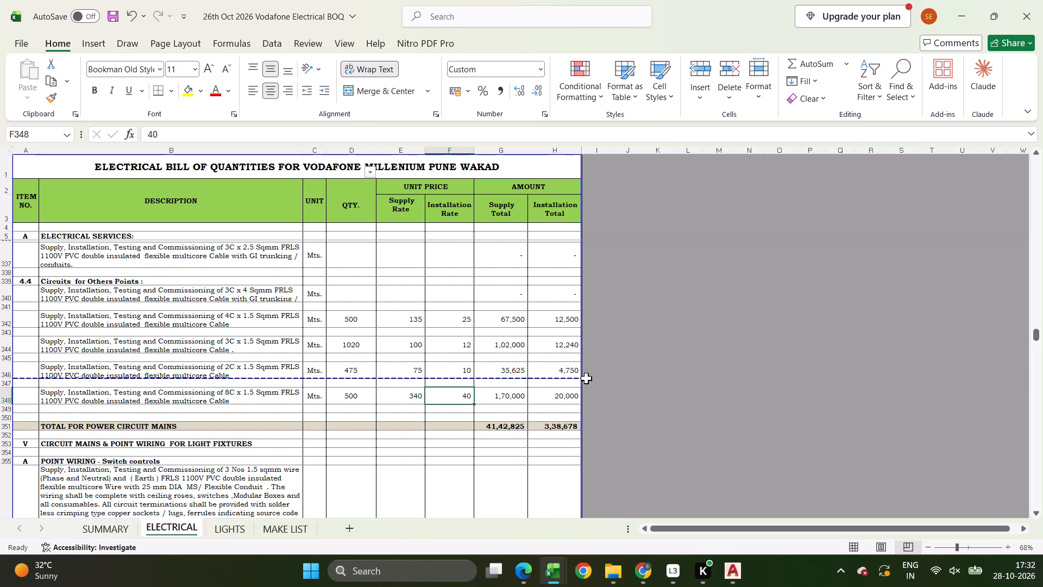
{"action": "type", "text": "20"}
{"action": "key", "text": "Return"}
Set the 3C x 4 Sqmm cable installation rate to 15 under both items 4.2 and 4.1, then check the SUMMARY sheet.
{"action": "scroll", "coordinate": [586, 378], "scroll_direction": "up", "scroll_amount": 1}
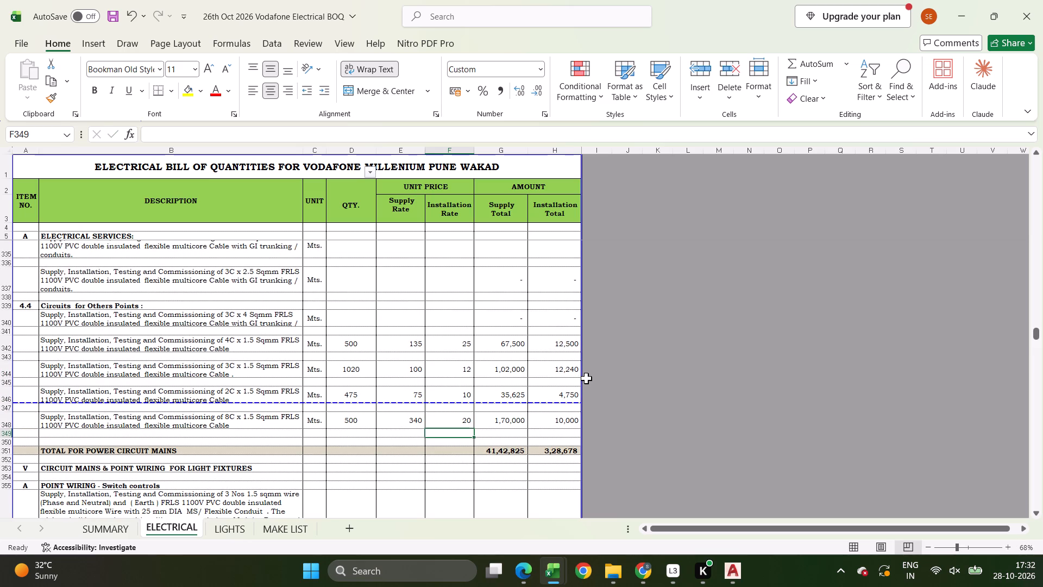
{"action": "scroll", "coordinate": [532, 394], "scroll_direction": "up", "scroll_amount": 5}
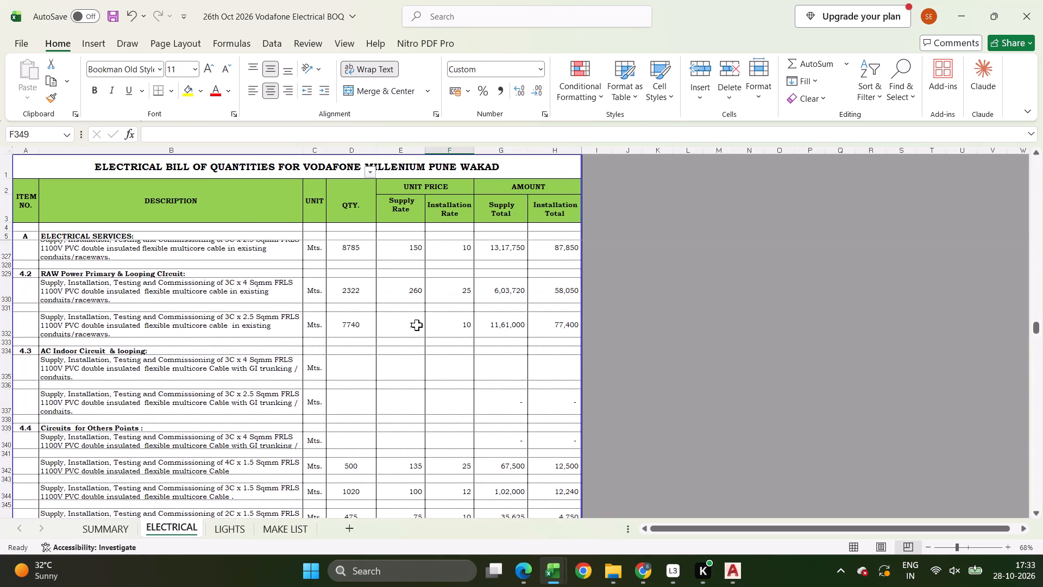
{"action": "scroll", "coordinate": [413, 346], "scroll_direction": "up", "scroll_amount": 3}
{"action": "left_click", "coordinate": [414, 367]}
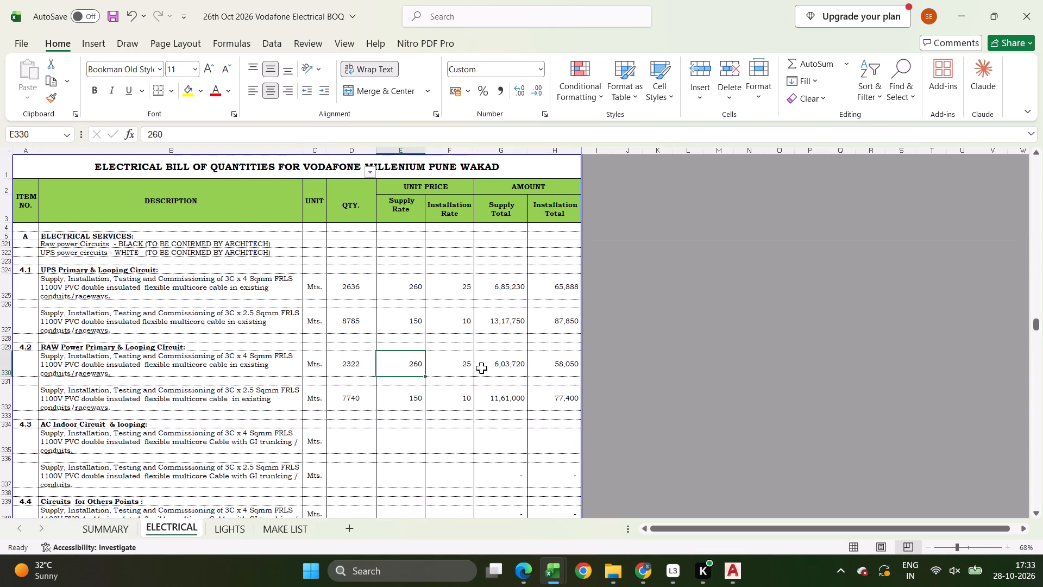
{"action": "left_click", "coordinate": [459, 357]}
{"action": "type", "text": "20"}
{"action": "key", "text": "Return"}
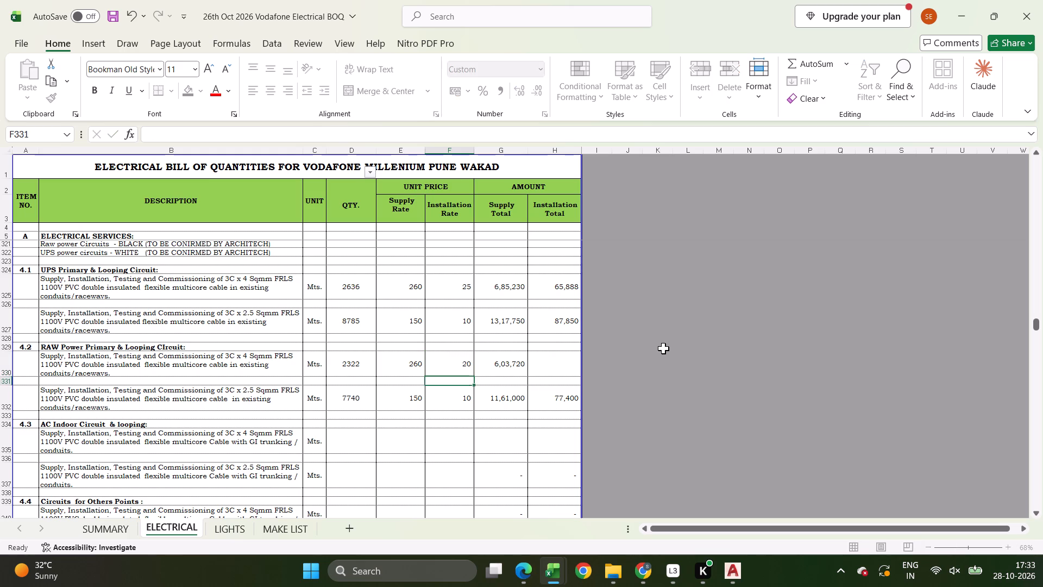
{"action": "key", "text": "Up"}
{"action": "type", "text": "15"}
{"action": "key", "text": "Up"}
{"action": "key", "text": "Up"}
{"action": "key", "text": "Up"}
{"action": "key", "text": "Up"}
{"action": "key", "text": "Up"}
{"action": "type", "text": "15"}
{"action": "key", "text": "Return"}
{"action": "left_click", "coordinate": [130, 528]}
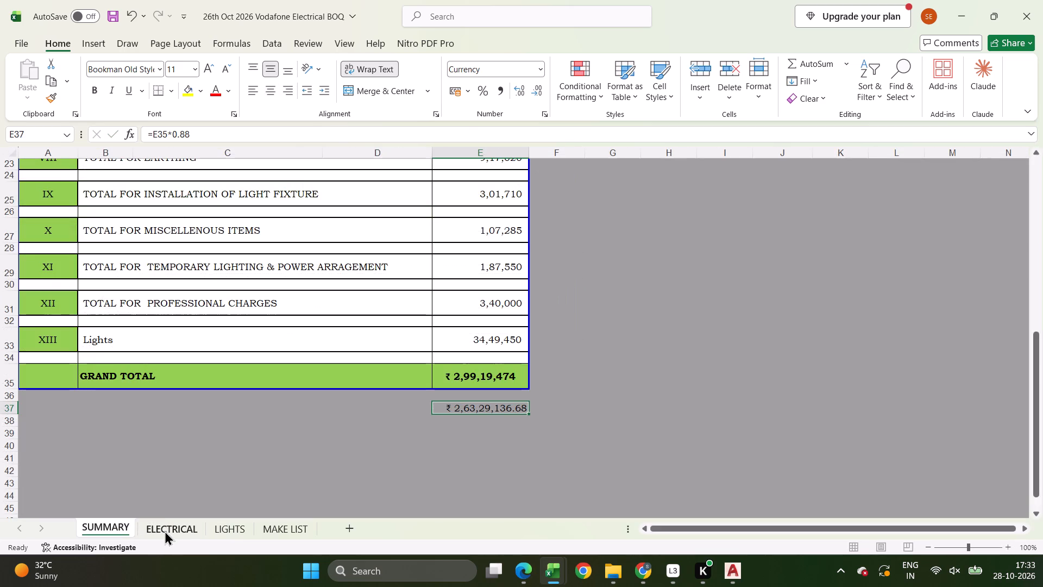
On the ELECTRICAL sheet, set the supply rate of item J UPSDB (UDB-1,2,3,4,5,6,7,9) to 39950.
{"action": "left_click", "coordinate": [165, 530]}
{"action": "scroll", "coordinate": [345, 470], "scroll_direction": "up", "scroll_amount": 12}
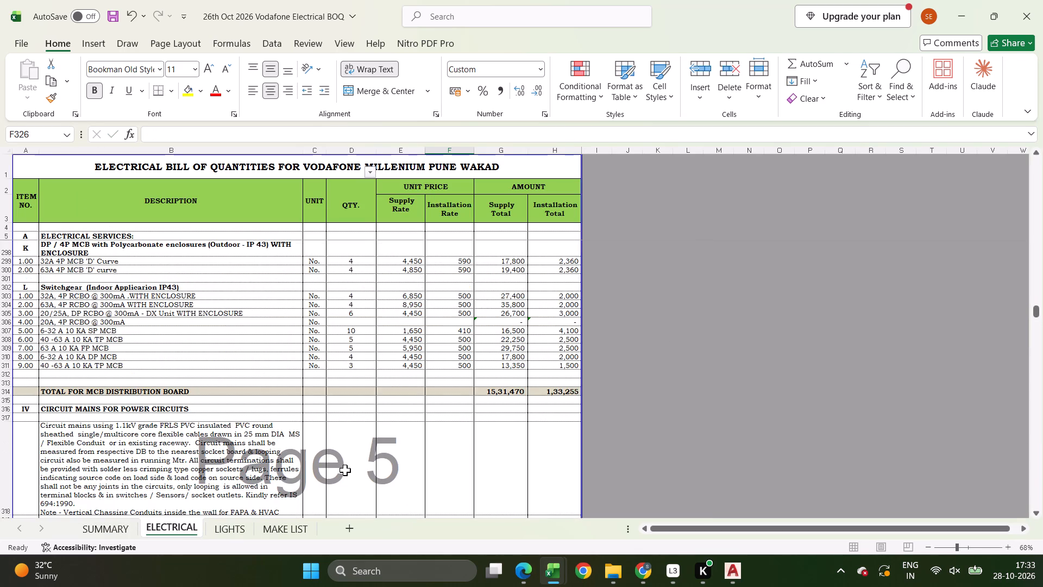
{"action": "scroll", "coordinate": [345, 470], "scroll_direction": "up", "scroll_amount": 3}
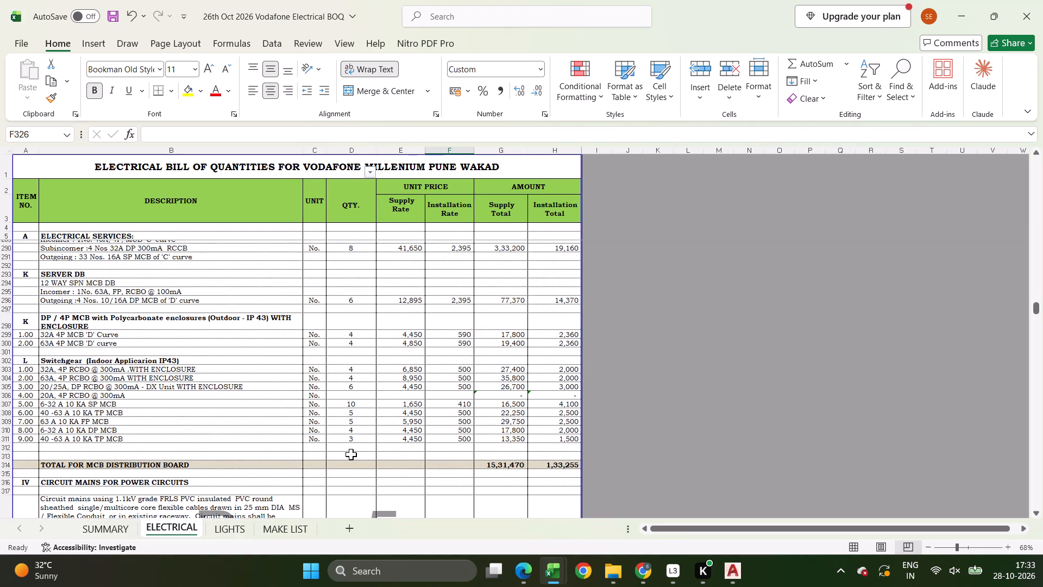
{"action": "left_click", "coordinate": [417, 301]}
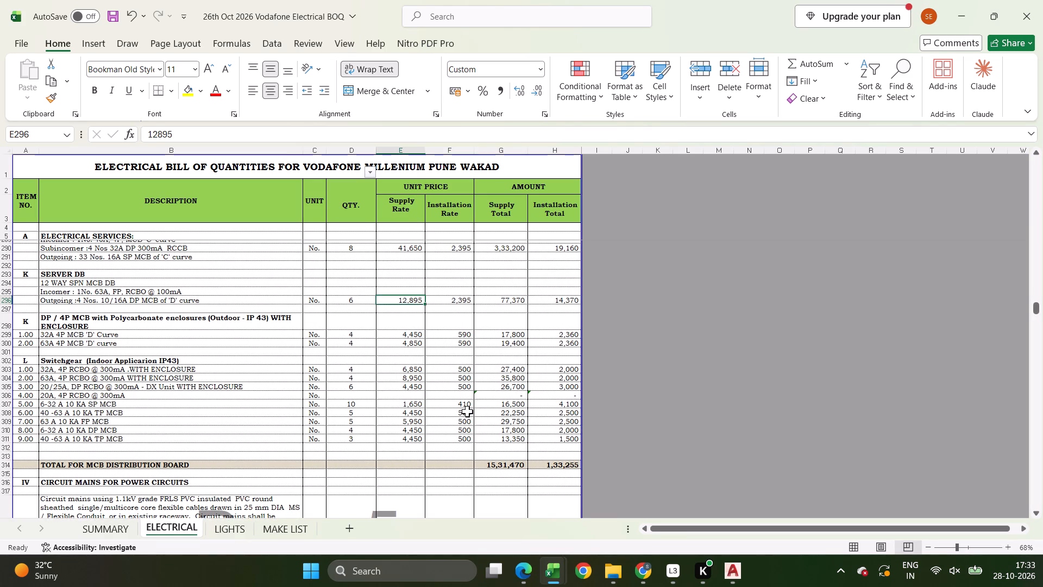
{"action": "scroll", "coordinate": [453, 261], "scroll_direction": "up", "scroll_amount": 3}
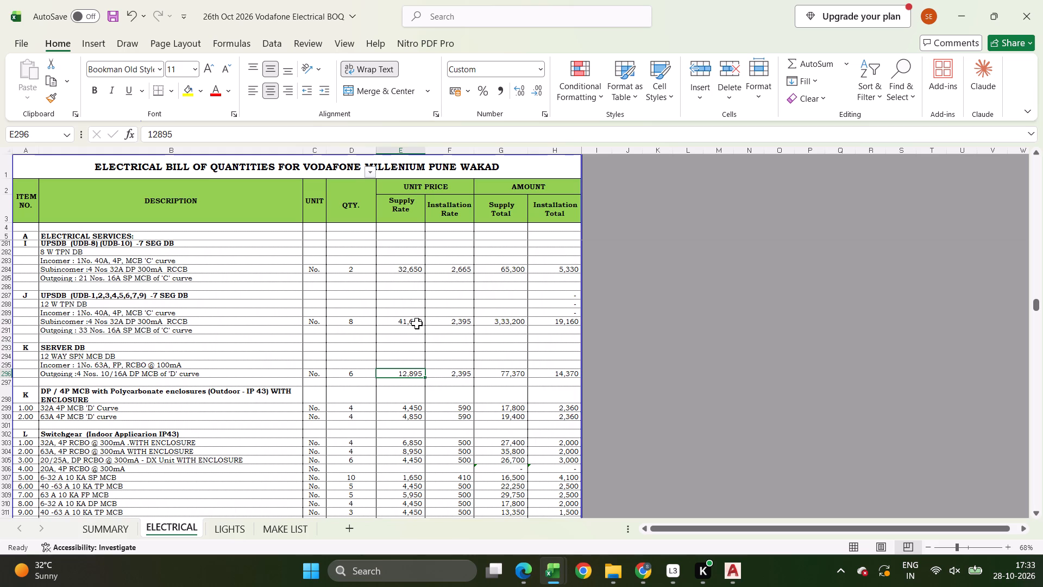
{"action": "left_click", "coordinate": [416, 323]}
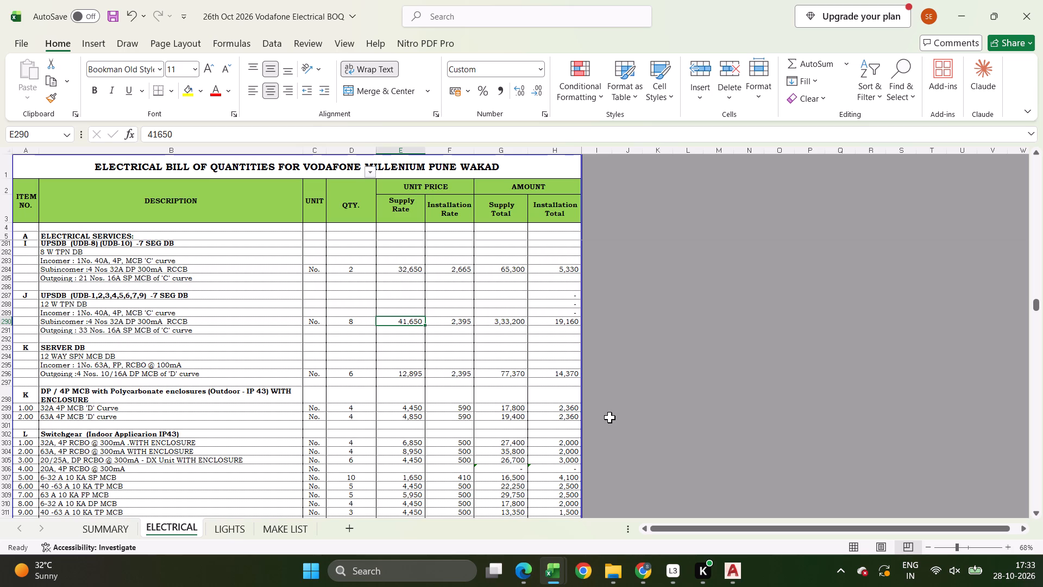
{"action": "type", "text": "39950"}
{"action": "key", "text": "Return"}
Set the supply rate of item B Raw Power DB (PDB-1,2,3,4,5,7,8,9,10) to 32650, then check the SUMMARY sheet.
{"action": "scroll", "coordinate": [611, 419], "scroll_direction": "up", "scroll_amount": 2}
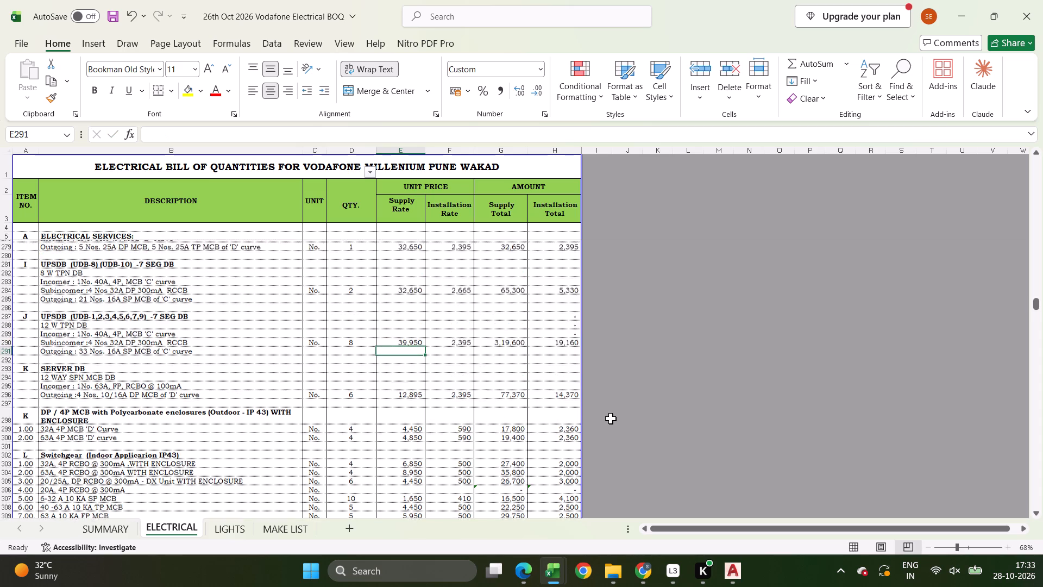
{"action": "scroll", "coordinate": [611, 419], "scroll_direction": "up", "scroll_amount": 12}
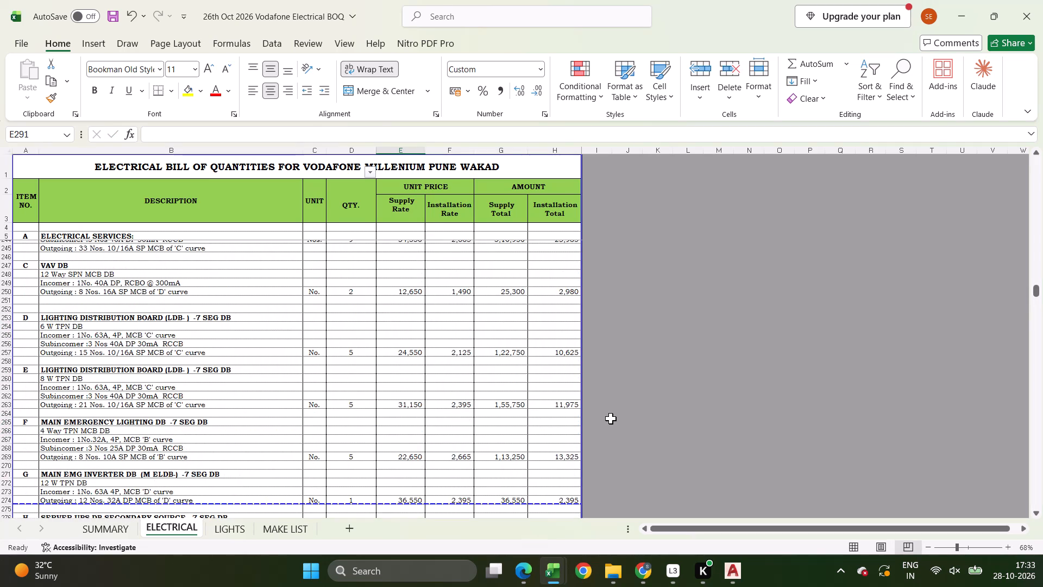
{"action": "scroll", "coordinate": [611, 419], "scroll_direction": "up", "scroll_amount": 3}
{"action": "left_click", "coordinate": [406, 336]}
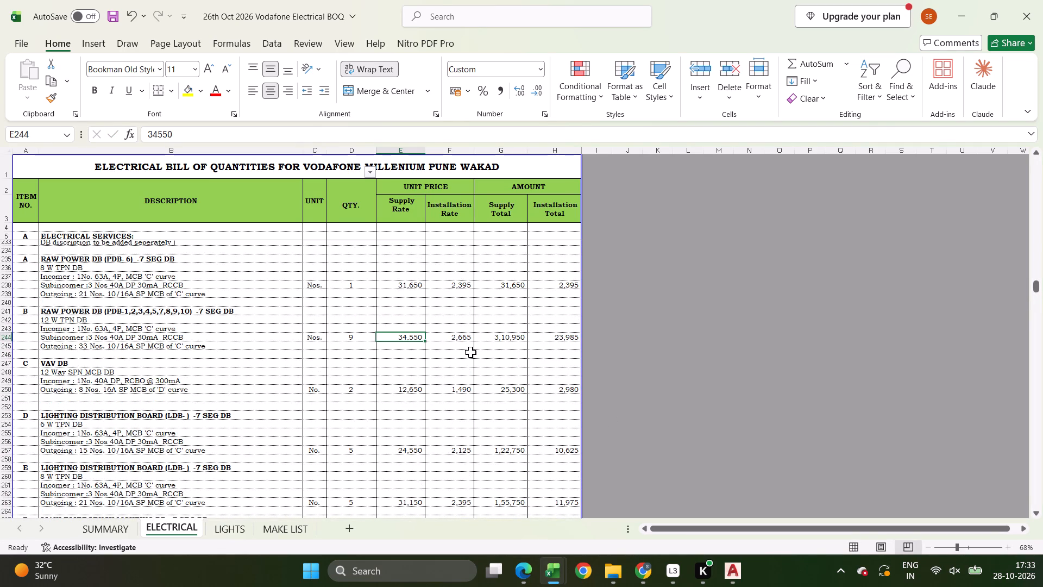
{"action": "type", "text": "32650"}
{"action": "key", "text": "Return"}
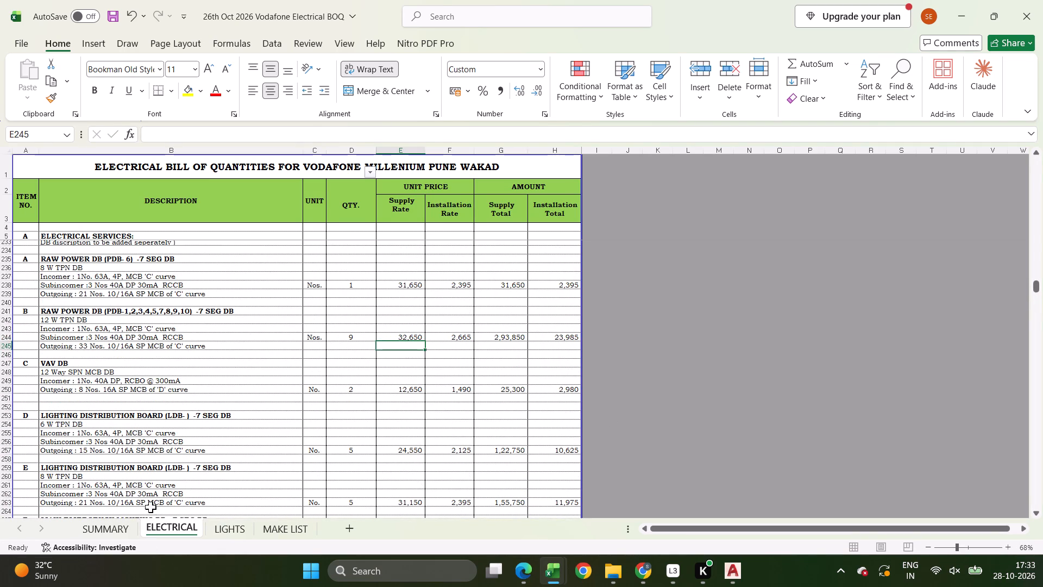
{"action": "left_click", "coordinate": [103, 530]}
On the ELECTRICAL sheet, set the Raw Power DB installation rates to 1650 for item A and 1950 for item B.
{"action": "left_click", "coordinate": [162, 530]}
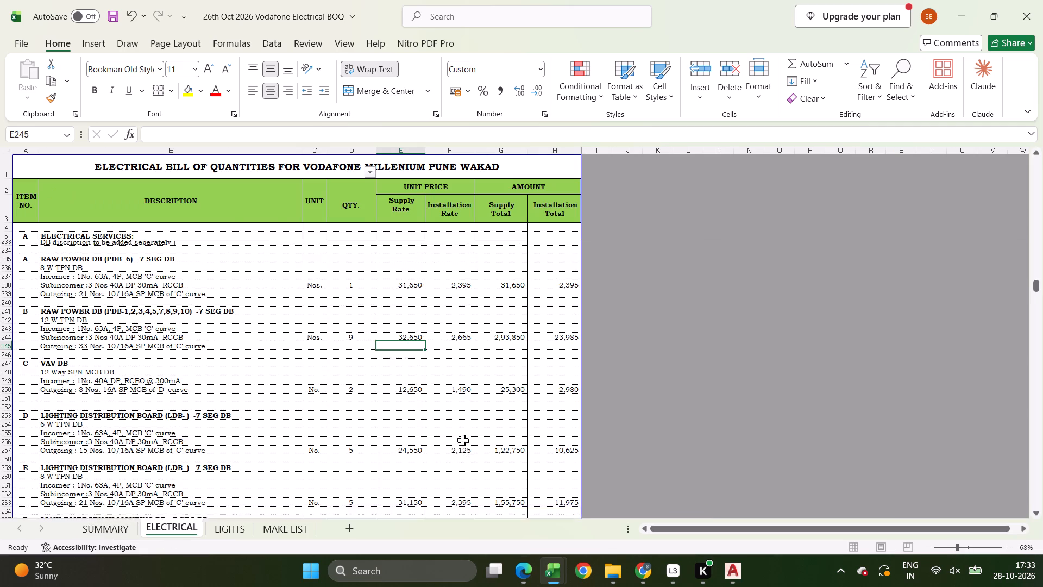
{"action": "scroll", "coordinate": [439, 431], "scroll_direction": "up", "scroll_amount": 3}
{"action": "left_click", "coordinate": [448, 360]}
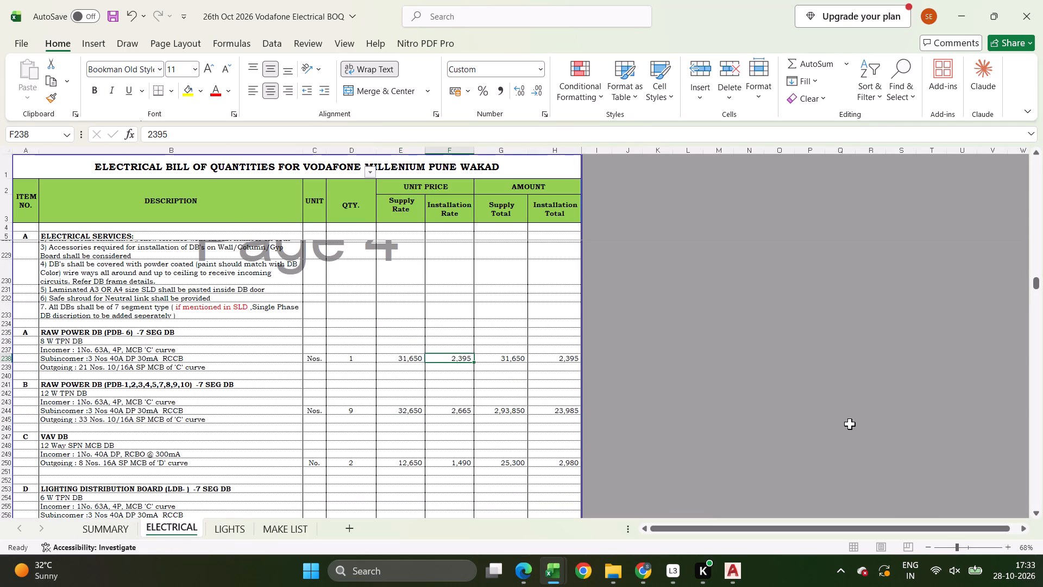
{"action": "type", "text": "1650"}
{"action": "key", "text": "Return"}
{"action": "key", "text": "Return"}
{"action": "key", "text": "Return"}
{"action": "key", "text": "Return"}
{"action": "key", "text": "Return"}
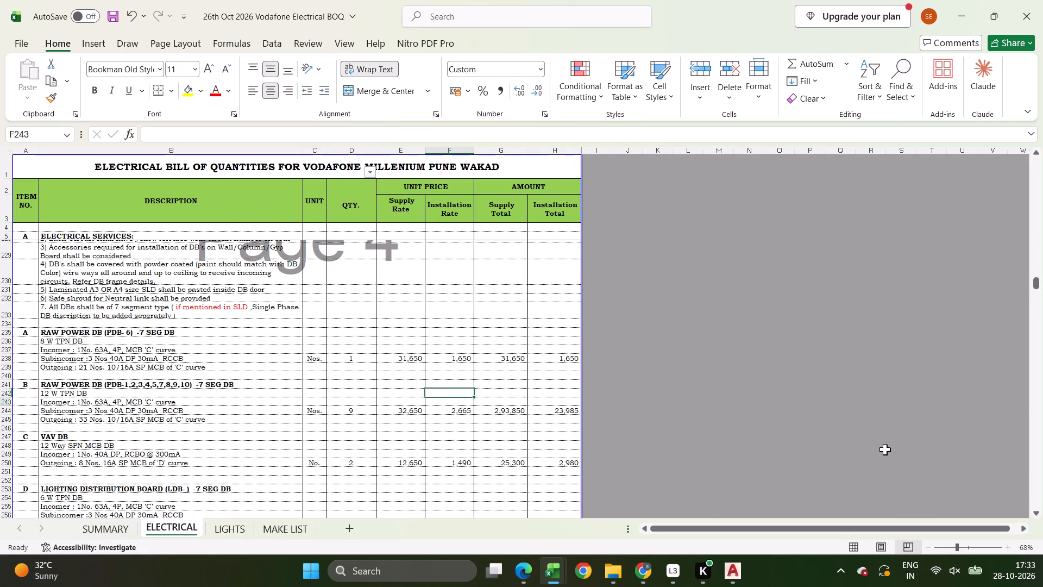
{"action": "key", "text": "Return"}
{"action": "key", "text": "Return"}
{"action": "key", "text": "Up"}
{"action": "type", "text": "1950"}
{"action": "key", "text": "Return"}
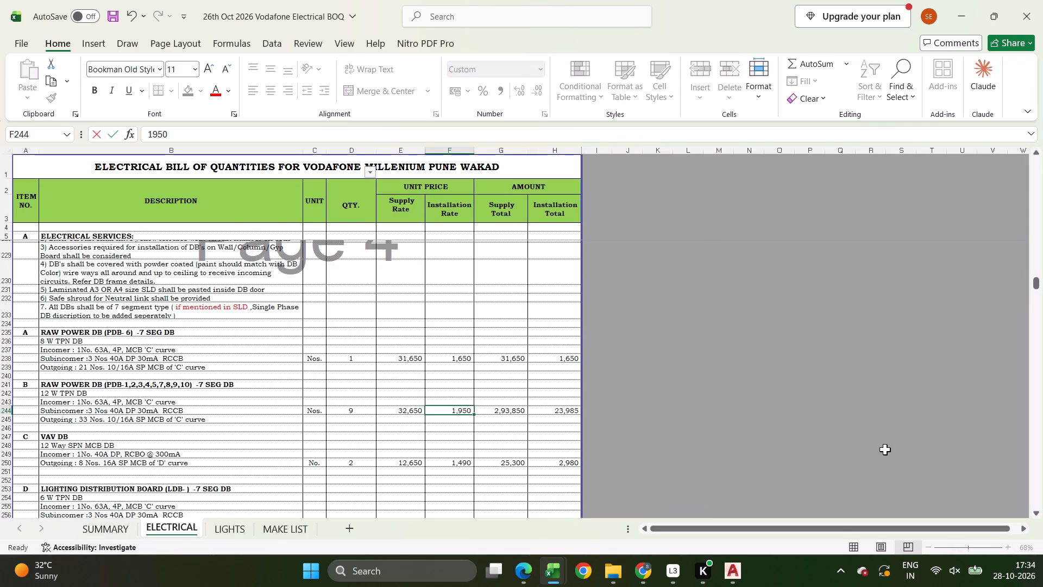
Set the installation rates of both Lighting Distribution Boards, items D and E, to 1950.
{"action": "scroll", "coordinate": [662, 380], "scroll_direction": "down", "scroll_amount": 4}
{"action": "scroll", "coordinate": [399, 427], "scroll_direction": "down", "scroll_amount": 1}
{"action": "left_click", "coordinate": [453, 402]}
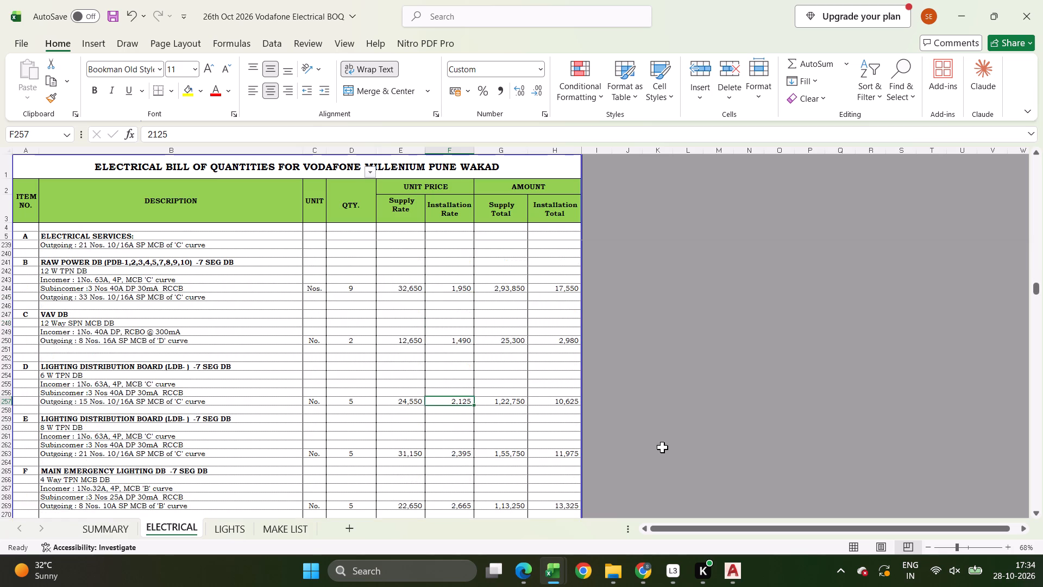
{"action": "type", "text": "1950"}
{"action": "key", "text": "Return"}
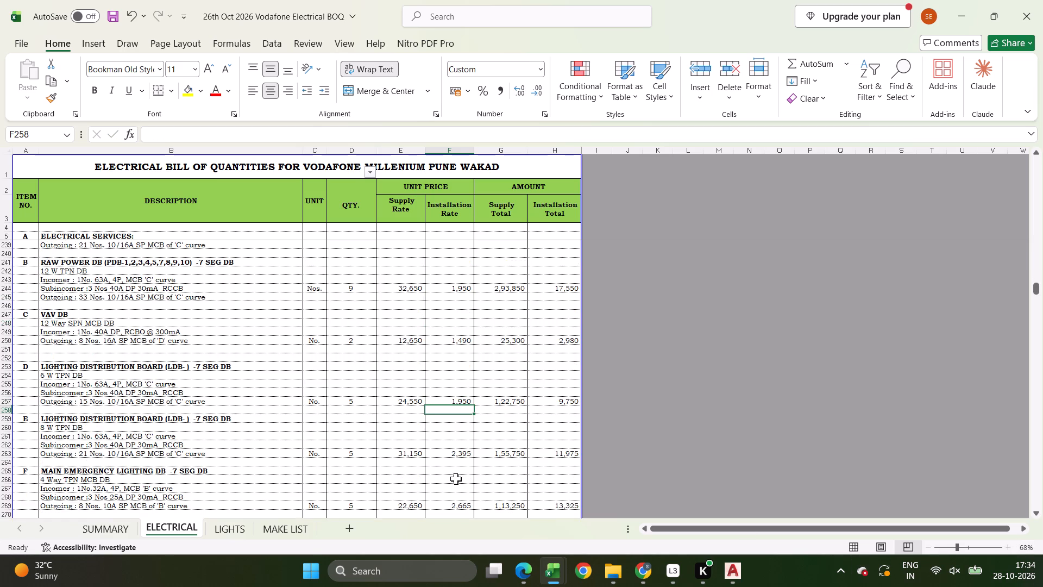
{"action": "left_click", "coordinate": [457, 458]}
{"action": "key", "text": "Up"}
{"action": "type", "text": "1950"}
{"action": "key", "text": "Return"}
Set the installation rates of item F Main Emergency Lighting DB and item G Main EMG Inverter DB to 2150 each.
{"action": "scroll", "coordinate": [463, 460], "scroll_direction": "down", "scroll_amount": 3}
{"action": "left_click", "coordinate": [464, 444]}
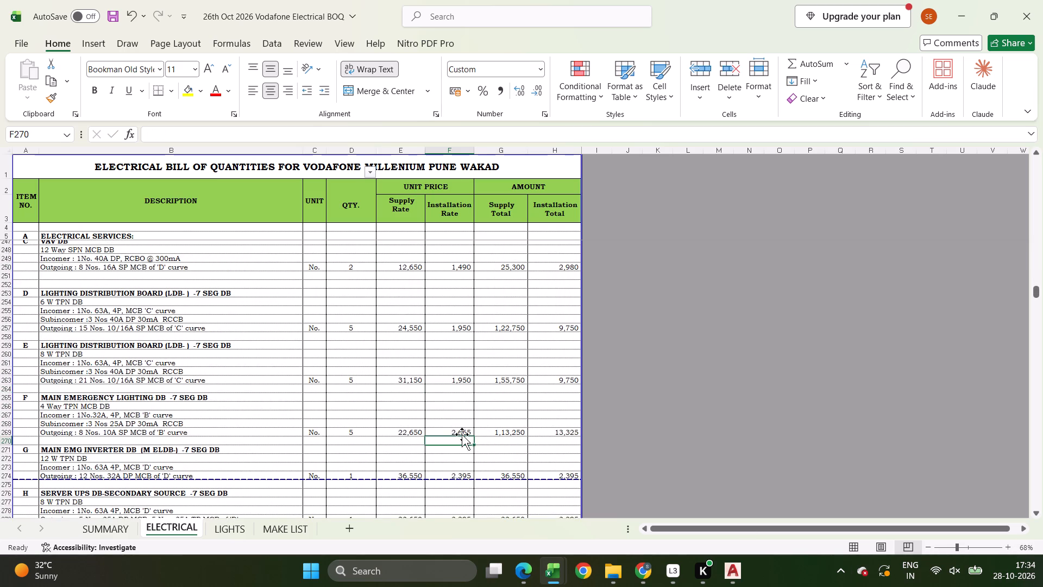
{"action": "left_click", "coordinate": [460, 430]}
{"action": "key", "text": "1"}
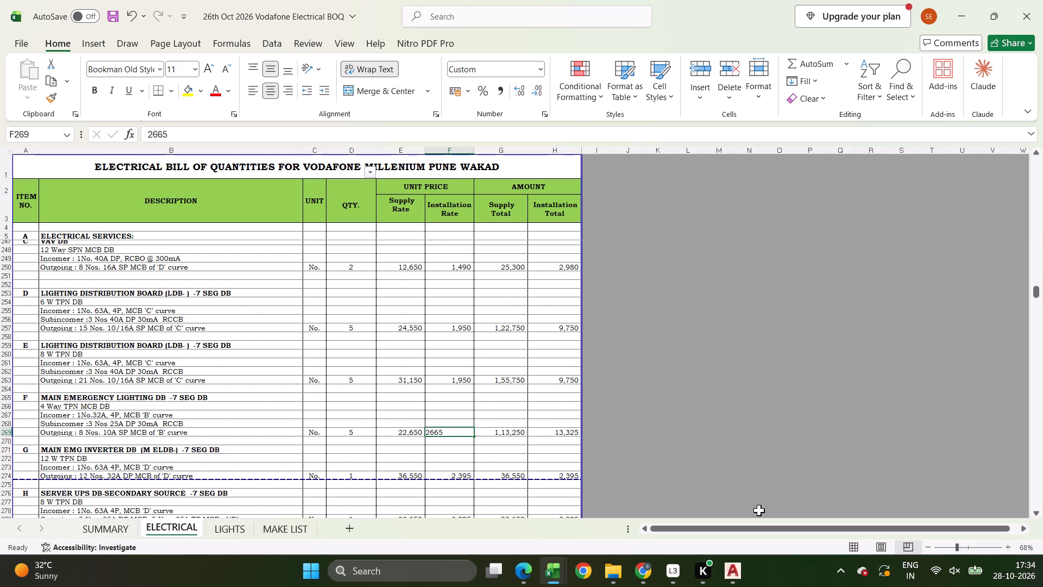
{"action": "key", "text": "BackSpace"}
{"action": "type", "text": "2150"}
{"action": "key", "text": "Return"}
{"action": "key", "text": "Return"}
{"action": "key", "text": "Return"}
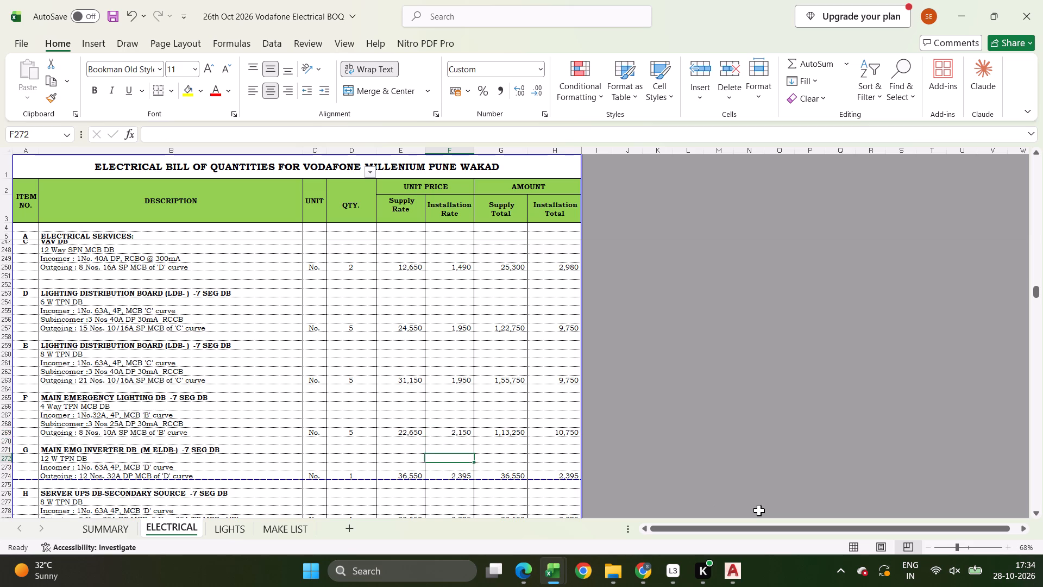
{"action": "key", "text": "Return"}
{"action": "key", "text": "Return"}
{"action": "type", "text": "2150"}
{"action": "key", "text": "Return"}
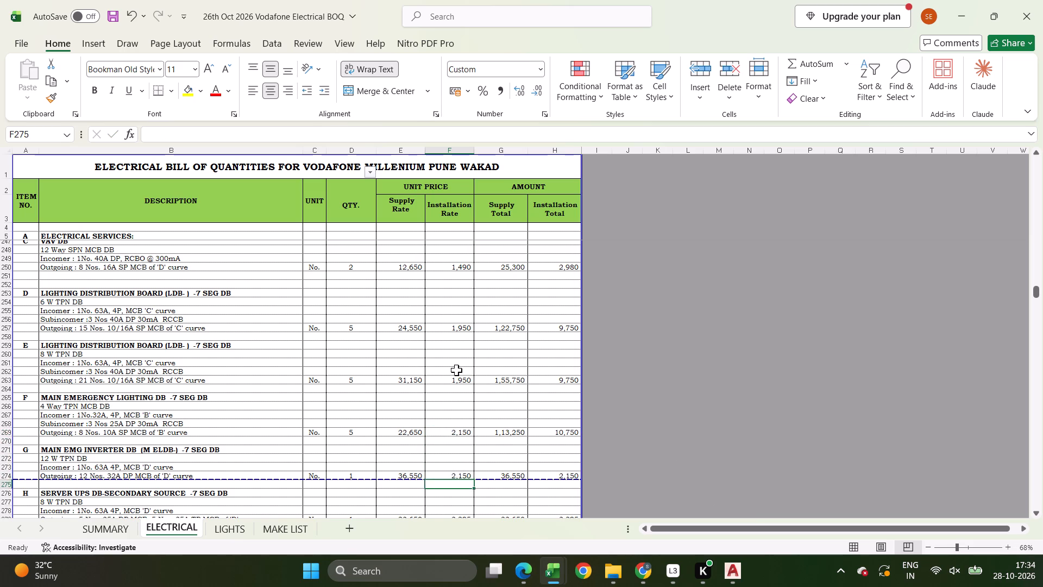
Set the installation rates to 2150 for item H Server UPS DB, 2150 for item I UPSDB and 1950 for item J UPSDB.
{"action": "scroll", "coordinate": [467, 377], "scroll_direction": "down", "scroll_amount": 5}
{"action": "left_click", "coordinate": [467, 396]}
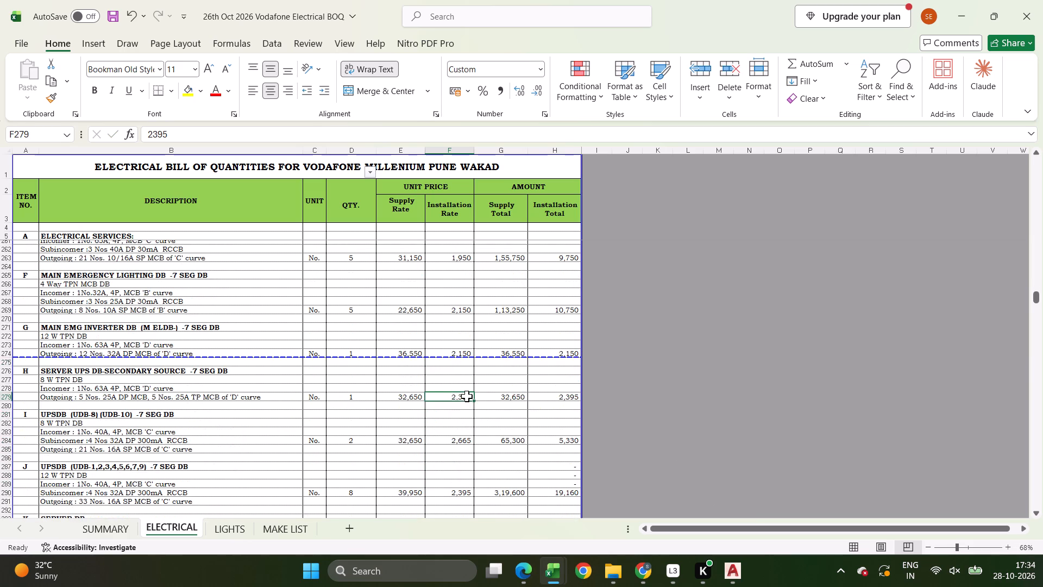
{"action": "type", "text": "2150"}
{"action": "key", "text": "Return"}
{"action": "key", "text": "Return"}
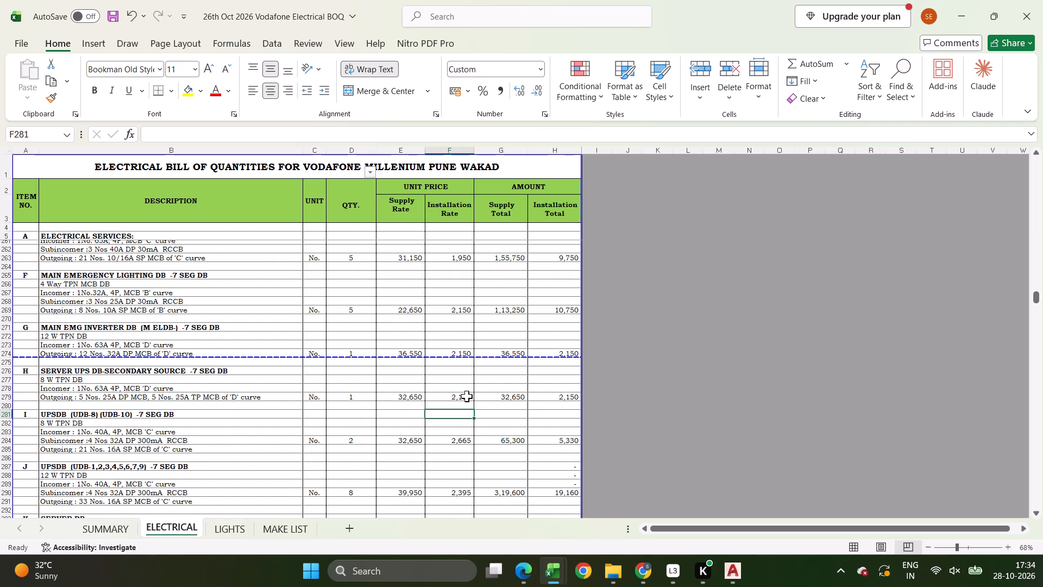
{"action": "key", "text": "ctrl+Down"}
{"action": "type", "text": "2150"}
{"action": "key", "text": "Return"}
{"action": "key", "text": "ctrl+Down"}
{"action": "type", "text": "1950"}
{"action": "key", "text": "Return"}
{"action": "key", "text": "ctrl+Down"}
{"action": "key", "text": "ctrl+Down"}
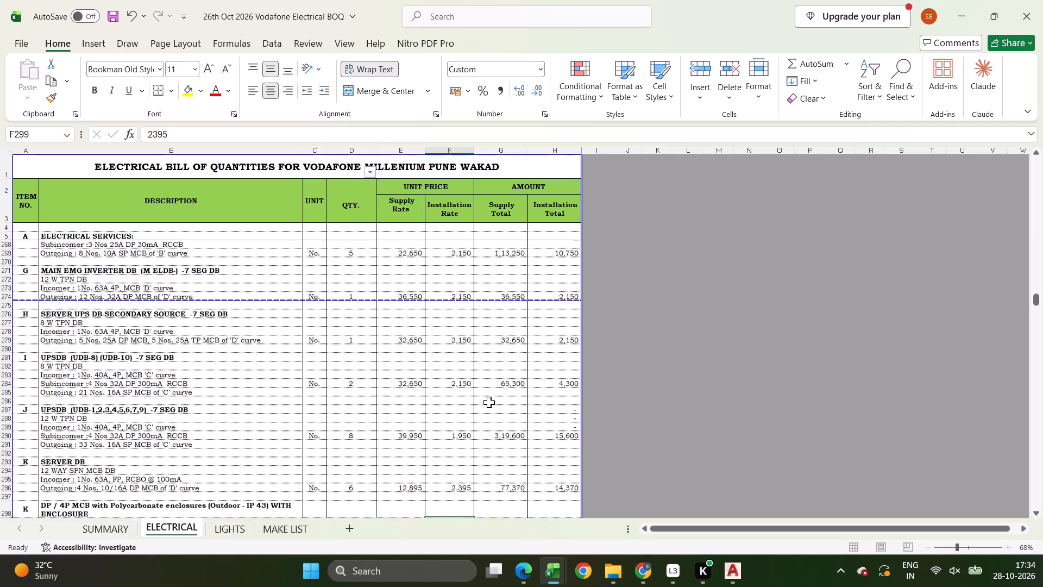
Set the installation rate of item K Server DB to 1950.
{"action": "key", "text": "ctrl+Up"}
{"action": "type", "text": "1950"}
{"action": "key", "text": "Return"}
For the FRLS flexible 1 Core x 120 Sq. mm cable, set the installation rate to 190 and the supply rate to 2030.
{"action": "scroll", "coordinate": [435, 421], "scroll_direction": "up", "scroll_amount": 7}
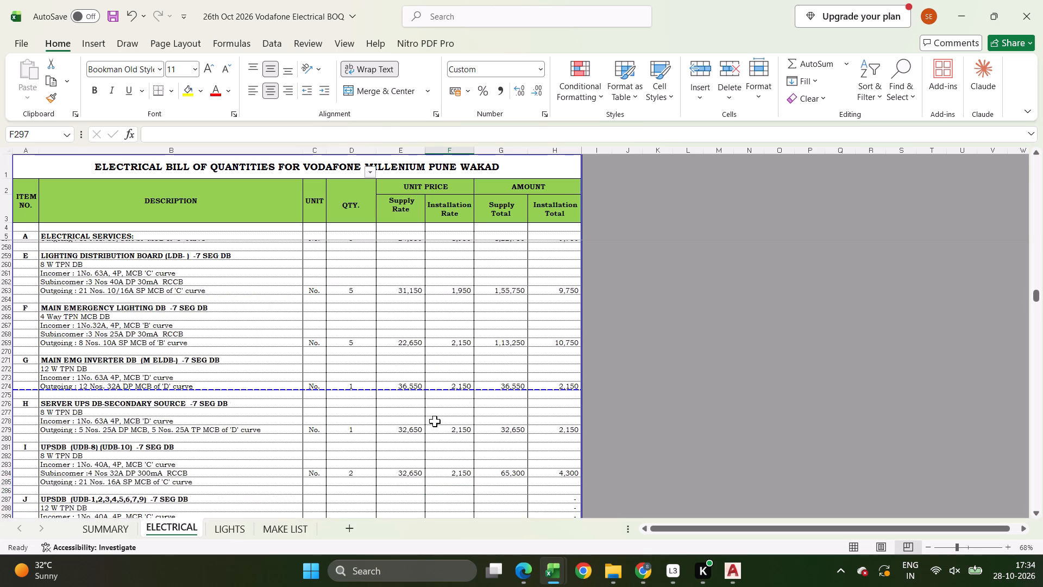
{"action": "scroll", "coordinate": [435, 421], "scroll_direction": "up", "scroll_amount": 17}
{"action": "scroll", "coordinate": [435, 421], "scroll_direction": "up", "scroll_amount": 9}
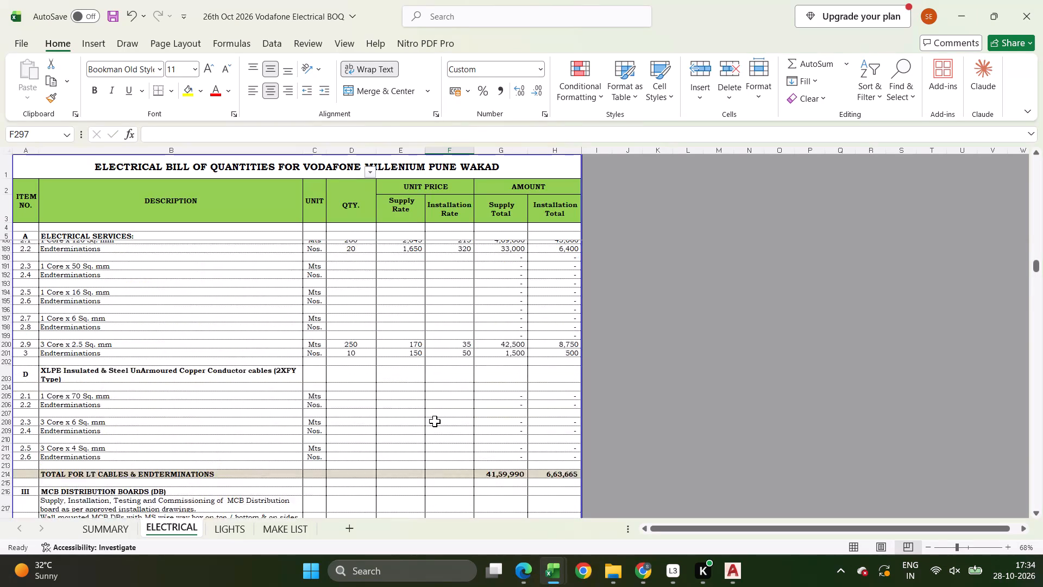
{"action": "scroll", "coordinate": [435, 421], "scroll_direction": "up", "scroll_amount": 2}
{"action": "left_click", "coordinate": [404, 312]}
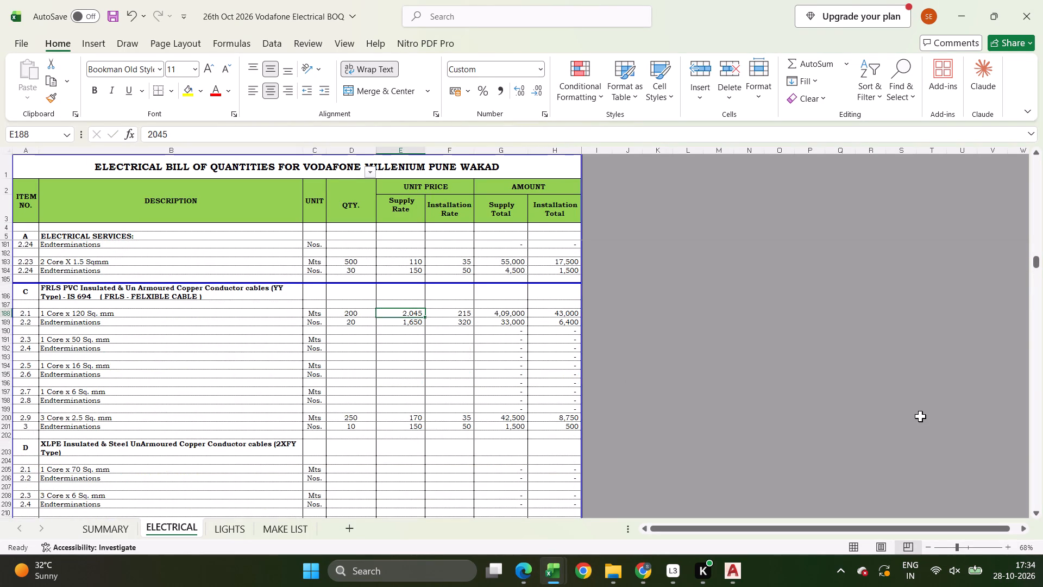
{"action": "key", "text": "Right"}
{"action": "type", "text": "190"}
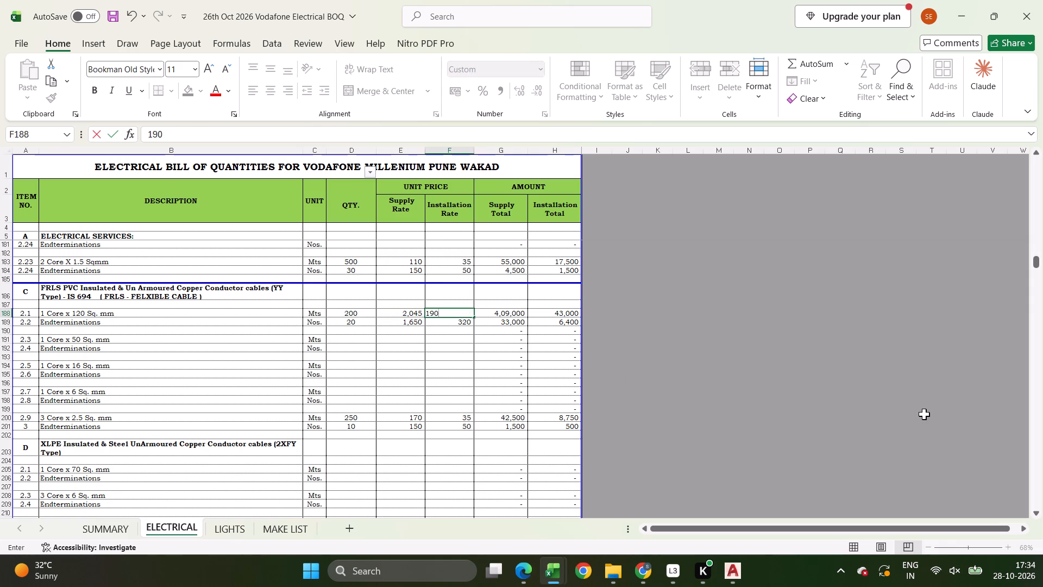
{"action": "key", "text": "Left"}
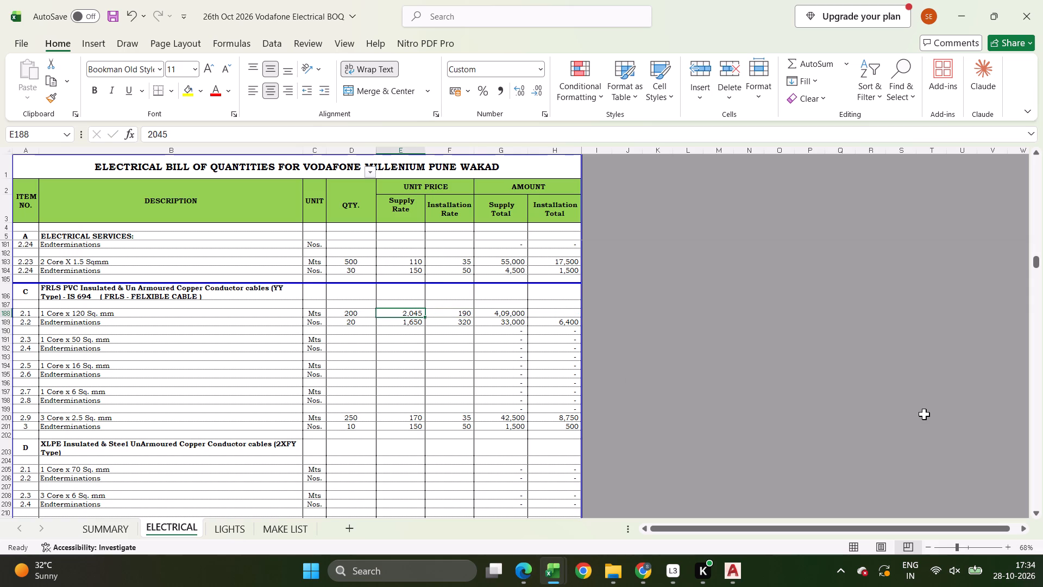
{"action": "type", "text": "2030"}
{"action": "key", "text": "Return"}
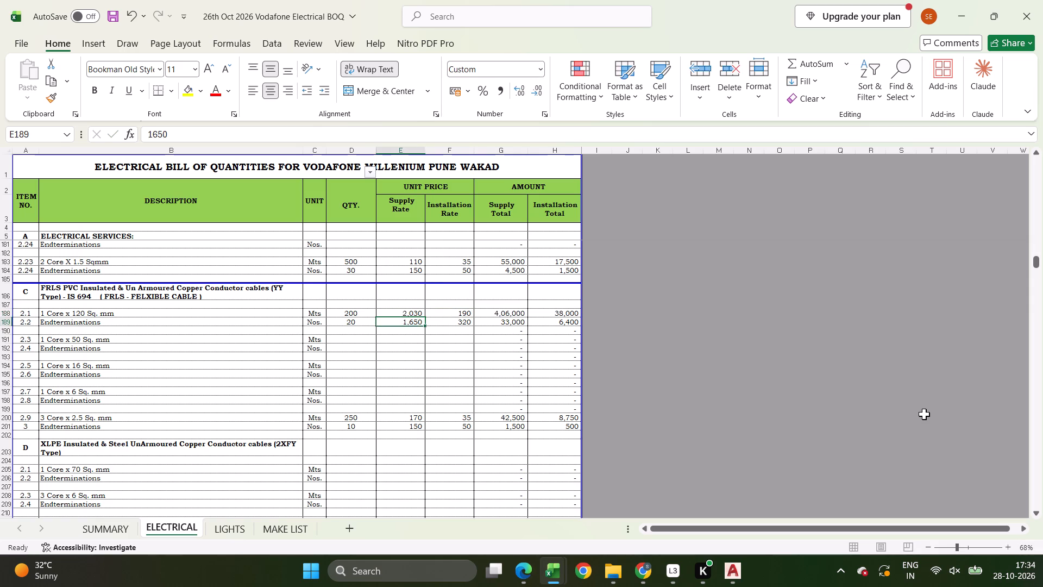
Look up the 4 Core X 6 Sqmm armoured copper cable in the Polycab price list open in Chrome, and return to the BOQ.
{"action": "scroll", "coordinate": [388, 408], "scroll_direction": "up", "scroll_amount": 10}
{"action": "left_click", "coordinate": [407, 325]}
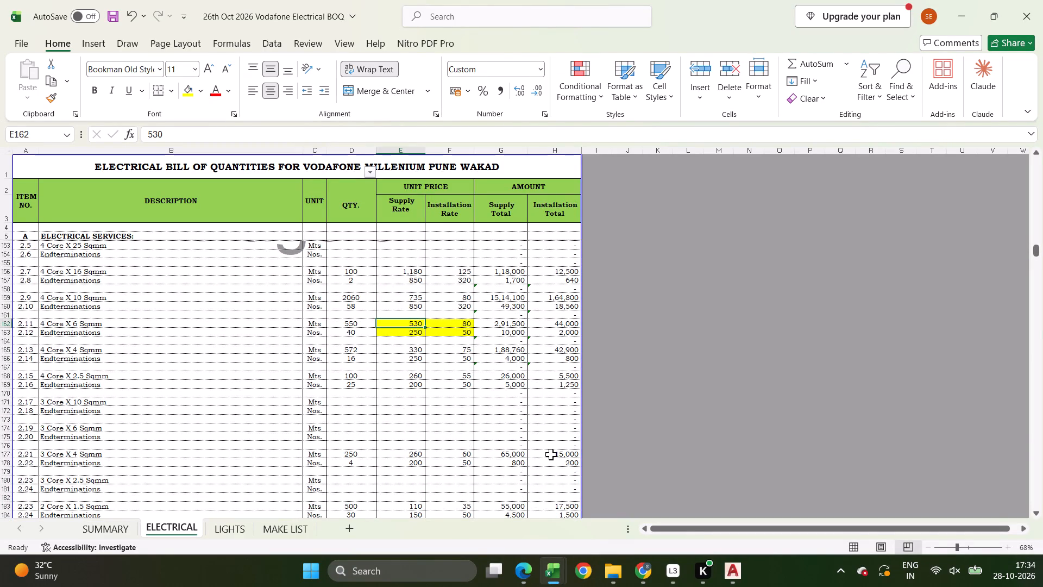
{"action": "scroll", "coordinate": [551, 454], "scroll_direction": "up", "scroll_amount": 5}
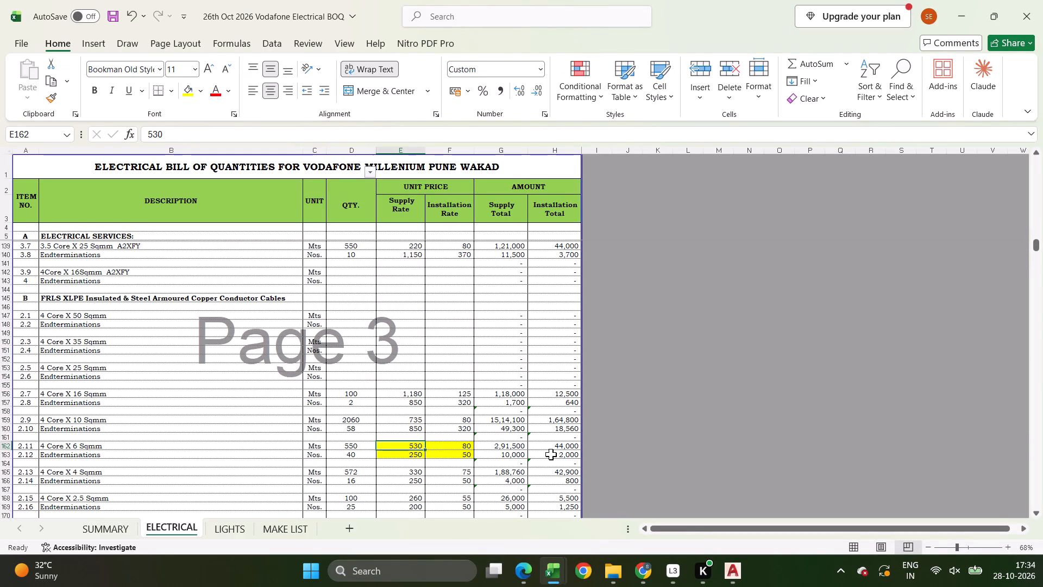
{"action": "left_click", "coordinate": [642, 574]}
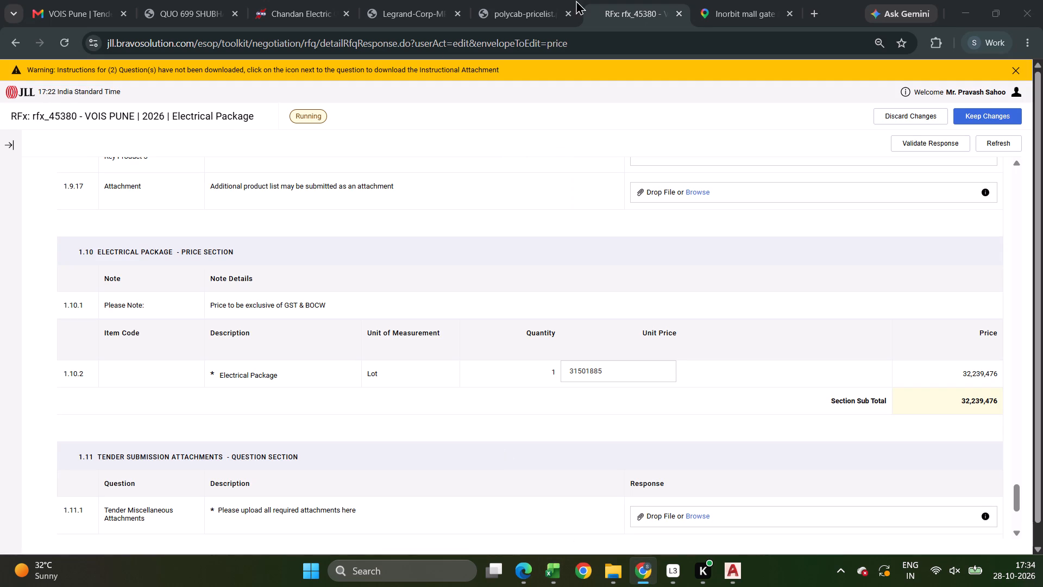
{"action": "left_click", "coordinate": [400, 0]}
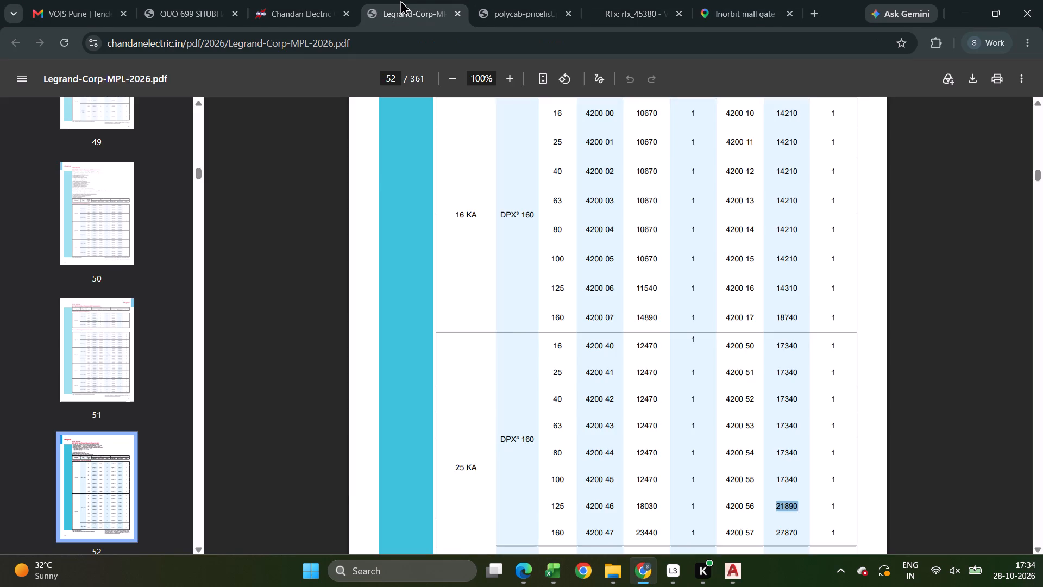
{"action": "left_click", "coordinate": [497, 0]}
{"action": "scroll", "coordinate": [573, 405], "scroll_direction": "down", "scroll_amount": 3}
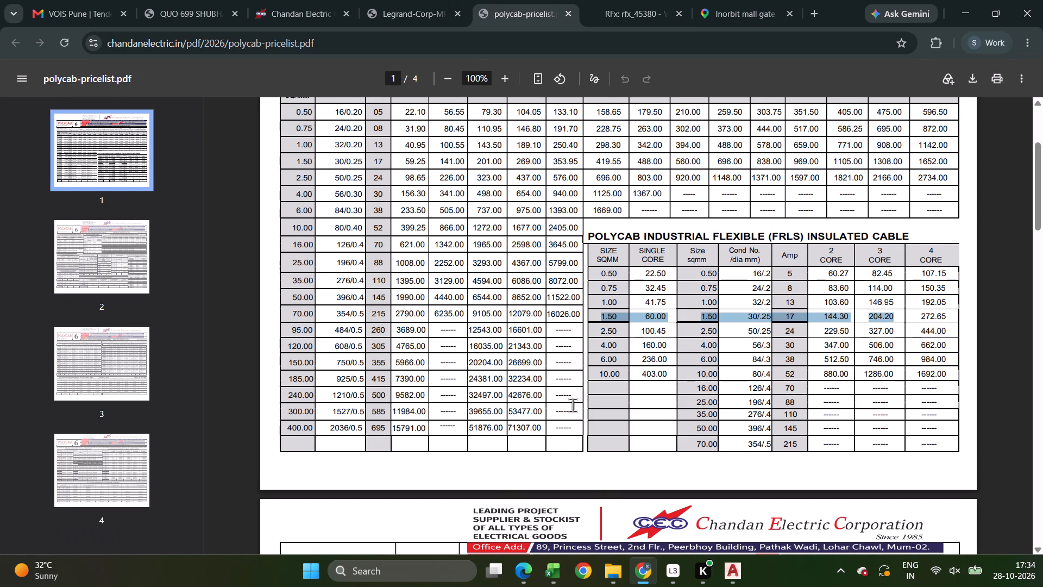
{"action": "scroll", "coordinate": [573, 405], "scroll_direction": "down", "scroll_amount": 10}
{"action": "scroll", "coordinate": [511, 410], "scroll_direction": "down", "scroll_amount": 11}
{"action": "scroll", "coordinate": [511, 410], "scroll_direction": "up", "scroll_amount": 1}
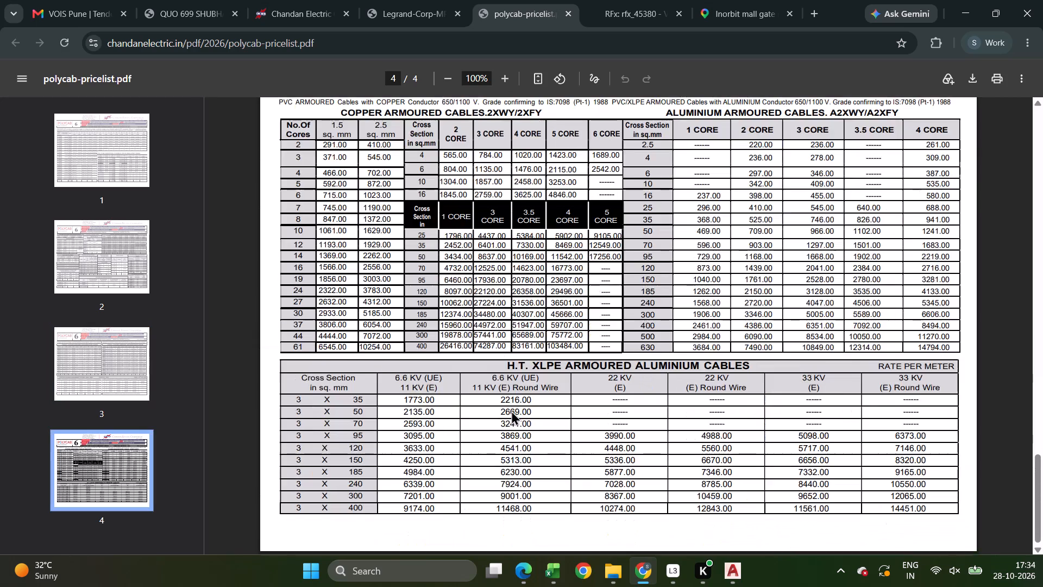
{"action": "key", "text": "alt+Tab"}
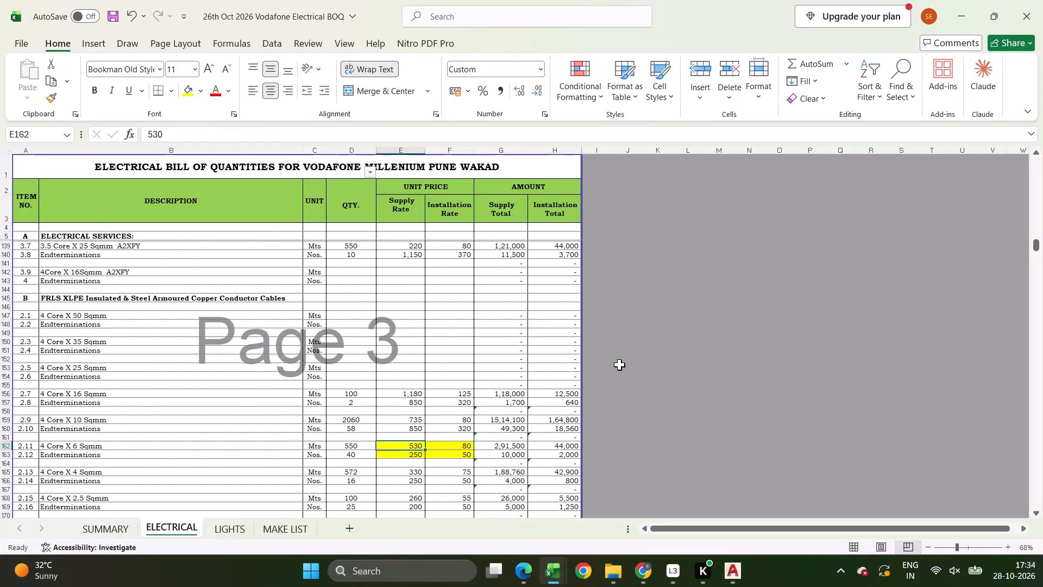
Beside the 4 Core X 6 Sqmm row, from J162, enter list price 1476 and factor 0.3, and multiply them in L162.
{"action": "left_click", "coordinate": [608, 447]}
{"action": "key", "text": "Right"}
{"action": "type", "text": "1476"}
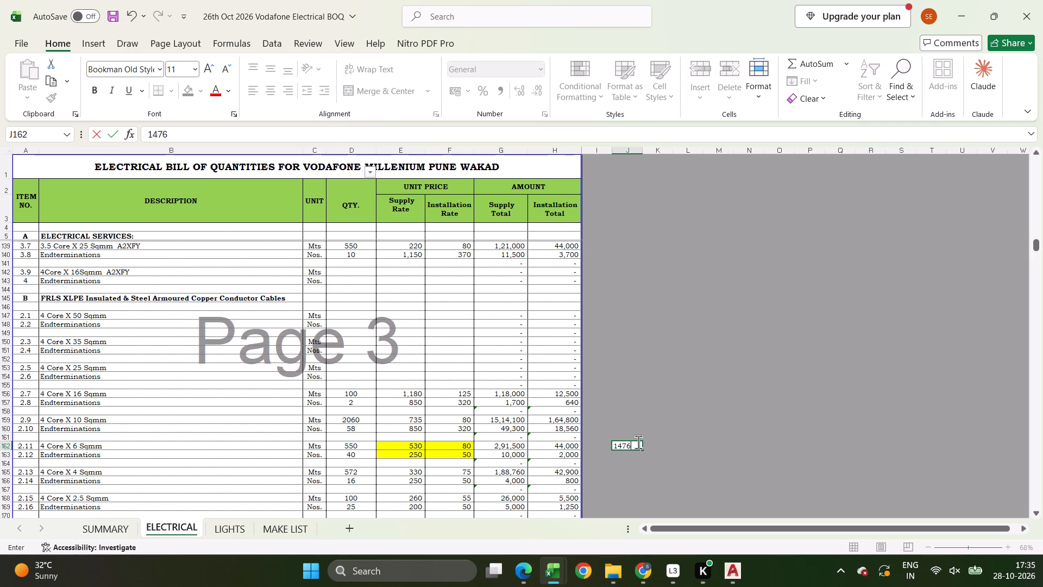
{"action": "key", "text": "Right"}
{"action": "type", "text": ".32"}
{"action": "key", "text": "Right"}
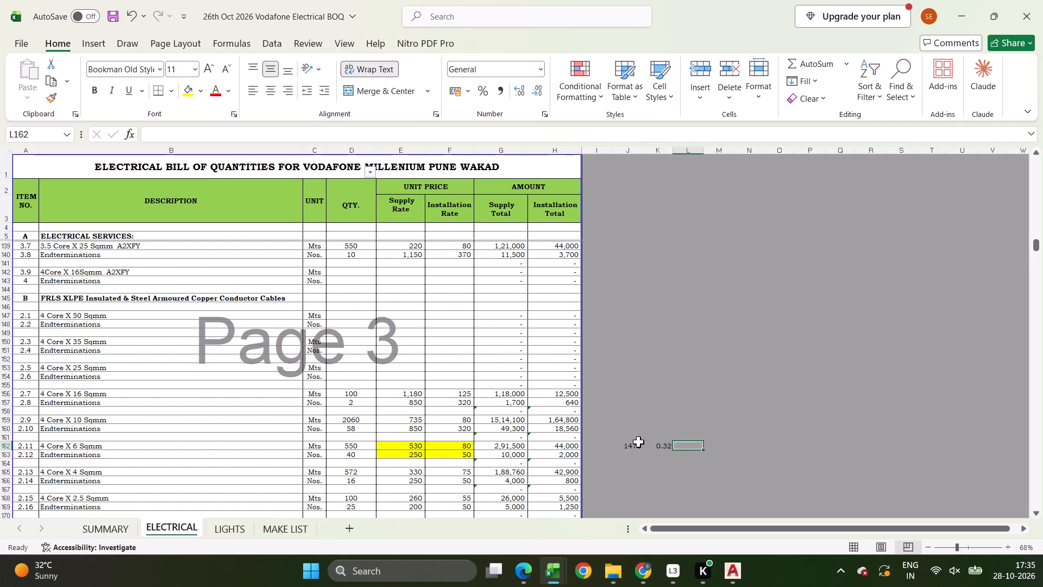
{"action": "key", "text": "equal"}
{"action": "key", "text": "Left"}
{"action": "key", "text": "Left"}
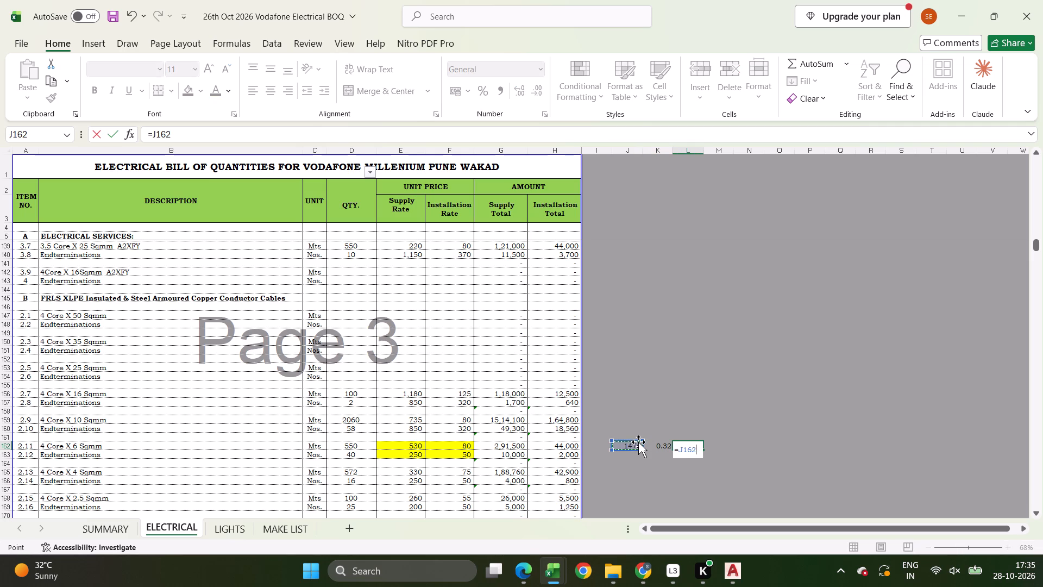
{"action": "key", "text": "asterisk"}
{"action": "key", "text": "Left"}
{"action": "key", "text": "Return"}
{"action": "key", "text": "Up"}
{"action": "key", "text": "Left"}
{"action": "type", "text": ".3"}
{"action": "key", "text": "Right"}
{"action": "key", "text": "Right"}
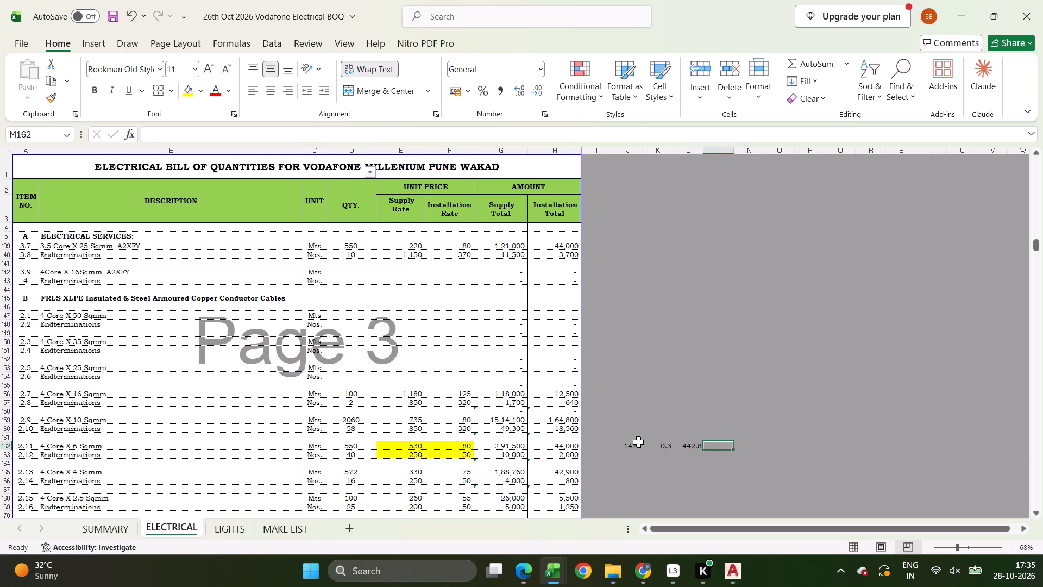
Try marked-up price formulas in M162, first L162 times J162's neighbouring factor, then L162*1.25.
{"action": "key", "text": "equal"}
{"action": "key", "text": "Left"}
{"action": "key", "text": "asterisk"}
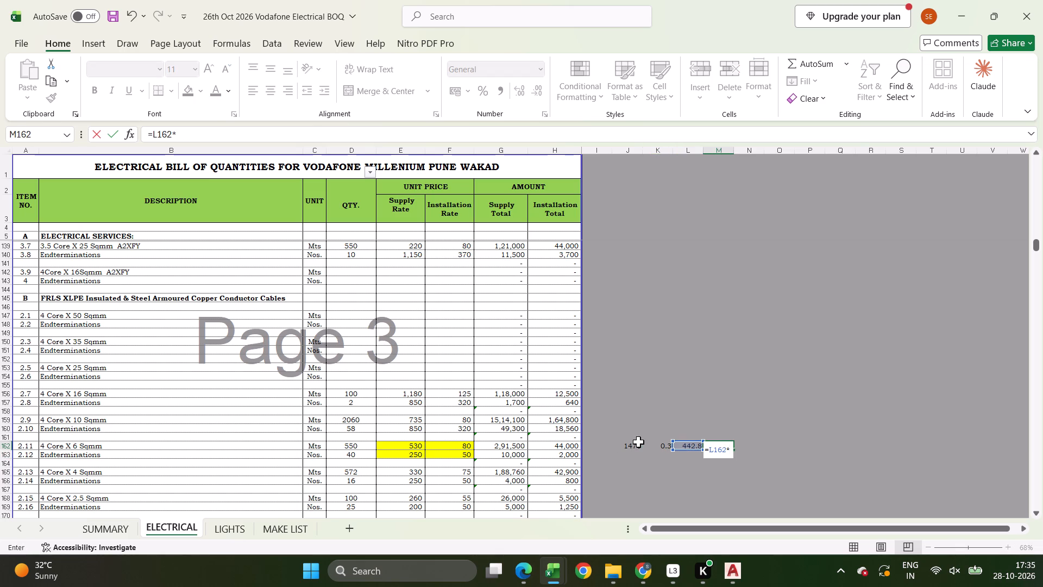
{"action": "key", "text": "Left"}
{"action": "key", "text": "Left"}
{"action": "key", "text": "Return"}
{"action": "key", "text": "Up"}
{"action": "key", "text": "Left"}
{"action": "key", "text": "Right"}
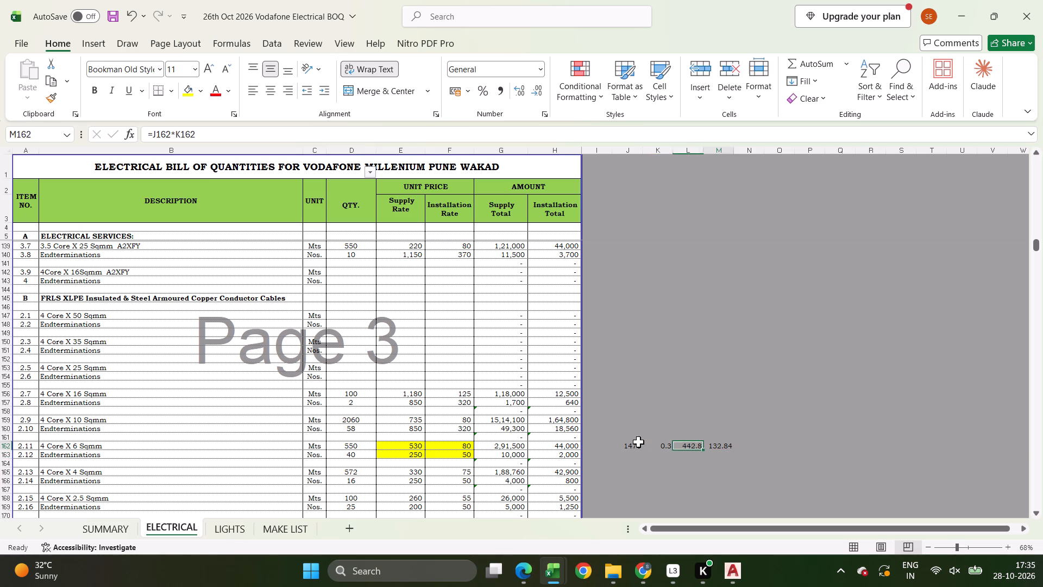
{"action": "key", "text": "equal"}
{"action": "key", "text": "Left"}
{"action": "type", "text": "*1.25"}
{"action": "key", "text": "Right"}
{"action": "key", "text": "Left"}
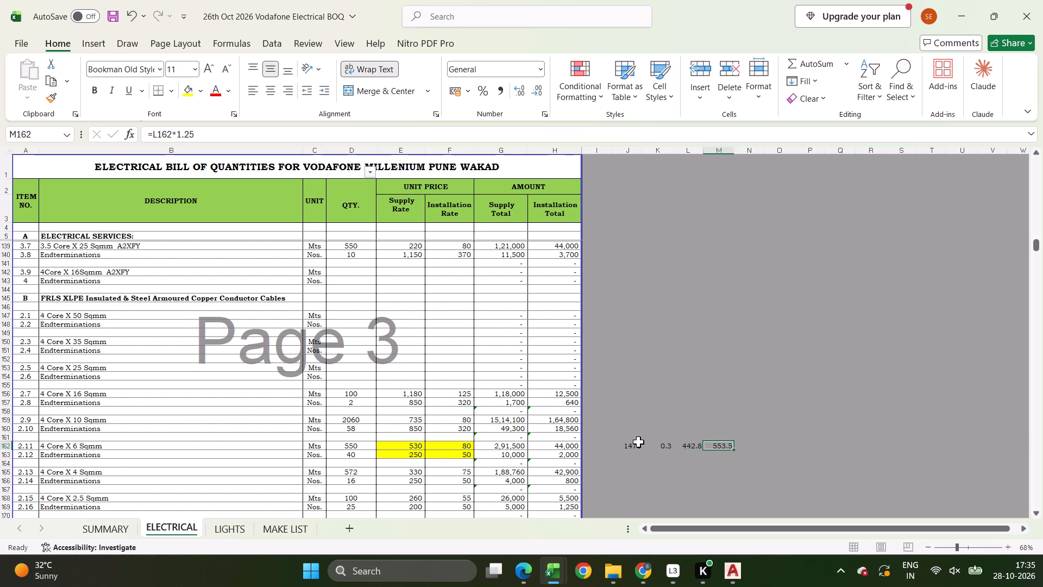
Enter a 1.1 markup factor in M162 and multiply it by the discounted price in N162.
{"action": "key", "text": "Right"}
{"action": "key", "text": "Left"}
{"action": "type", "text": "1.1"}
{"action": "key", "text": "Right"}
{"action": "key", "text": "equal"}
{"action": "key", "text": "Left"}
{"action": "key", "text": "asterisk"}
{"action": "key", "text": "Left"}
{"action": "key", "text": "Left"}
{"action": "key", "text": "Return"}
{"action": "key", "text": "Up"}
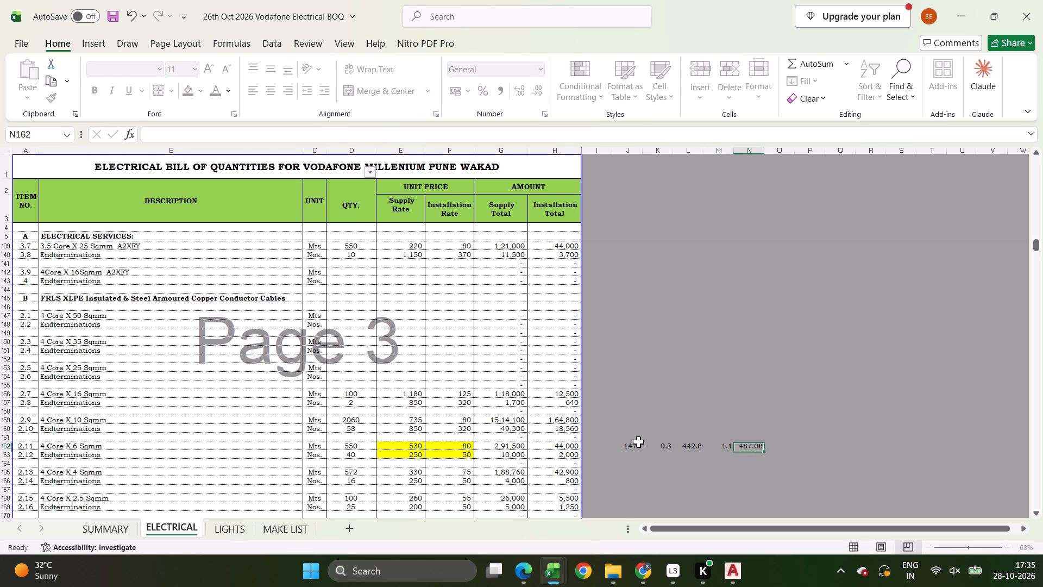
Set the supply rate of item 2.11, 4 Core X 6 Sqmm, to 480.
{"action": "key", "text": "Left"}
{"action": "key", "text": "Left"}
{"action": "key", "text": "Left"}
{"action": "key", "text": "Left"}
{"action": "key", "text": "Left"}
{"action": "key", "text": "Left"}
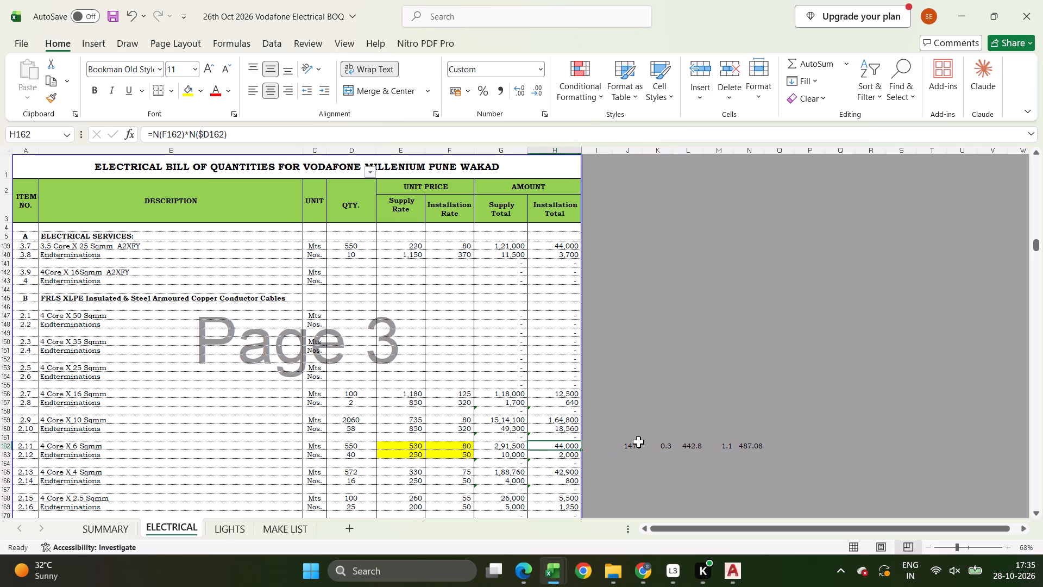
{"action": "key", "text": "Left"}
{"action": "key", "text": "Left"}
{"action": "key", "text": "Left"}
{"action": "type", "text": "480"}
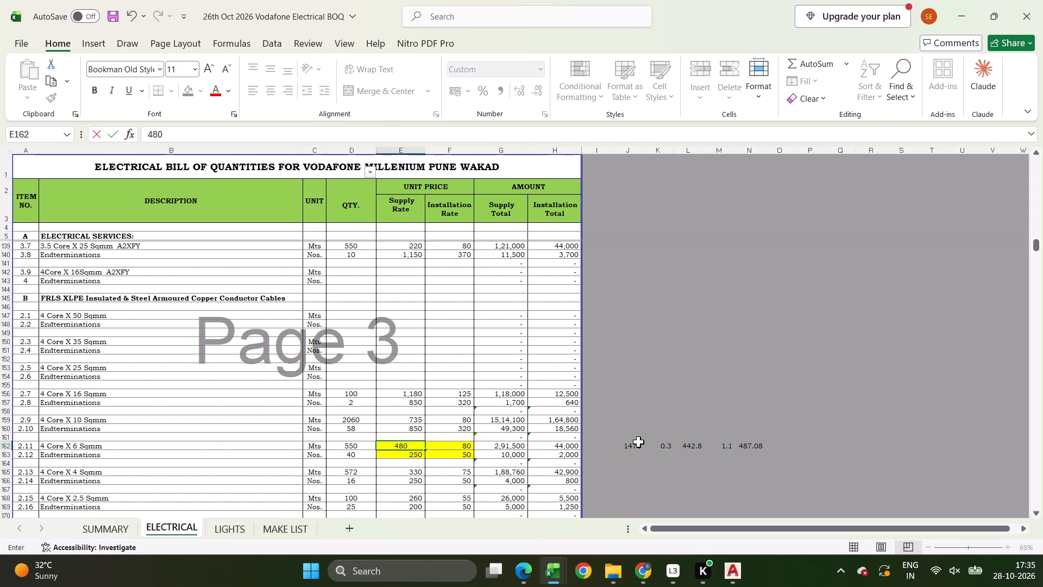
{"action": "key", "text": "Right"}
Copy the rate calculation J162:N162 to J159, beside the 4 Core X 10 Sqmm row.
{"action": "key", "text": "Right"}
{"action": "key", "text": "Right"}
{"action": "key", "text": "Right"}
{"action": "key", "text": "Right"}
{"action": "key", "text": "ctrl+shift+Right"}
{"action": "key", "text": "ctrl+c"}
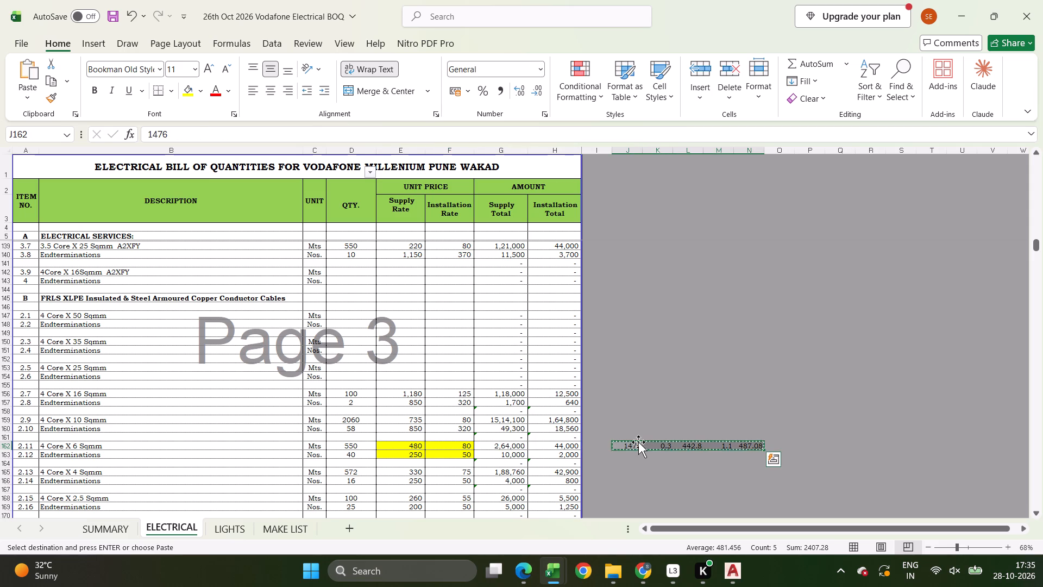
{"action": "key", "text": "Up"}
{"action": "key", "text": "Up"}
{"action": "key", "text": "Up"}
{"action": "key", "text": "ctrl+v"}
{"action": "key", "text": "Down"}
{"action": "key", "text": "Up"}
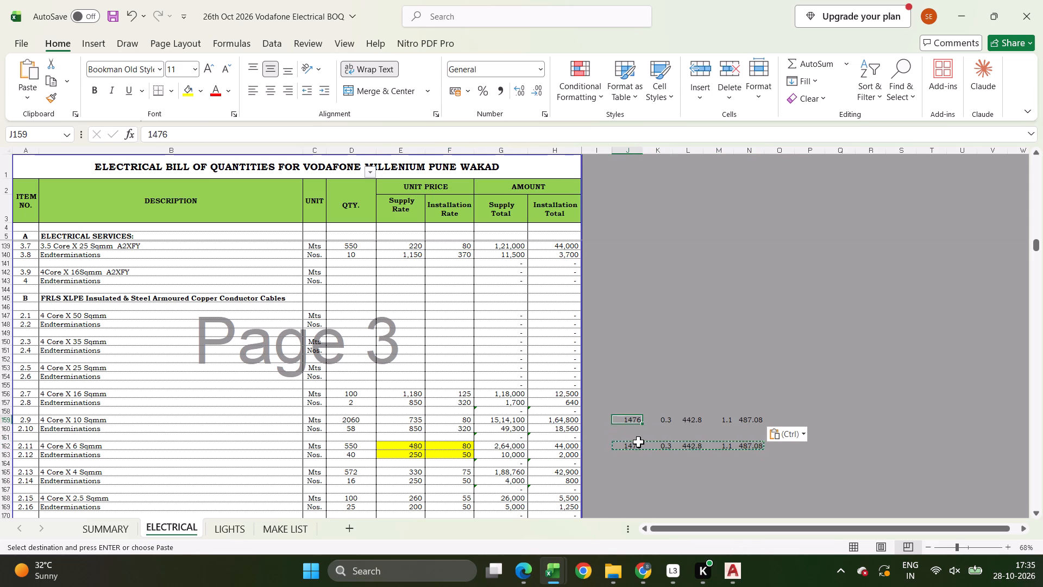
In the 4 Core X 10 Sqmm calculation, enter the Polycab list price 2458, factor 0.28 and markup 1.05.
{"action": "key", "text": "alt+Tab"}
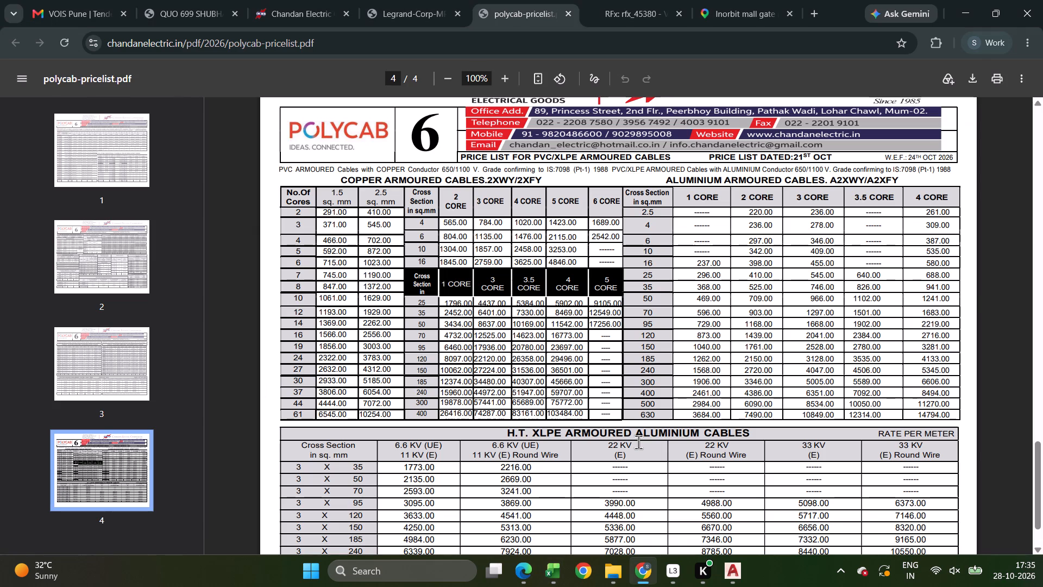
{"action": "key", "text": "alt+Tab"}
{"action": "type", "text": "2458"}
{"action": "key", "text": "Right"}
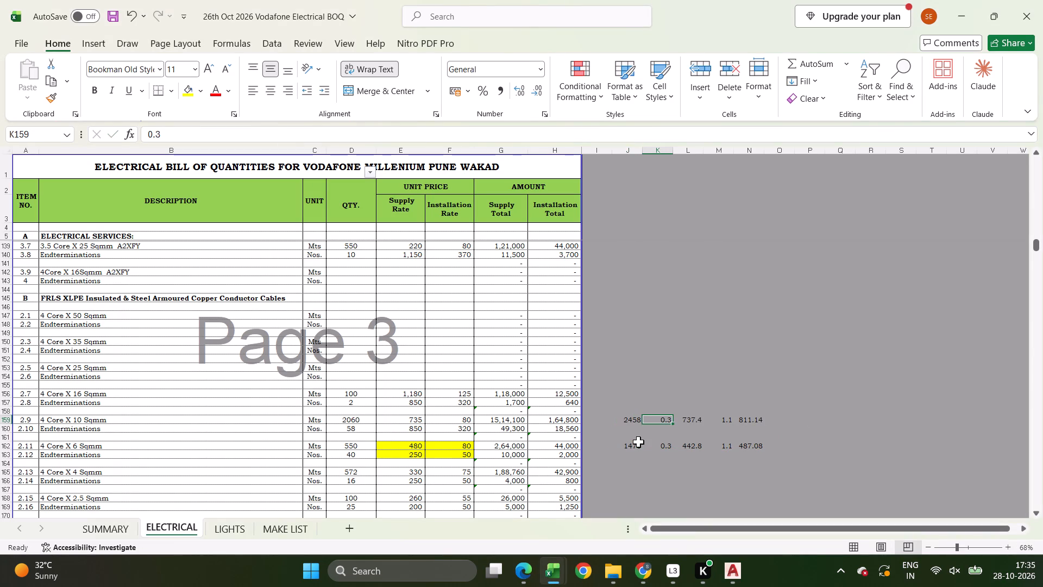
{"action": "key", "text": "Right"}
{"action": "key", "text": "Right"}
{"action": "key", "text": "Left"}
{"action": "key", "text": "Left"}
{"action": "type", "text": ".28"}
{"action": "key", "text": "Right"}
{"action": "key", "text": "Left"}
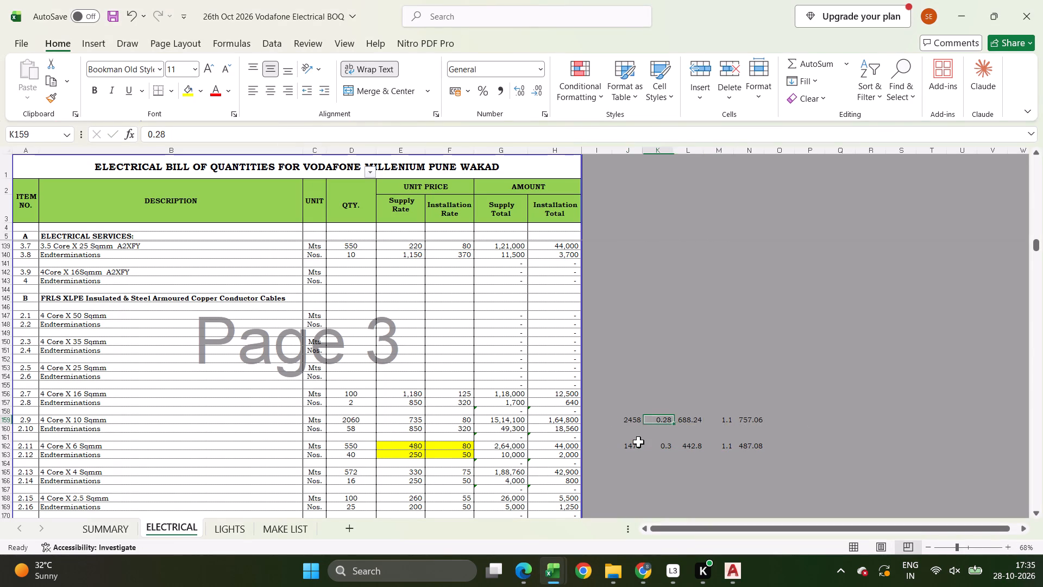
{"action": "key", "text": "Left"}
{"action": "key", "text": "Right"}
{"action": "key", "text": "Right"}
{"action": "key", "text": "Right"}
{"action": "type", "text": "1.05"}
Set the supply rate of item 2.9, 4 Core X 10 Sqmm, to 725.
{"action": "key", "text": "Left"}
{"action": "key", "text": "Left"}
{"action": "key", "text": "Left"}
{"action": "key", "text": "Left"}
{"action": "key", "text": "Left"}
{"action": "key", "text": "Left"}
{"action": "key", "text": "Left"}
{"action": "key", "text": "Left"}
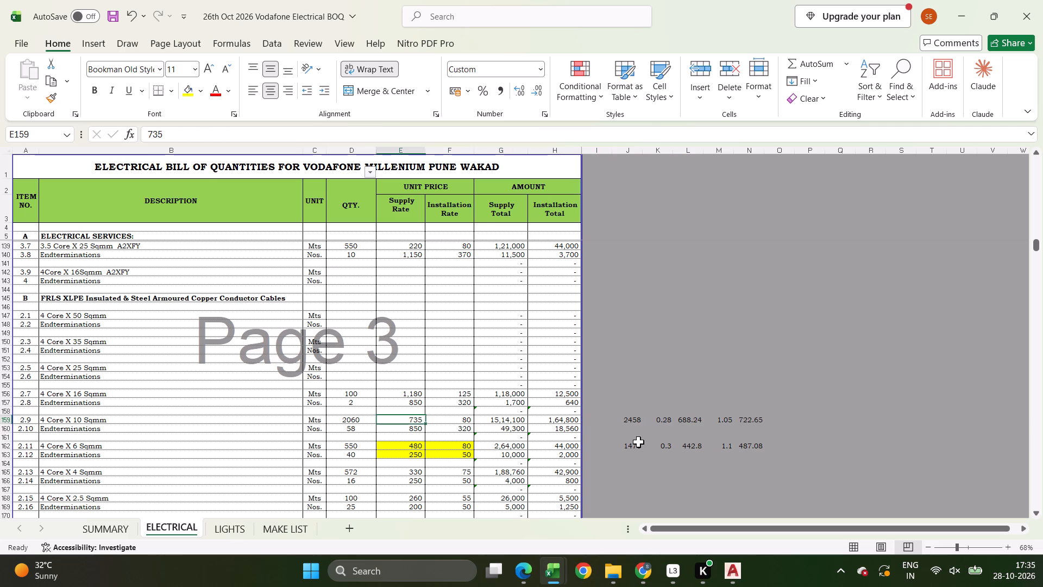
{"action": "type", "text": "725"}
{"action": "key", "text": "Return"}
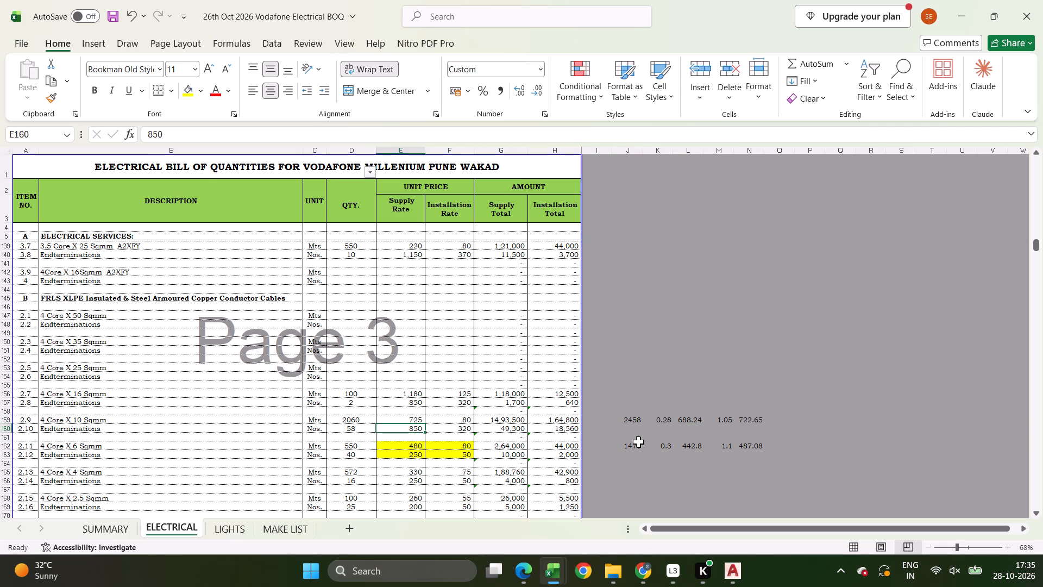
Check the grand total on the SUMMARY sheet and return to the ELECTRICAL sheet.
{"action": "scroll", "coordinate": [581, 454], "scroll_direction": "up", "scroll_amount": 3}
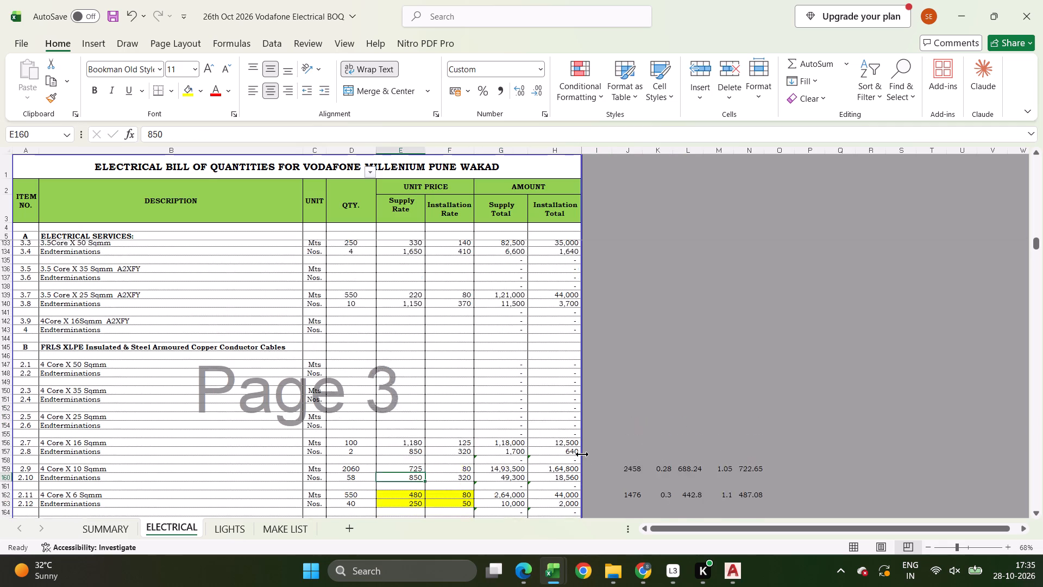
{"action": "left_click", "coordinate": [101, 531]}
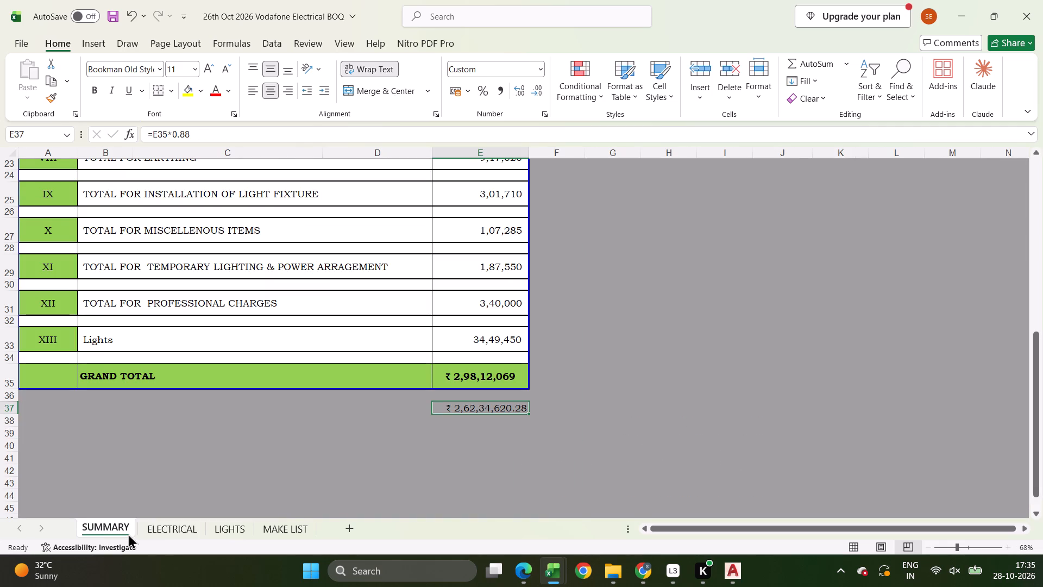
{"action": "left_click", "coordinate": [147, 534]}
Copy the 4 Core X 10 Sqmm rate calculation J159:N159 to J124, beside item 2.7, 3.5 Core X 120 Sqmm.
{"action": "scroll", "coordinate": [587, 502], "scroll_direction": "up", "scroll_amount": 5}
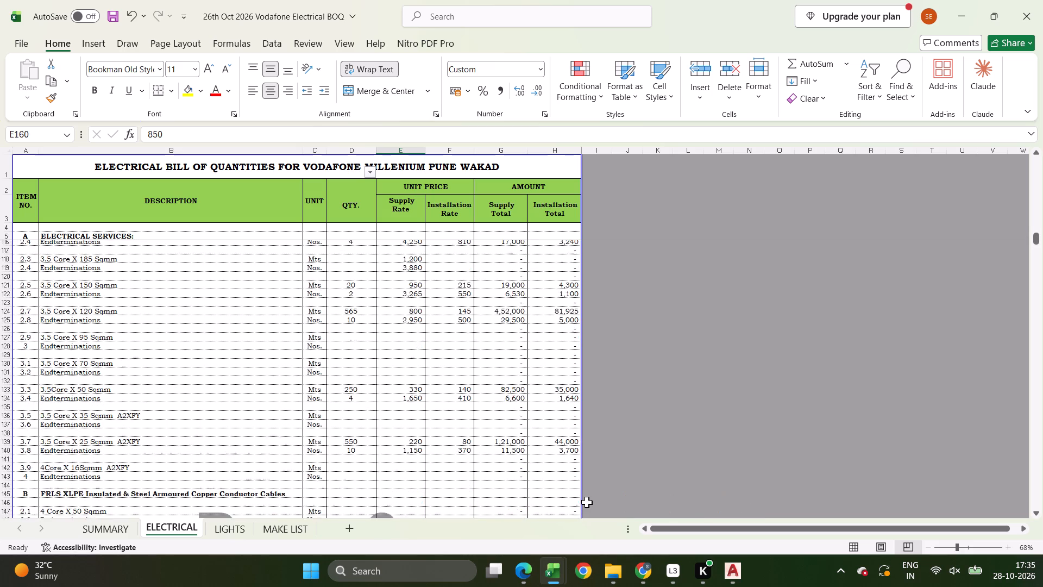
{"action": "scroll", "coordinate": [587, 502], "scroll_direction": "down", "scroll_amount": 6}
{"action": "left_click_drag", "start_coordinate": [633, 467], "coordinate": [750, 471]}
{"action": "key", "text": "ctrl+c"}
{"action": "scroll", "coordinate": [750, 471], "scroll_direction": "up", "scroll_amount": 6}
{"action": "scroll", "coordinate": [689, 411], "scroll_direction": "up", "scroll_amount": 2}
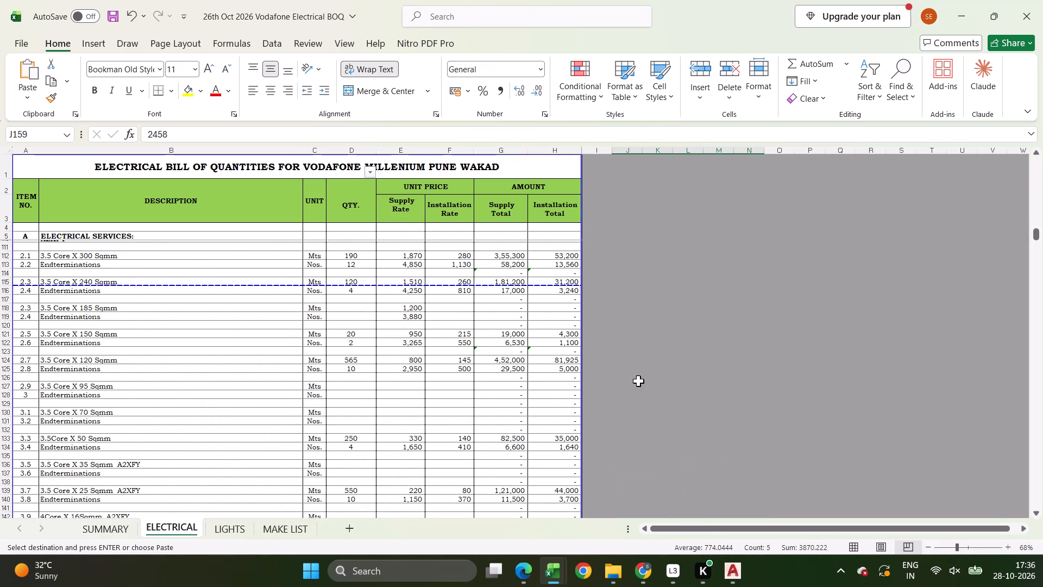
{"action": "left_click", "coordinate": [623, 361]}
{"action": "key", "text": "ctrl+v"}
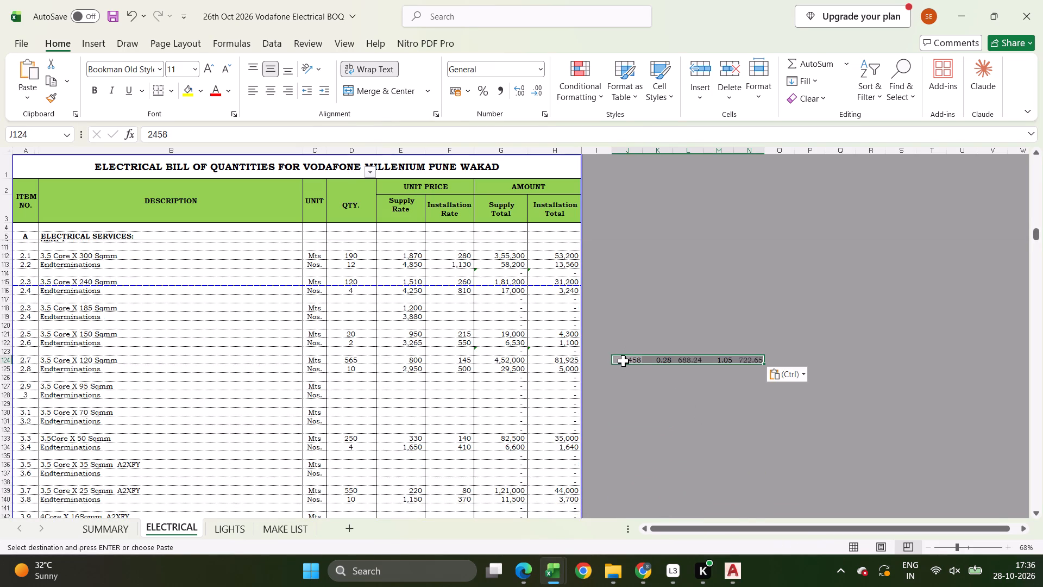
In the 3.5 Core X 120 Sqmm calculation, enter the Polycab aluminium armoured list price 2384 and markup 1.1.
{"action": "key", "text": "alt+Tab"}
{"action": "scroll", "coordinate": [623, 361], "scroll_direction": "up", "scroll_amount": 1}
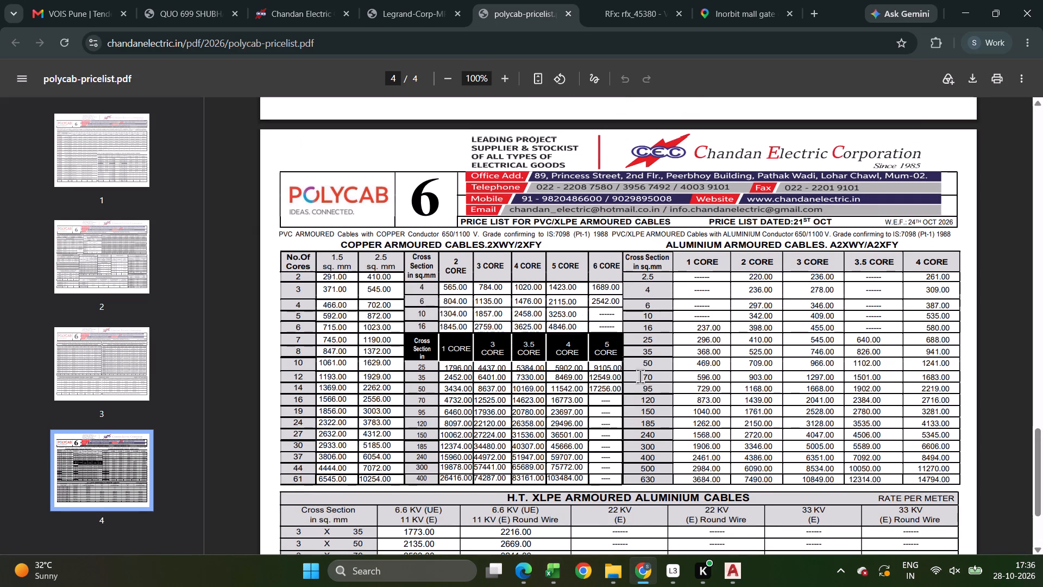
{"action": "left_click_drag", "start_coordinate": [637, 405], "coordinate": [882, 412]}
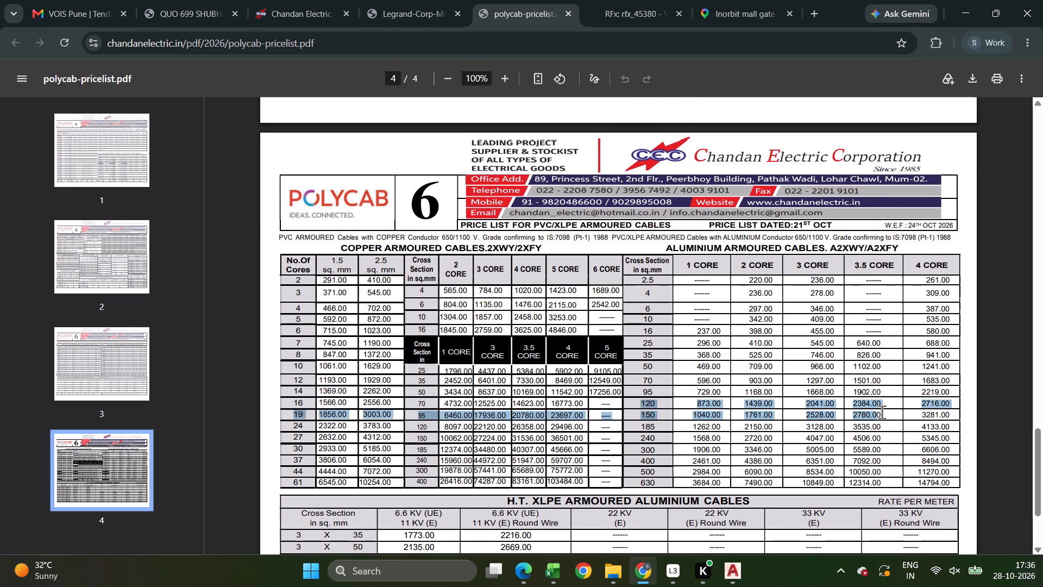
{"action": "left_click_drag", "start_coordinate": [882, 412], "coordinate": [884, 407]}
{"action": "key", "text": "alt+Tab"}
{"action": "type", "text": "2384"}
{"action": "key", "text": "Right"}
{"action": "key", "text": "Left"}
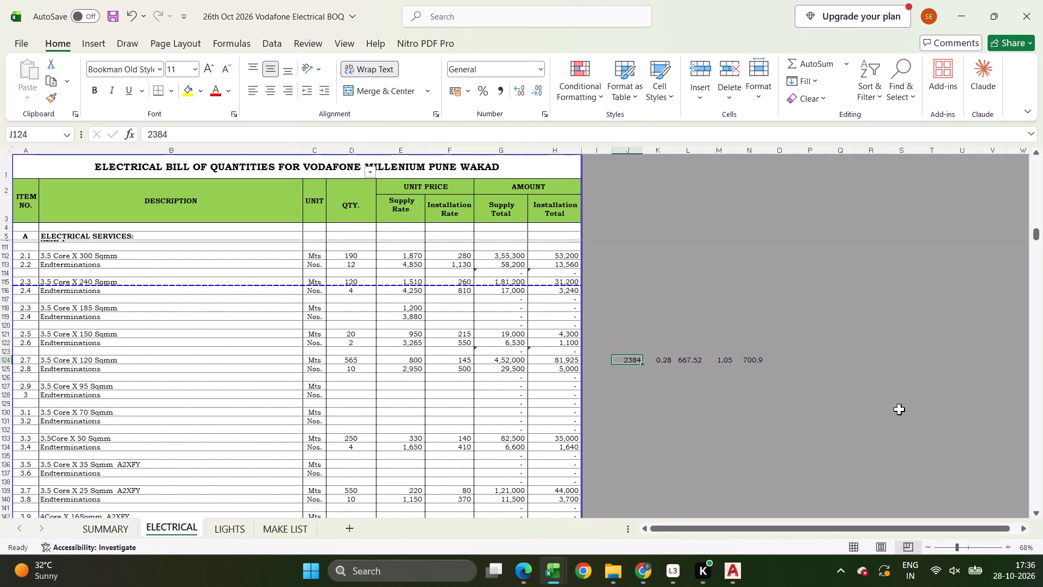
{"action": "key", "text": "Right"}
{"action": "key", "text": "Right"}
{"action": "key", "text": "Right"}
{"action": "type", "text": "1.1"}
Set the supply rate of item 2.7, 3.5 Core X 120 Sqmm, to 750.
{"action": "key", "text": "Left"}
{"action": "key", "text": "Left"}
{"action": "key", "text": "Left"}
{"action": "key", "text": "Left"}
{"action": "key", "text": "Left"}
{"action": "key", "text": "Left"}
{"action": "key", "text": "Left"}
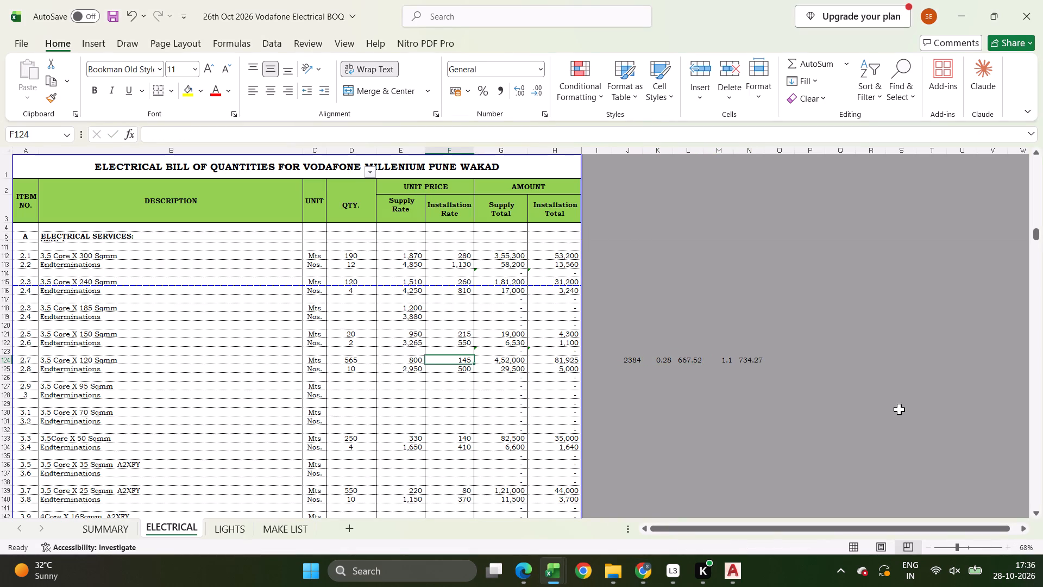
{"action": "key", "text": "Left"}
{"action": "type", "text": "750"}
{"action": "key", "text": "Return"}
{"action": "key", "text": "Up"}
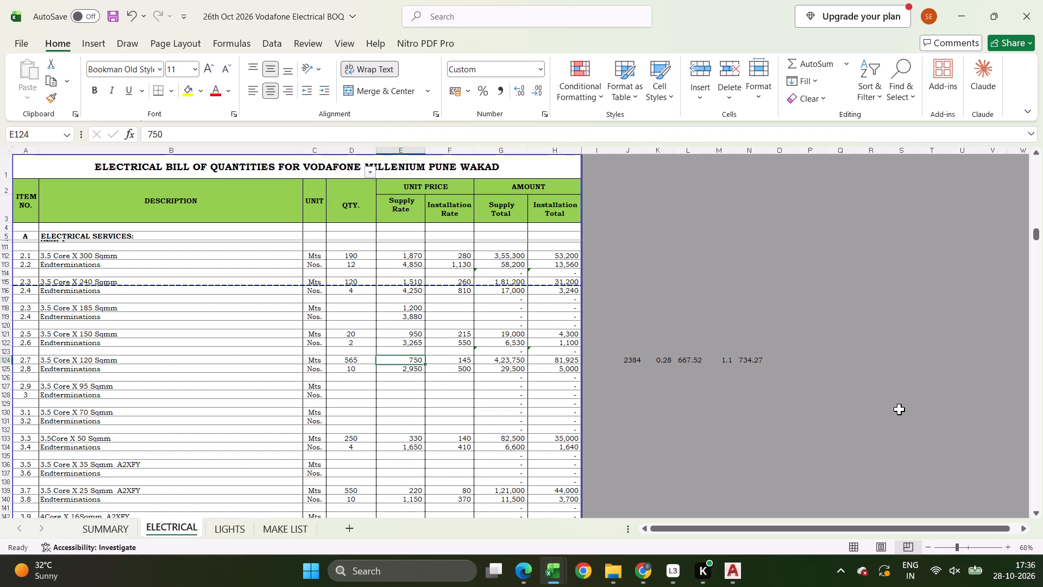
Copy the 3.5 Core X 120 Sqmm rate calculation J124:N124 to J112, beside item 2.1, 3.5 Core X 300 Sqmm.
{"action": "key", "text": "Right"}
{"action": "key", "text": "Right"}
{"action": "key", "text": "Right"}
{"action": "key", "text": "Right"}
{"action": "key", "text": "Right"}
{"action": "key", "text": "ctrl+shift+Right"}
{"action": "key", "text": "ctrl+c"}
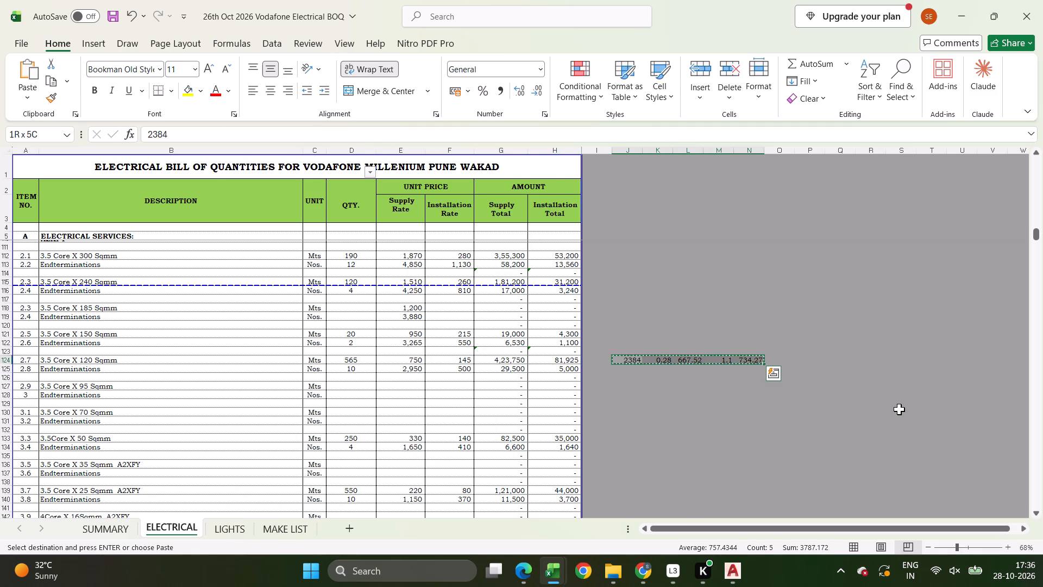
{"action": "key", "text": "Up"}
{"action": "key", "text": "Up"}
{"action": "key", "text": "Up"}
{"action": "key", "text": "Up"}
{"action": "key", "text": "Up"}
{"action": "key", "text": "Up"}
{"action": "key", "text": "Up"}
{"action": "key", "text": "Up"}
{"action": "key", "text": "Up"}
{"action": "key", "text": "Up"}
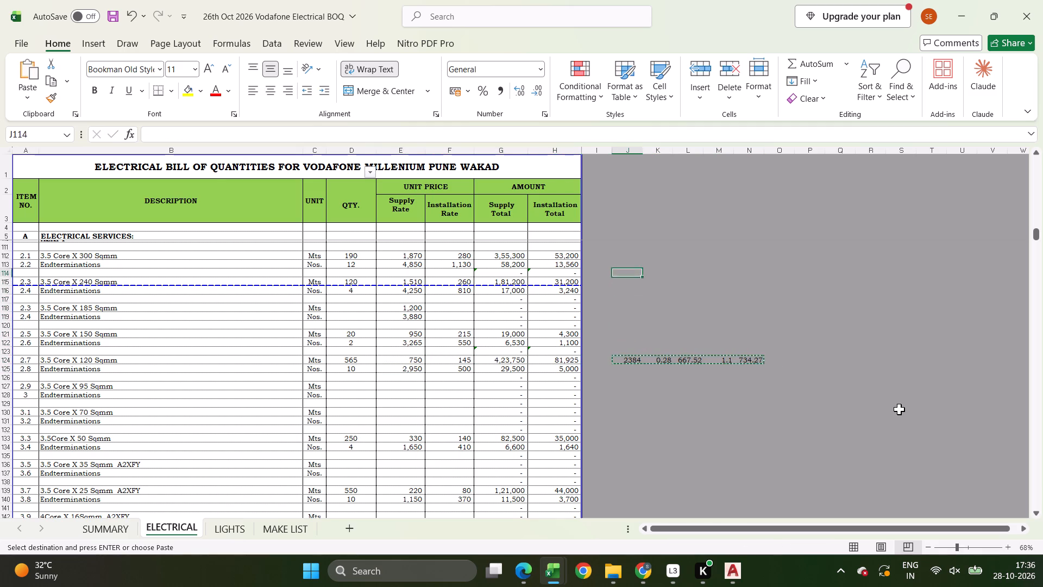
{"action": "key", "text": "Up"}
{"action": "key", "text": "Up"}
{"action": "key", "text": "ctrl+v"}
Enter the Polycab aluminium armoured list price 5589 in the 3.5 Core X 300 Sqmm calculation.
{"action": "key", "text": "alt+Tab"}
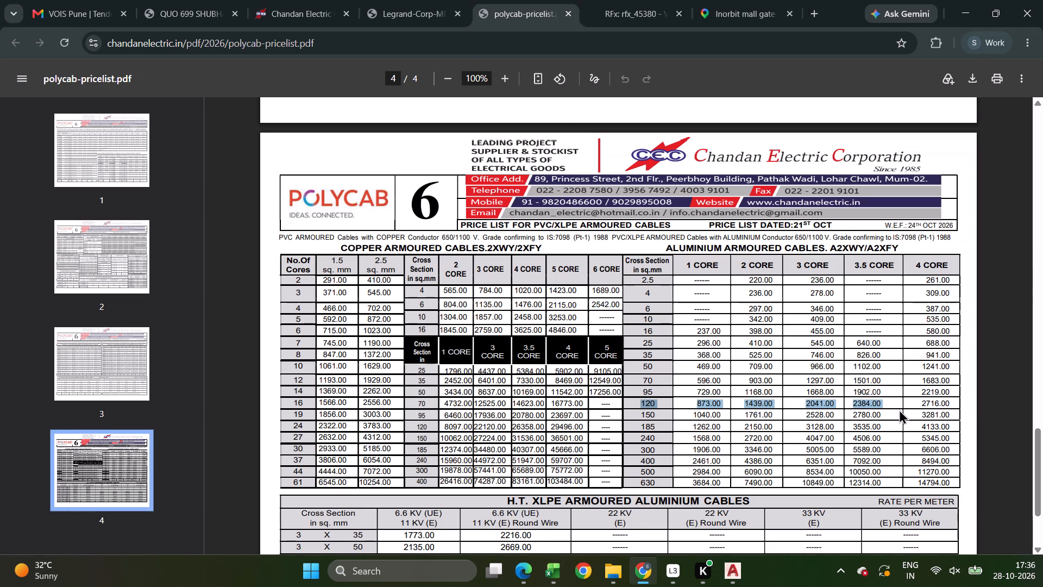
{"action": "key", "text": "alt+Tab"}
{"action": "type", "text": "5589"}
{"action": "key", "text": "Left"}
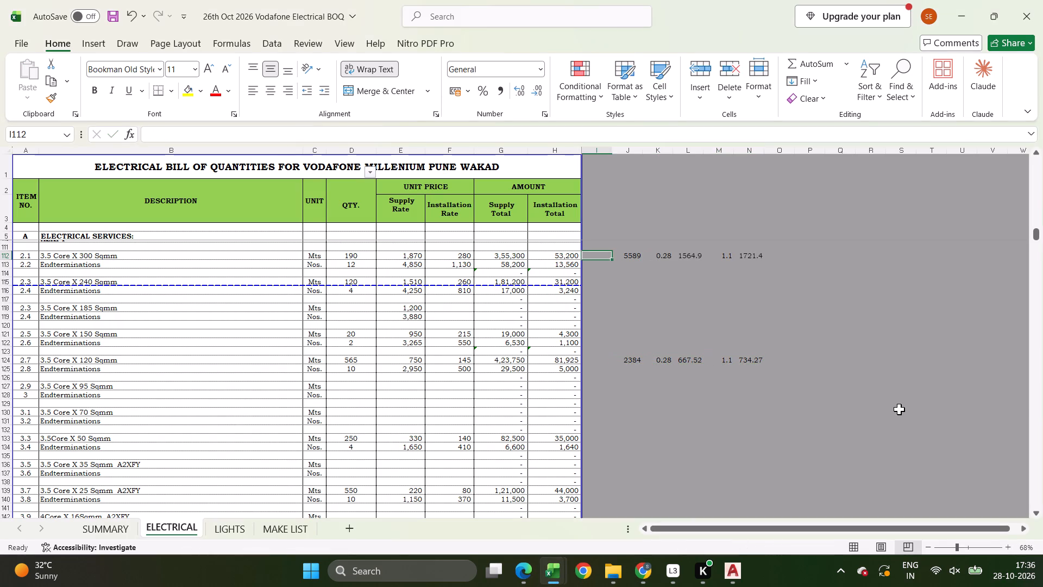
Set the supply rate of item 2.1, 3.5 Core X 300 Sqmm, to 1725.
{"action": "key", "text": "Left"}
{"action": "key", "text": "Left"}
{"action": "key", "text": "Left"}
{"action": "key", "text": "Left"}
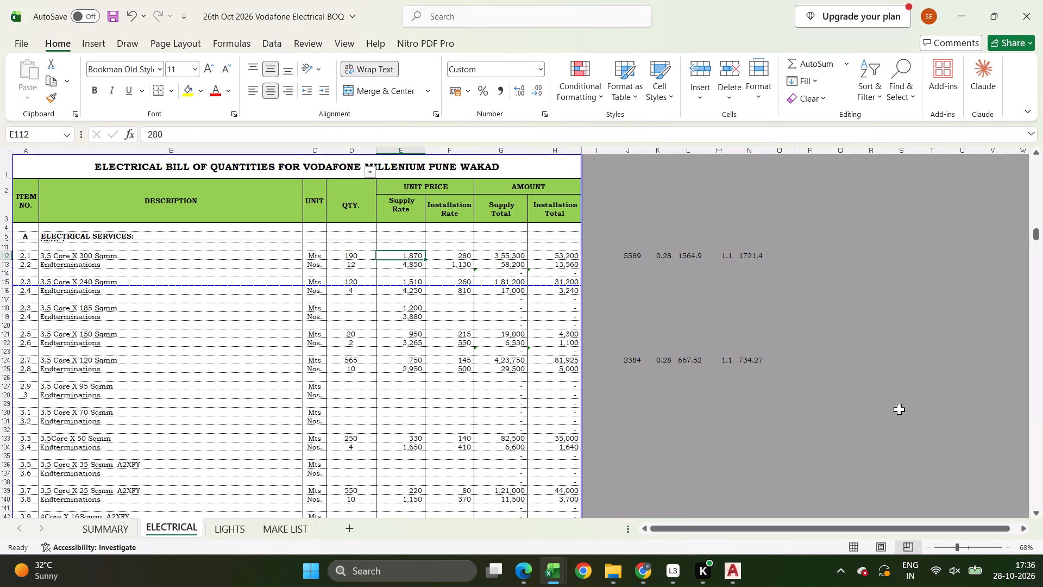
{"action": "type", "text": "1725"}
{"action": "key", "text": "Return"}
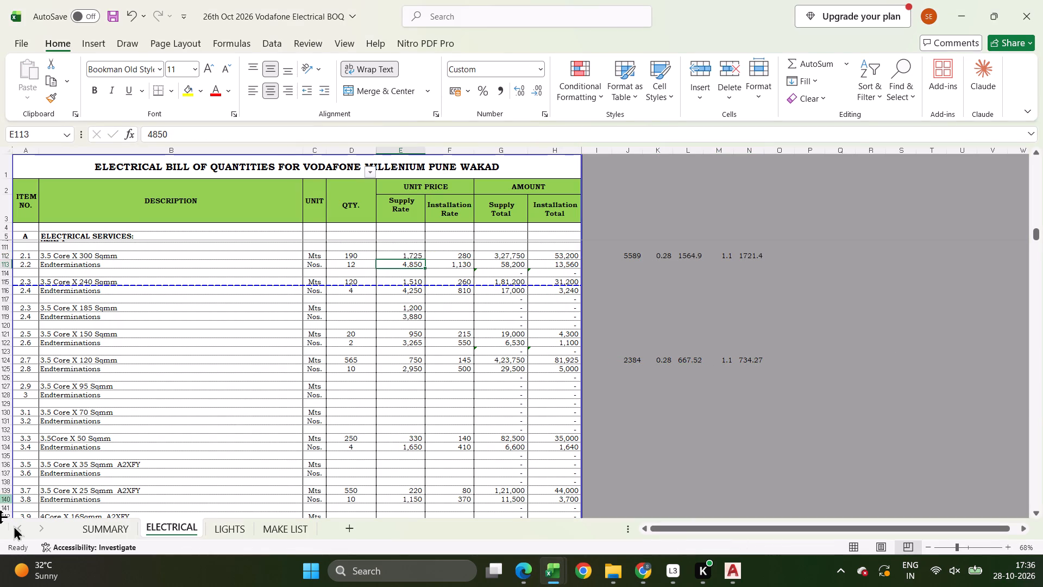
Check the grand total on the SUMMARY sheet and review the LT panel rates on the ELECTRICAL sheet.
{"action": "left_click", "coordinate": [108, 539]}
{"action": "left_click", "coordinate": [143, 535]}
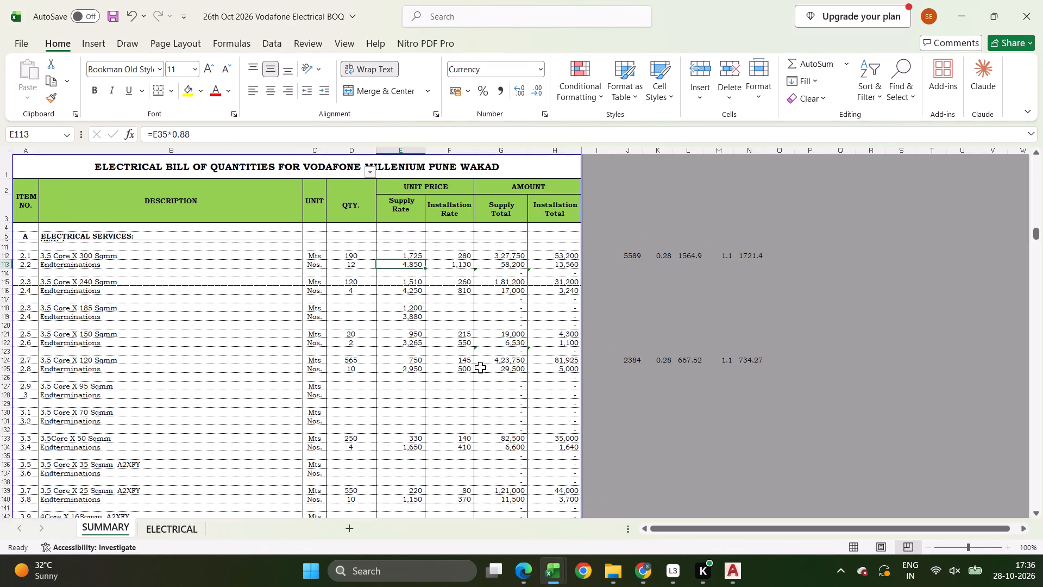
{"action": "scroll", "coordinate": [505, 356], "scroll_direction": "up", "scroll_amount": 16}
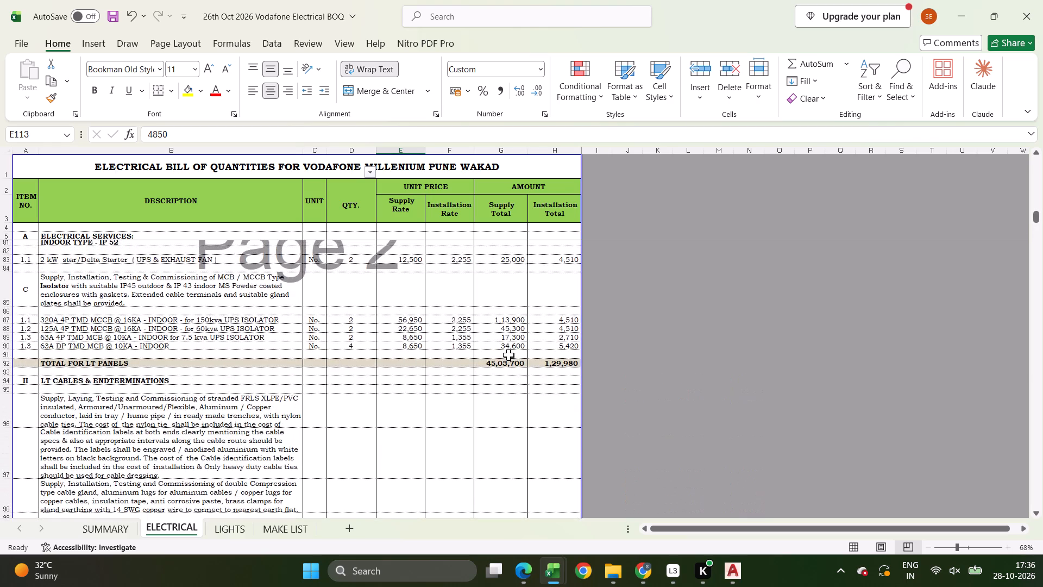
{"action": "scroll", "coordinate": [508, 355], "scroll_direction": "up", "scroll_amount": 6}
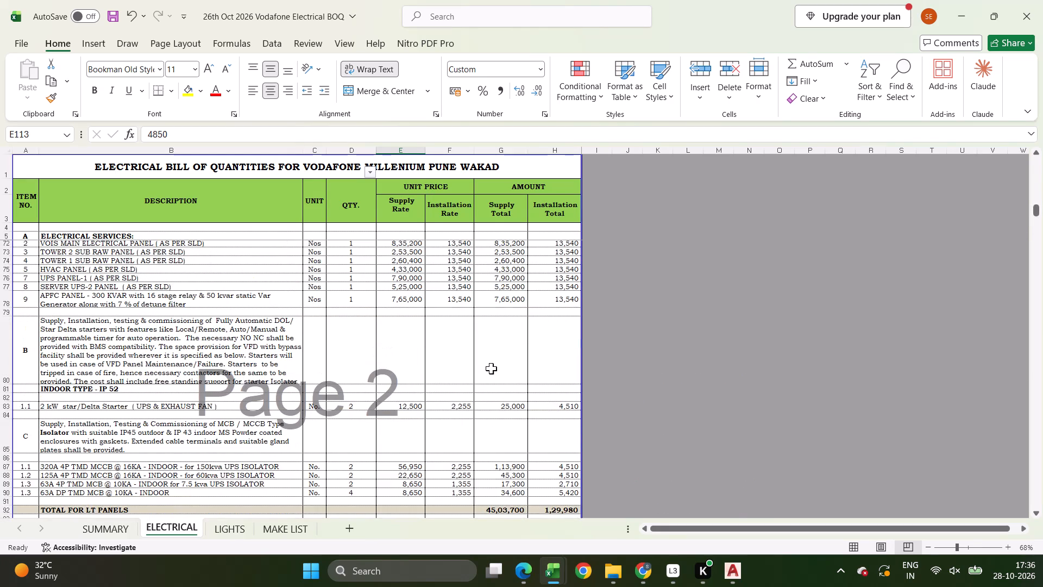
Set item 2.2, Endterminations for 3.5 Core X 300 Sqmm, to supply rate 3950 and installation rate 880.
{"action": "scroll", "coordinate": [488, 372], "scroll_direction": "down", "scroll_amount": 17}
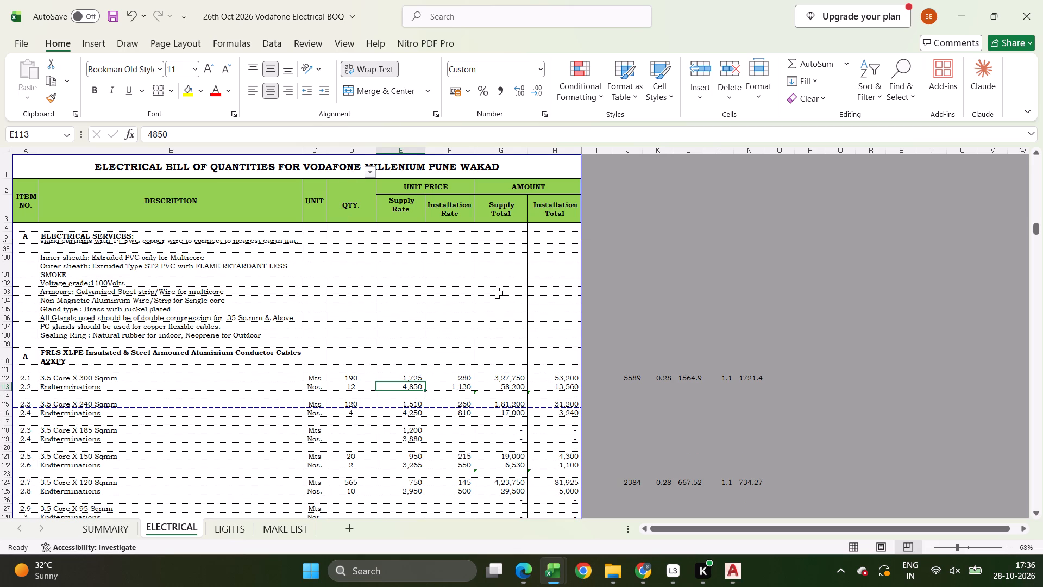
{"action": "key", "text": "4"}
{"action": "key", "text": "Escape"}
{"action": "type", "text": "3950"}
{"action": "key", "text": "Right"}
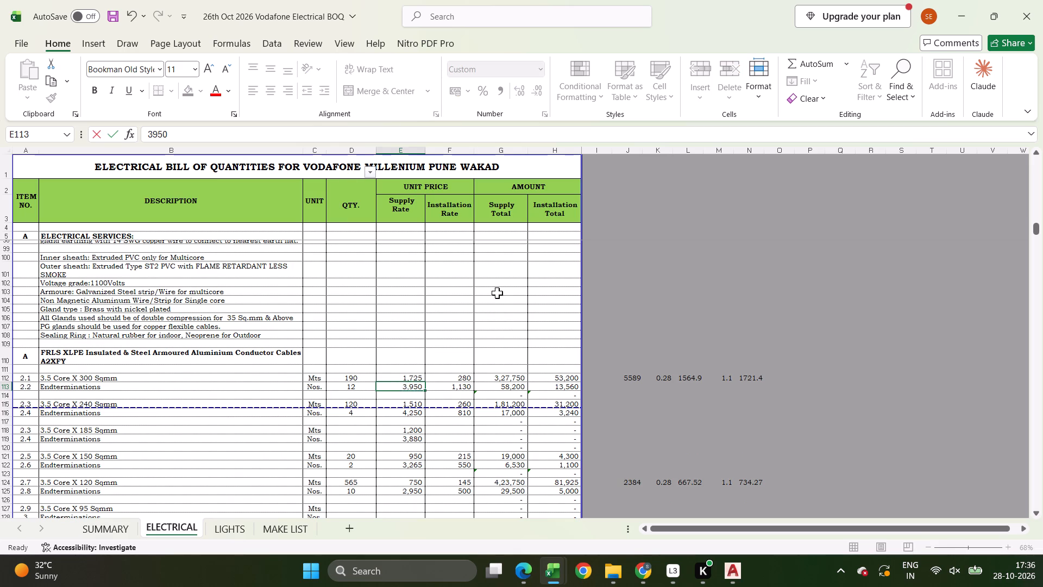
{"action": "type", "text": "8850"}
{"action": "key", "text": "Return"}
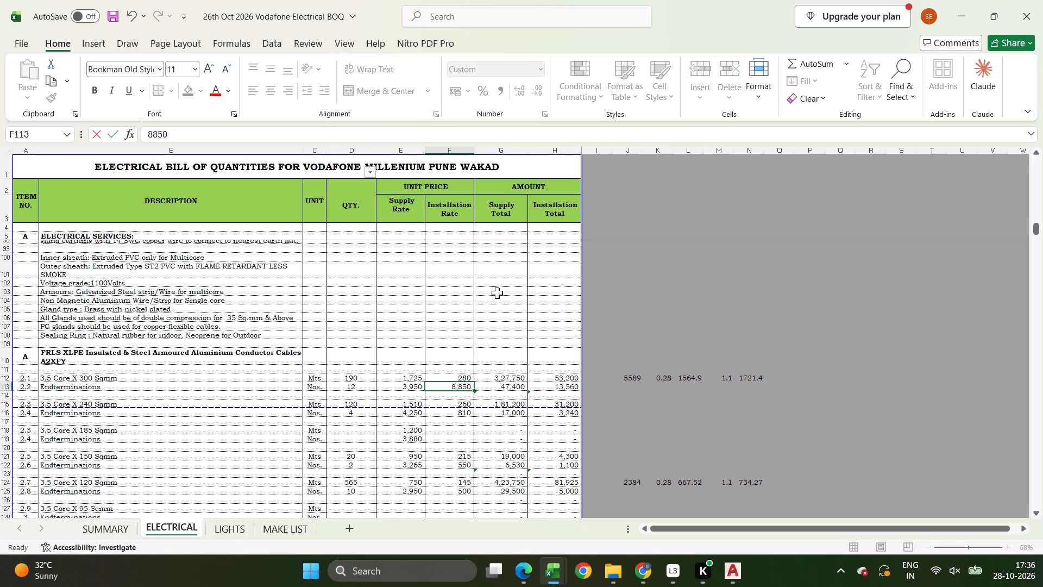
{"action": "key", "text": "Up"}
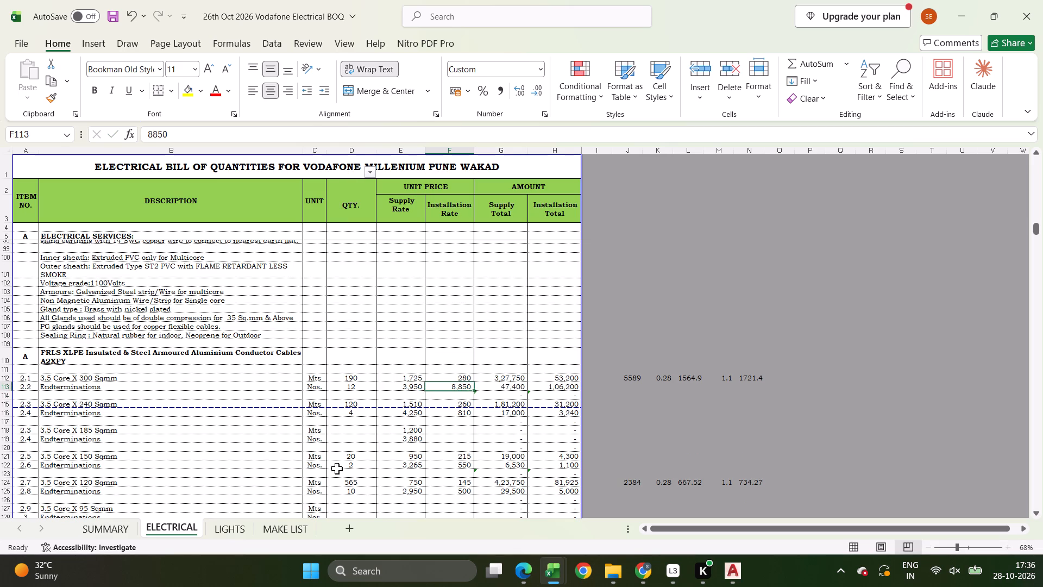
{"action": "type", "text": "880"}
{"action": "key", "text": "Return"}
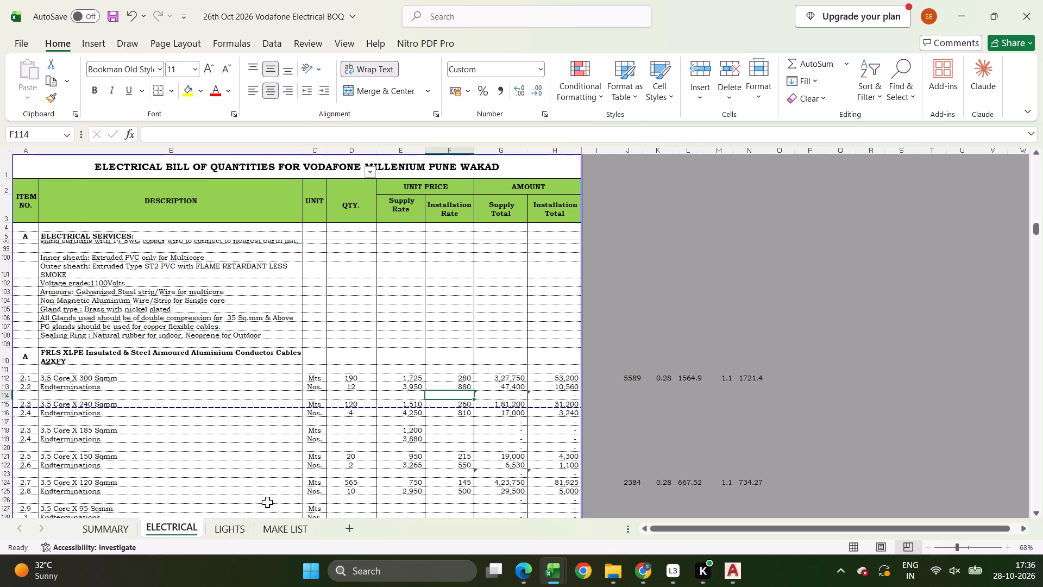
Check the grand total on the SUMMARY sheet and return to the ELECTRICAL sheet.
{"action": "left_click", "coordinate": [107, 529]}
{"action": "left_click", "coordinate": [158, 533]}
Set the supply rate of item 2.4, Endterminations for 3.5 Core X 240 Sqmm, to 3650.
{"action": "scroll", "coordinate": [386, 472], "scroll_direction": "down", "scroll_amount": 1}
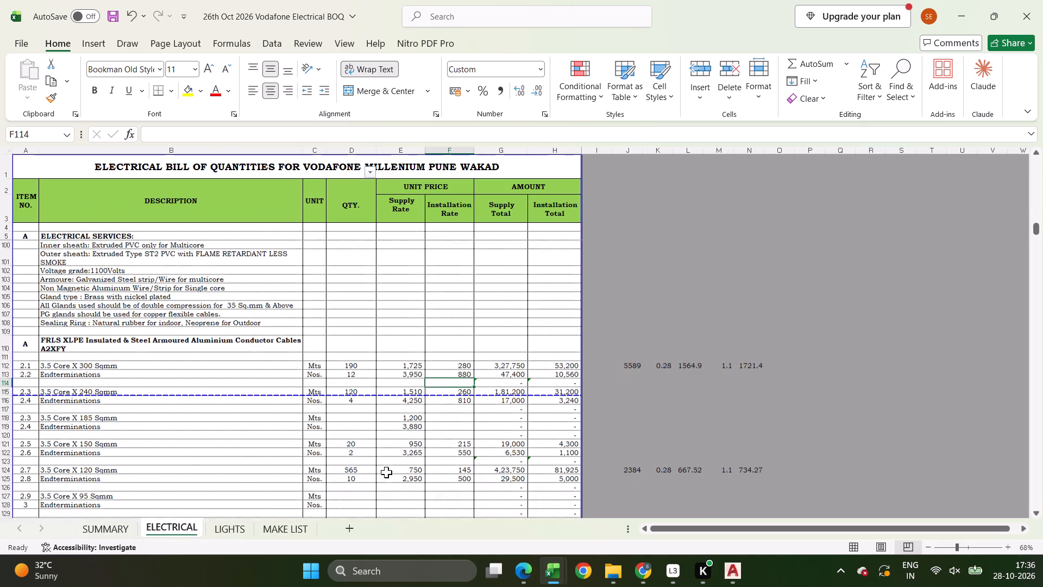
{"action": "scroll", "coordinate": [386, 472], "scroll_direction": "down", "scroll_amount": 2}
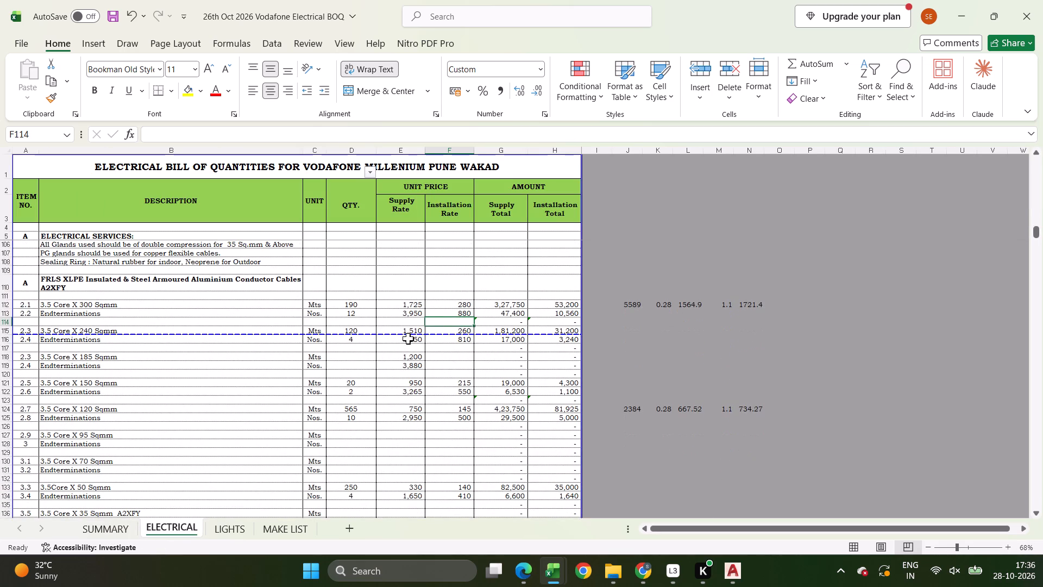
{"action": "left_click", "coordinate": [407, 339]}
{"action": "type", "text": "3650"}
{"action": "key", "text": "Return"}
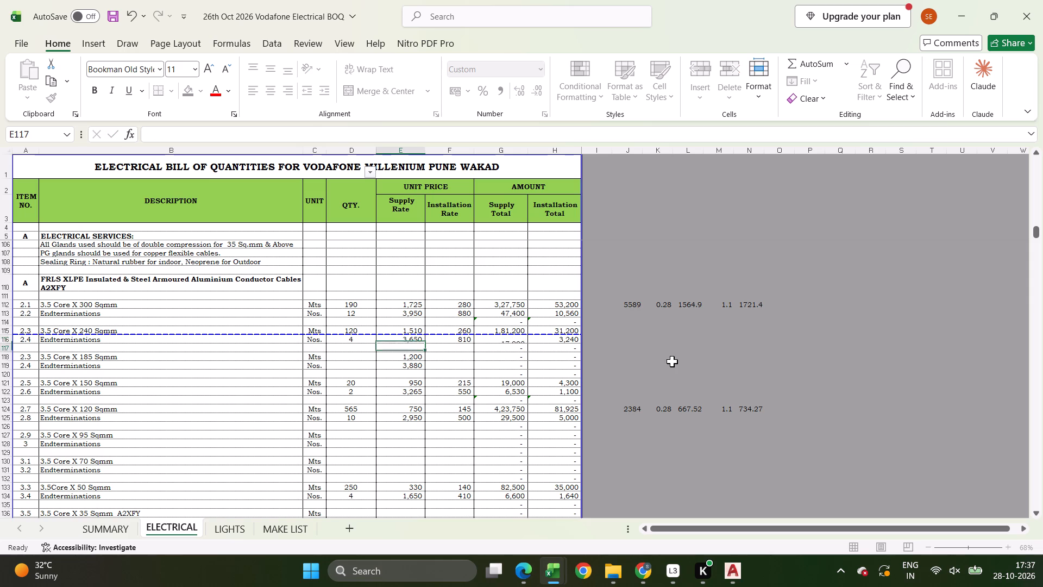
Set the supply rate of item 2.8, Endterminations for 3.5 Core X 120 Sqmm, to 2250.
{"action": "scroll", "coordinate": [558, 402], "scroll_direction": "down", "scroll_amount": 3}
{"action": "left_click", "coordinate": [413, 345]}
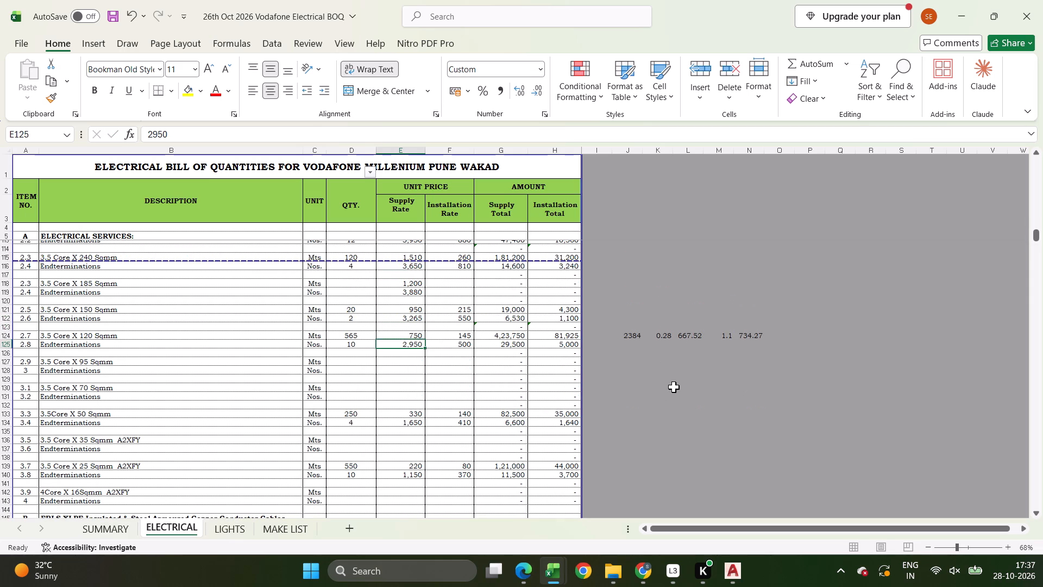
{"action": "type", "text": "2250"}
{"action": "key", "text": "Return"}
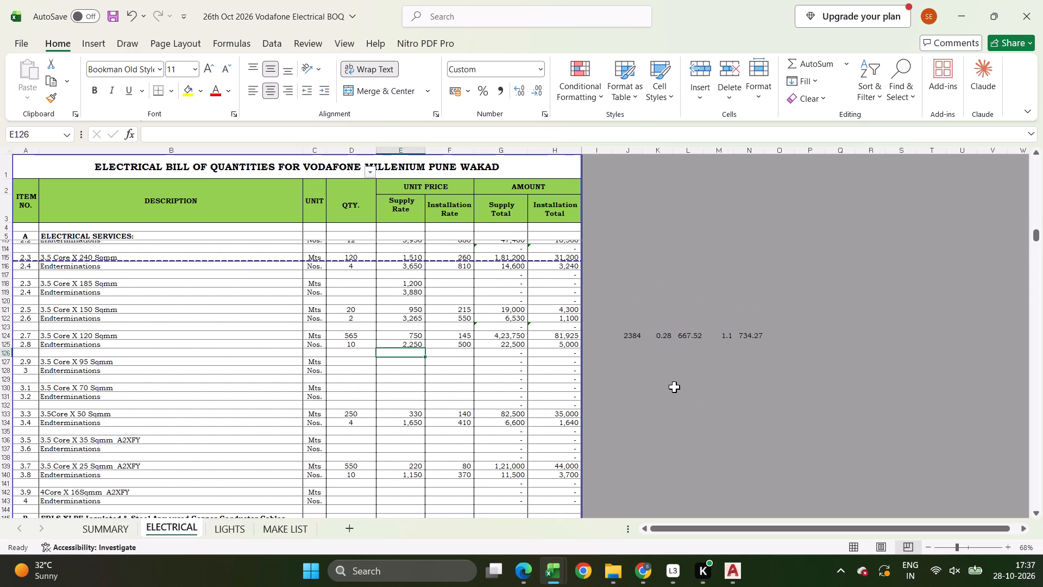
Check the grand total on the SUMMARY sheet and return to the ELECTRICAL sheet.
{"action": "left_click", "coordinate": [93, 529]}
{"action": "left_click", "coordinate": [168, 529]}
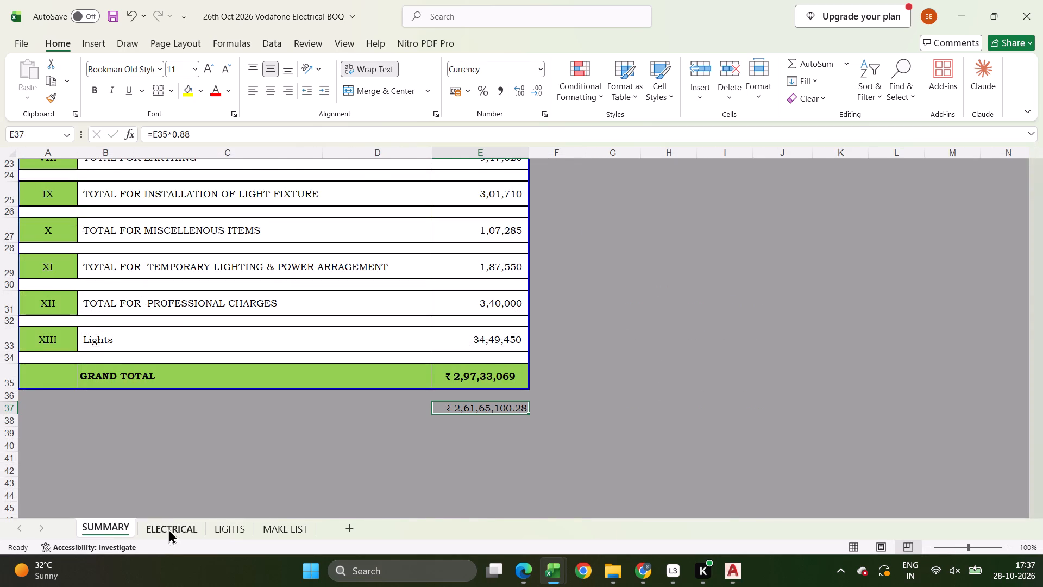
Set item 2.10, Endterminations for 4 Core X 10 Sqmm, to supply rate 650 and installation rate 150.
{"action": "scroll", "coordinate": [476, 448], "scroll_direction": "down", "scroll_amount": 8}
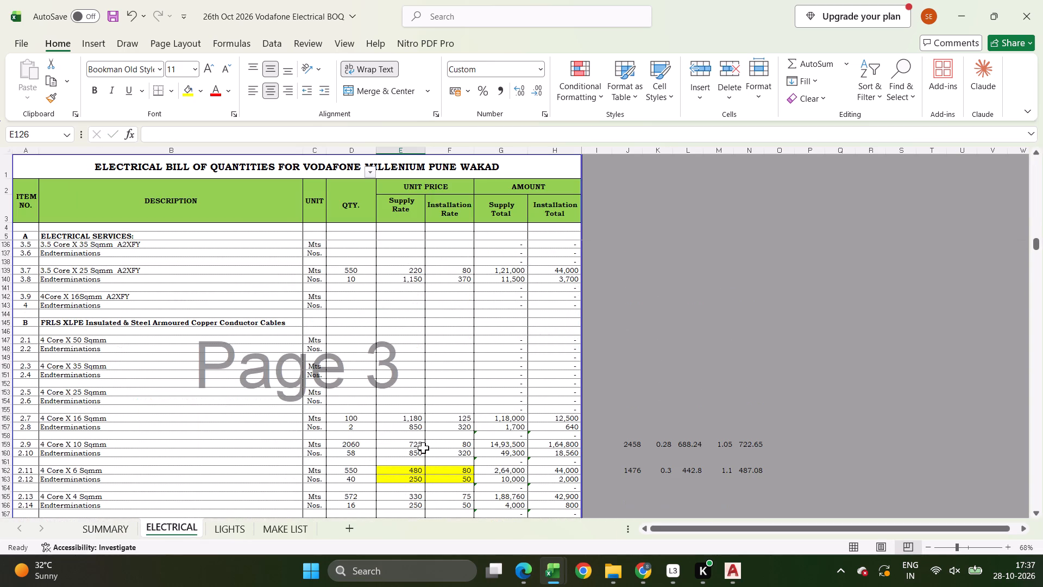
{"action": "left_click", "coordinate": [413, 452]}
{"action": "type", "text": "650"}
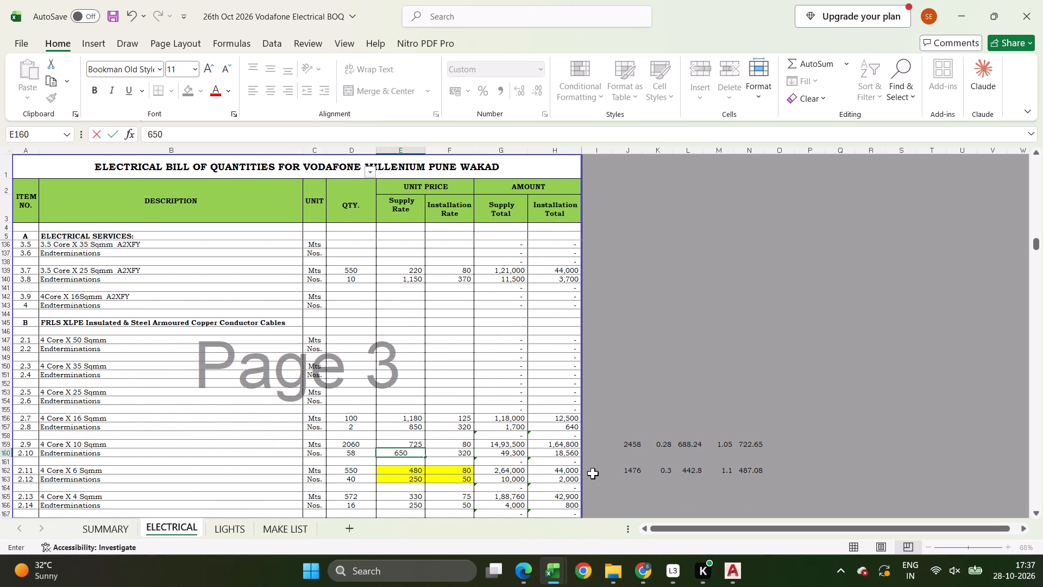
{"action": "key", "text": "Right"}
{"action": "type", "text": "150"}
{"action": "key", "text": "Up"}
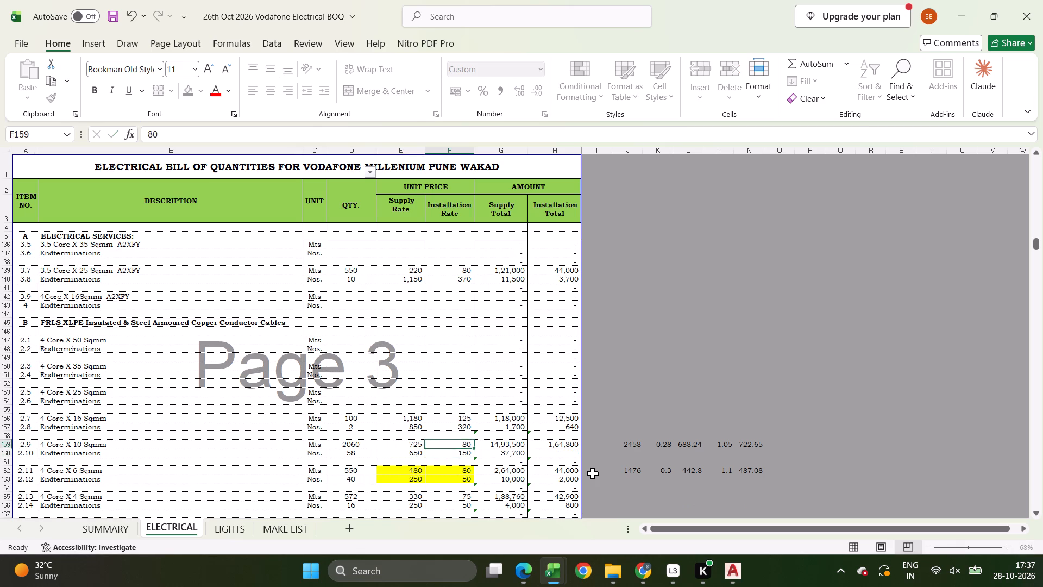
{"action": "key", "text": "Up"}
{"action": "key", "text": "Up"}
{"action": "key", "text": "Up"}
{"action": "key", "text": "Down"}
{"action": "key", "text": "Down"}
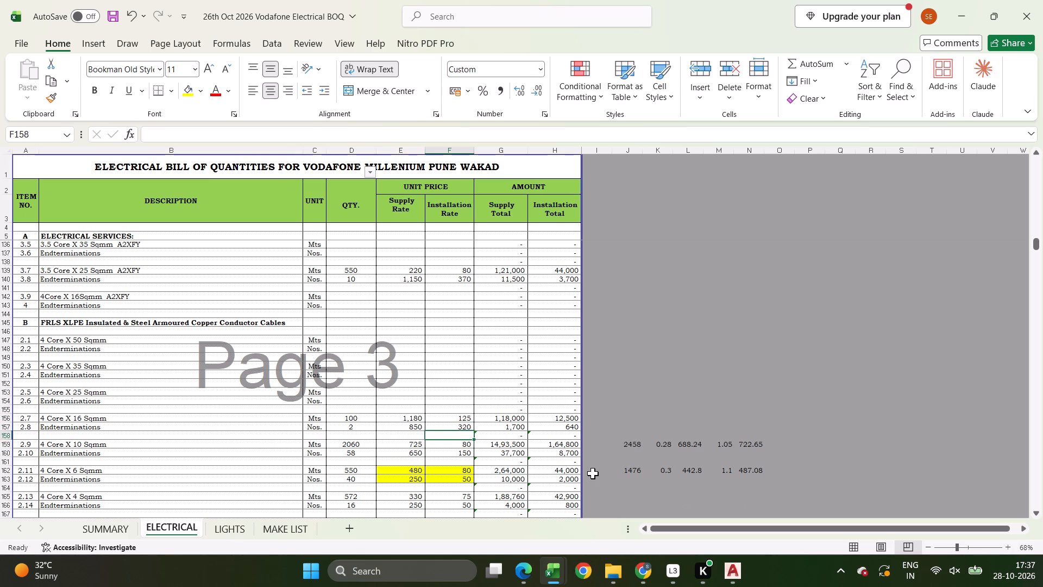
Copy the 4 Core X 6 Sqmm rate calculation J162:N162 to J165, beside item 2.13, 4 Core X 4 Sqmm.
{"action": "scroll", "coordinate": [534, 480], "scroll_direction": "down", "scroll_amount": 4}
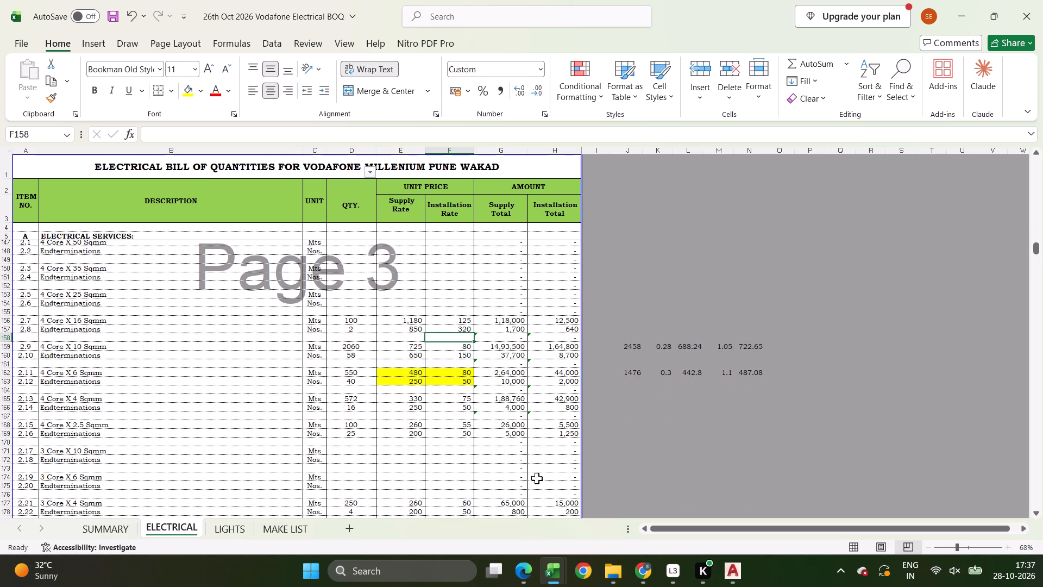
{"action": "left_click_drag", "start_coordinate": [629, 374], "coordinate": [750, 371]}
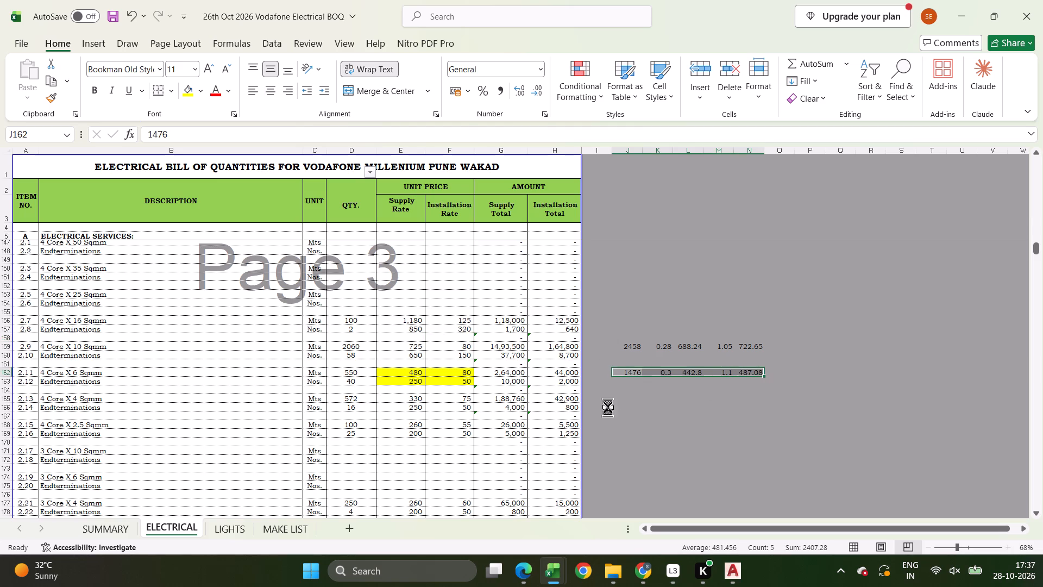
{"action": "key", "text": "ctrl+c"}
{"action": "left_click", "coordinate": [625, 401]}
{"action": "key", "text": "ctrl+v"}
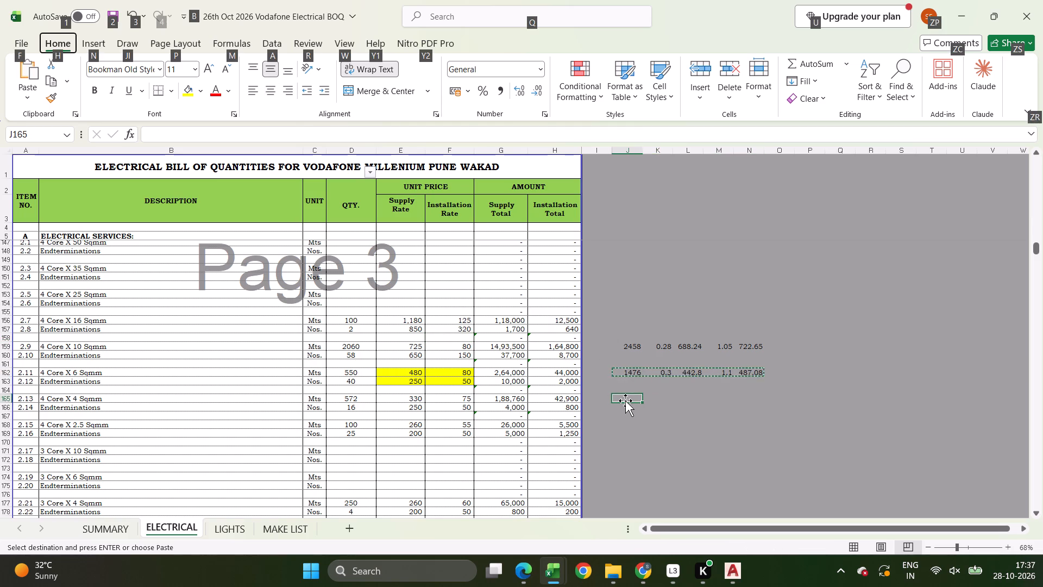
{"action": "key", "text": "Escape"}
{"action": "key", "text": "ctrl+v"}
{"action": "left_click", "coordinate": [621, 397]}
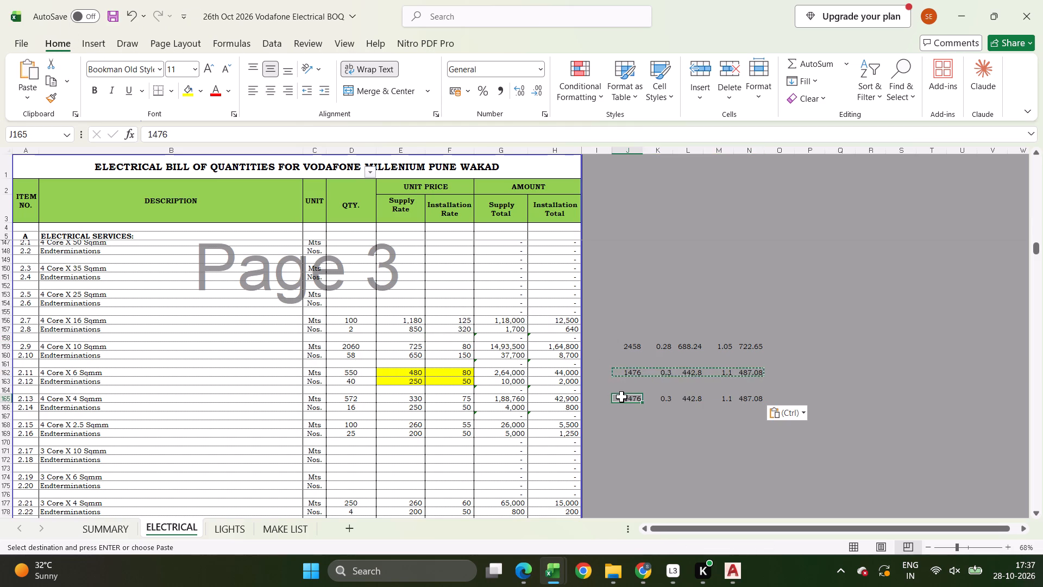
Enter the Polycab copper armoured list price 1020 in the 4 Core X 4 Sqmm calculation.
{"action": "key", "text": "alt+Tab"}
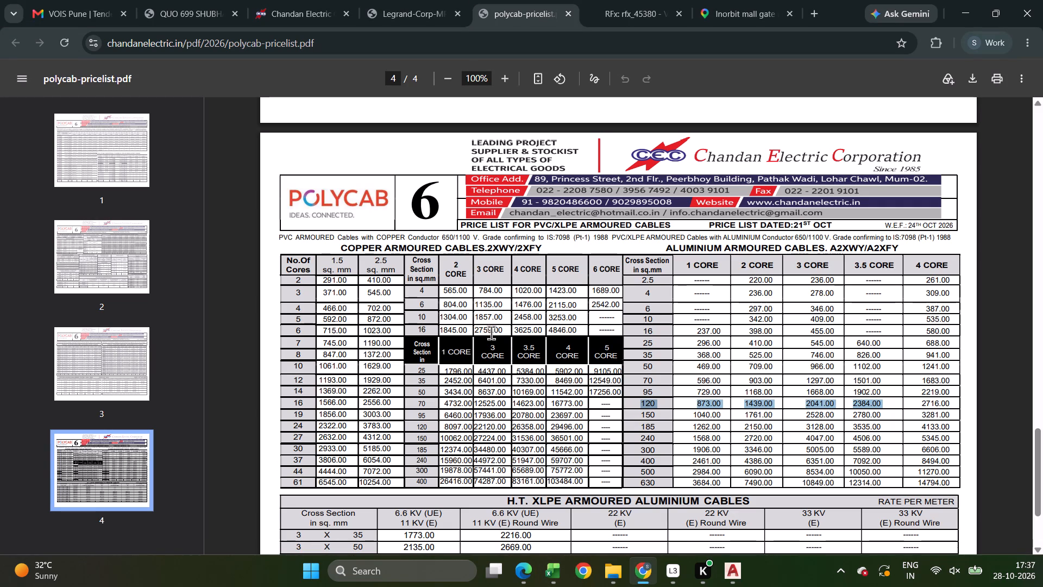
{"action": "key", "text": "alt+Tab"}
{"action": "type", "text": "1020"}
{"action": "key", "text": "Return"}
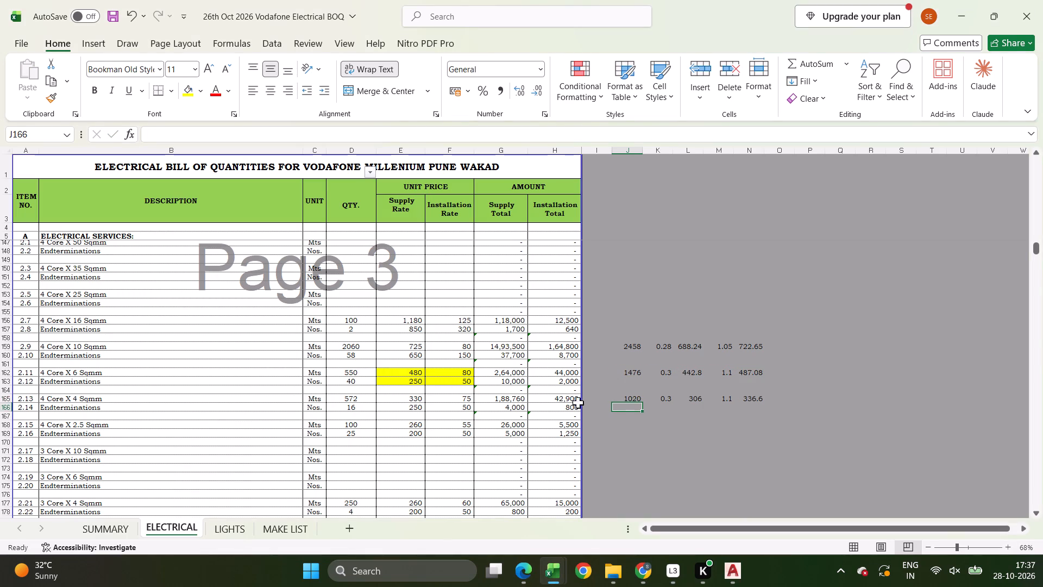
Set the multiplier in the 4 Core X 6 Sqmm rate calculation to 1.08 and copy it to the 4 Core X 4 Sqmm calculation.
{"action": "key", "text": "Up"}
{"action": "key", "text": "Right"}
{"action": "key", "text": "Up"}
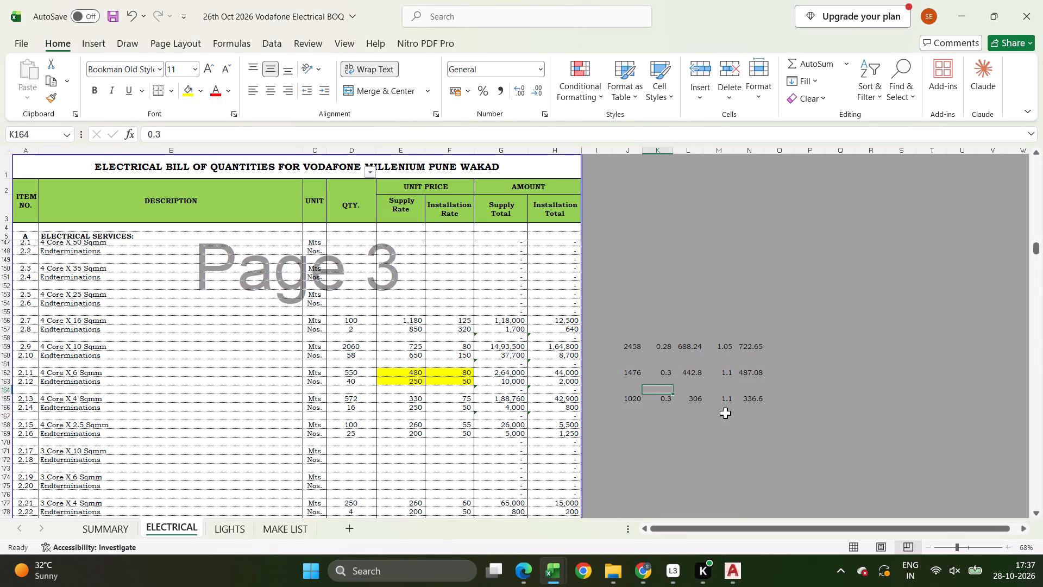
{"action": "key", "text": "Up"}
{"action": "key", "text": "Up"}
{"action": "key", "text": "Right"}
{"action": "key", "text": "Right"}
{"action": "key", "text": "Right"}
{"action": "key", "text": "Left"}
{"action": "type", "text": "1.08"}
{"action": "key", "text": "Return"}
{"action": "key", "text": "Up"}
{"action": "key", "text": "ctrl+c"}
{"action": "key", "text": "ctrl+Down"}
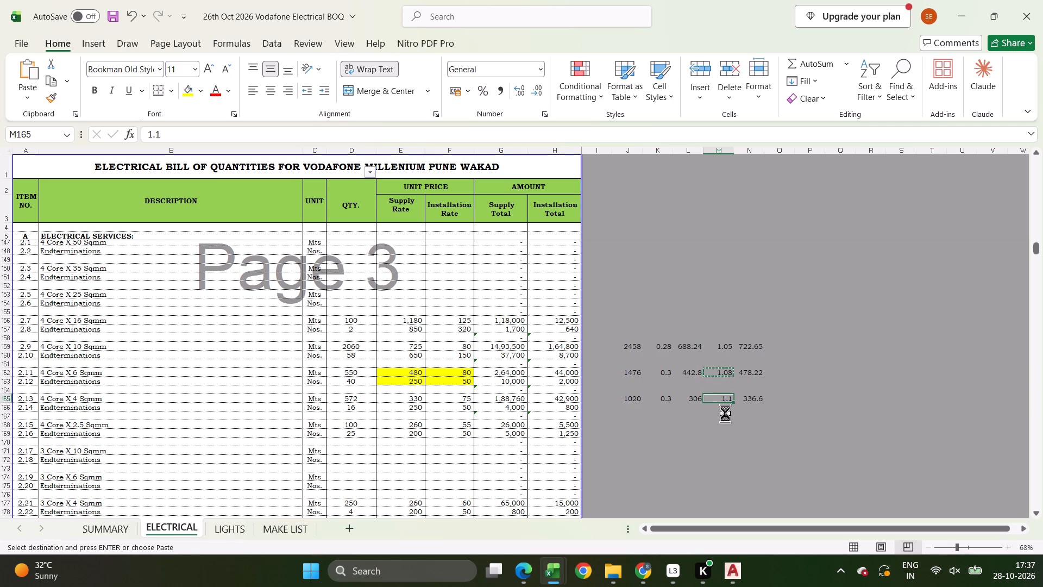
{"action": "key", "text": "ctrl+v"}
{"action": "key", "text": "Escape"}
Copy the 4 Core X 4 Sqmm rate calculation beside item 2.1, 1 Core x 120 Sq. mm, in the FRLS flexible cable section.
{"action": "scroll", "coordinate": [718, 423], "scroll_direction": "down", "scroll_amount": 3}
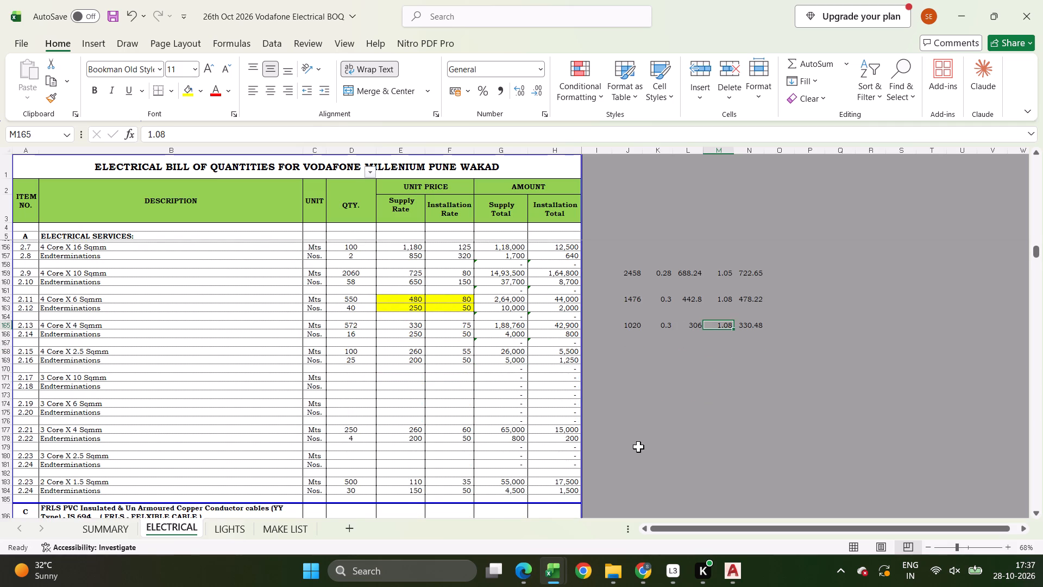
{"action": "scroll", "coordinate": [638, 447], "scroll_direction": "down", "scroll_amount": 6}
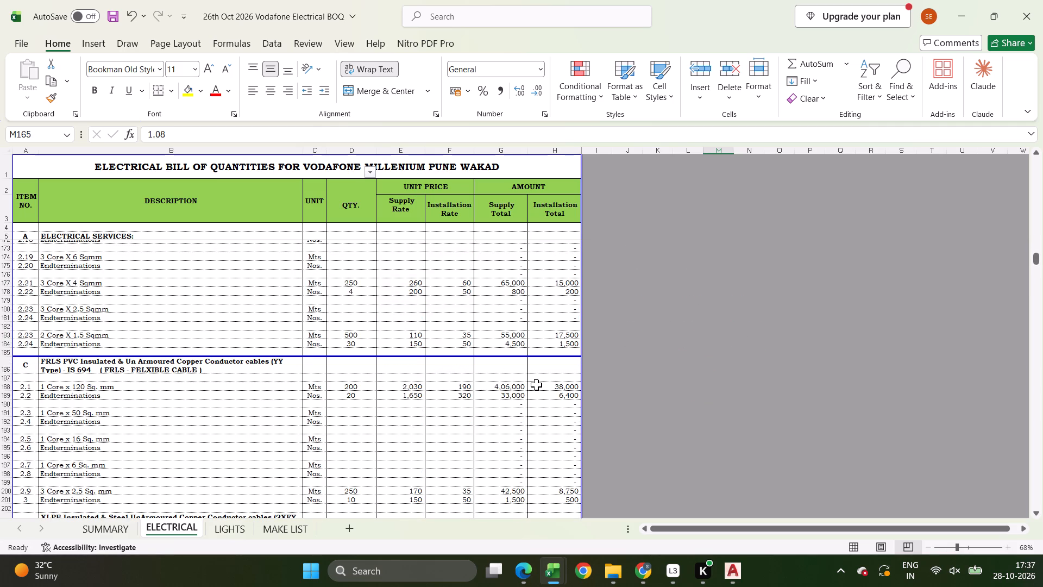
{"action": "scroll", "coordinate": [536, 385], "scroll_direction": "up", "scroll_amount": 4}
{"action": "scroll", "coordinate": [607, 291], "scroll_direction": "down", "scroll_amount": 1}
{"action": "left_click_drag", "start_coordinate": [631, 252], "coordinate": [746, 247]}
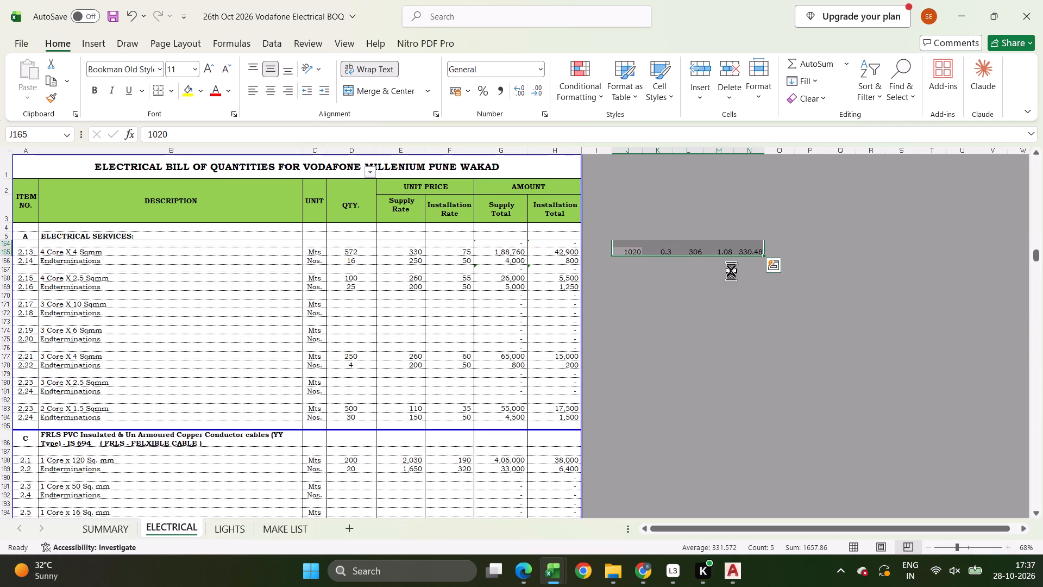
{"action": "key", "text": "ctrl+c"}
{"action": "scroll", "coordinate": [658, 357], "scroll_direction": "down", "scroll_amount": 2}
{"action": "scroll", "coordinate": [622, 426], "scroll_direction": "down", "scroll_amount": 9}
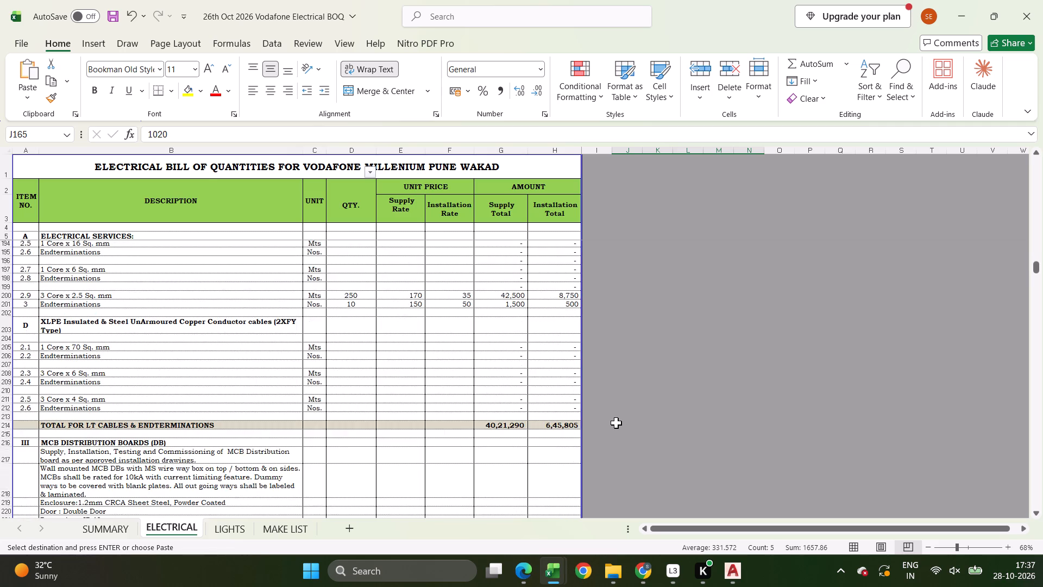
{"action": "scroll", "coordinate": [614, 399], "scroll_direction": "down", "scroll_amount": 8}
{"action": "scroll", "coordinate": [614, 399], "scroll_direction": "up", "scroll_amount": 16}
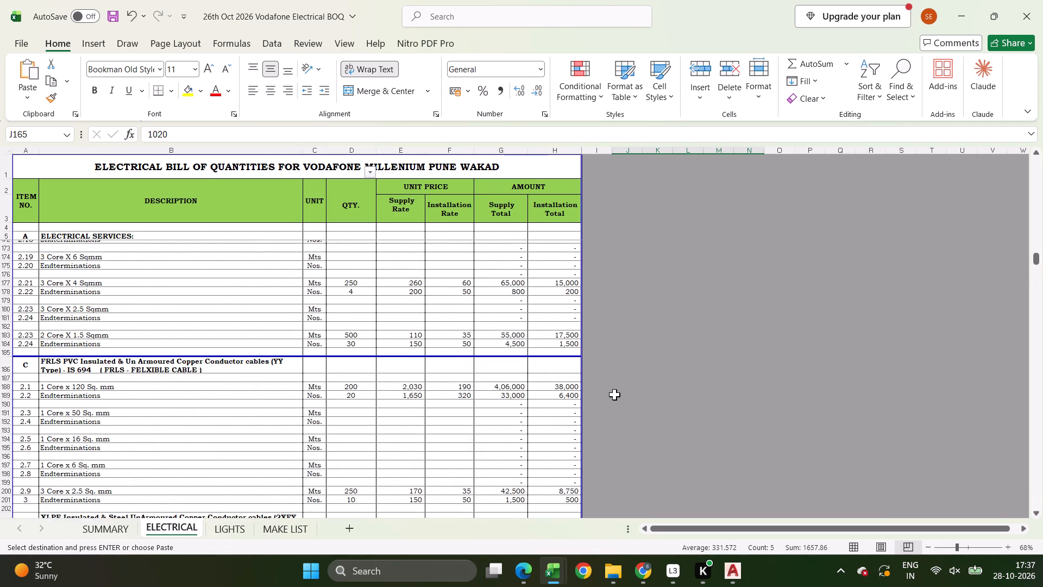
{"action": "scroll", "coordinate": [614, 389], "scroll_direction": "up", "scroll_amount": 6}
{"action": "scroll", "coordinate": [614, 389], "scroll_direction": "down", "scroll_amount": 8}
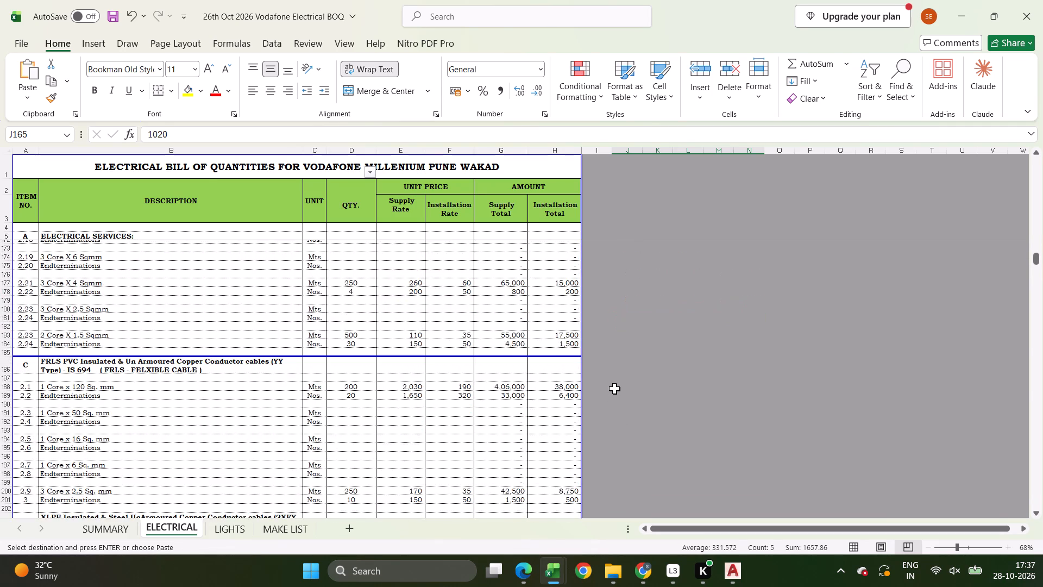
{"action": "scroll", "coordinate": [614, 389], "scroll_direction": "down", "scroll_amount": 2}
{"action": "scroll", "coordinate": [614, 389], "scroll_direction": "up", "scroll_amount": 1}
{"action": "left_click", "coordinate": [612, 303]}
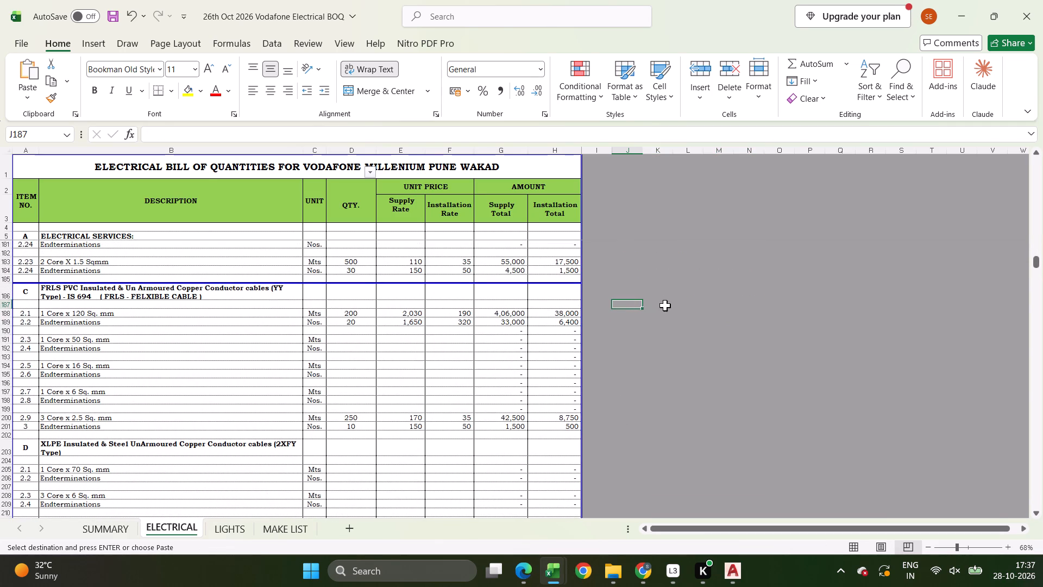
{"action": "key", "text": "ctrl+v"}
Enter factor 0.44 and the Polycab list price 4765 in the 1 Core x 120 Sq. mm calculation.
{"action": "key", "text": "Down"}
{"action": "key", "text": "Right"}
{"action": "type", "text": ".44"}
{"action": "key", "text": "Left"}
{"action": "key", "text": "alt+Tab"}
{"action": "middle_click_drag", "start_coordinate": [618, 325], "coordinate": [654, 15]}
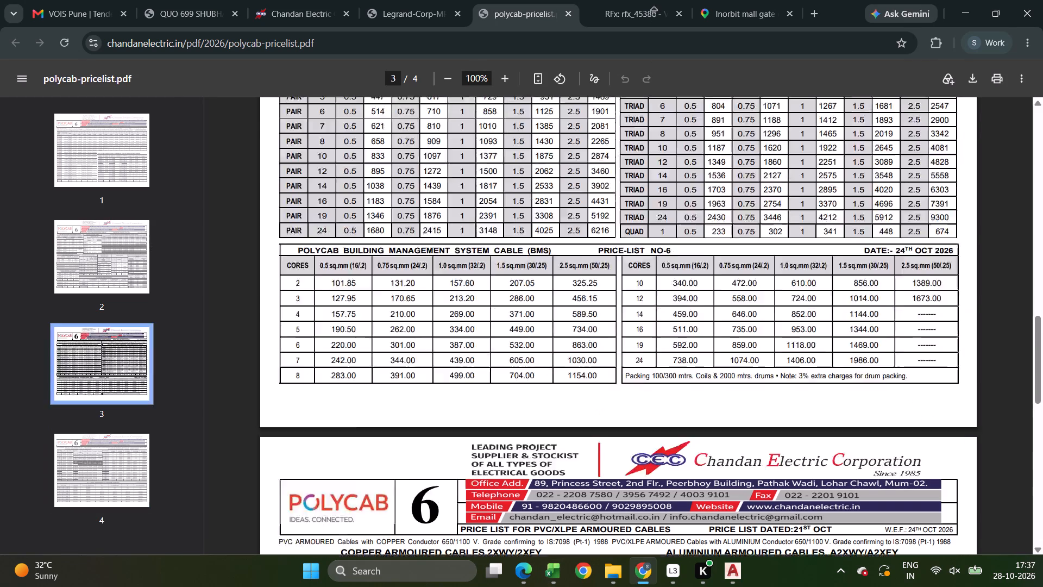
{"action": "middle_click_drag", "start_coordinate": [654, 15], "coordinate": [654, 13]}
{"action": "key", "text": "alt+Tab"}
{"action": "type", "text": "4765"}
{"action": "key", "text": "Right"}
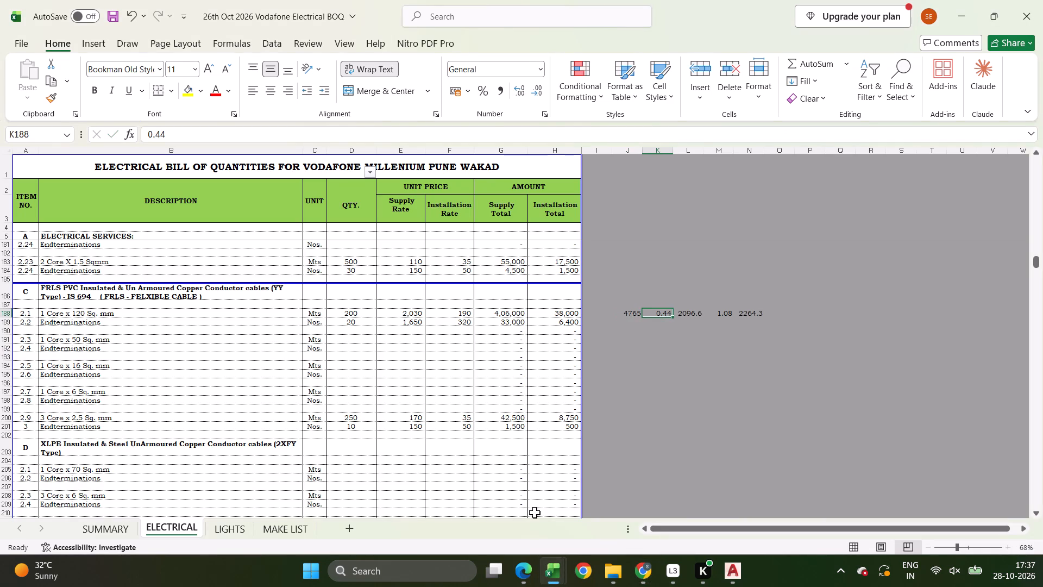
Set the factor in the 1 Core x 120 Sq. mm calculation to 0.4.
{"action": "key", "text": "Right"}
{"action": "key", "text": "Right"}
{"action": "key", "text": "Left"}
{"action": "key", "text": "Left"}
{"action": "type", "text": ".1"}
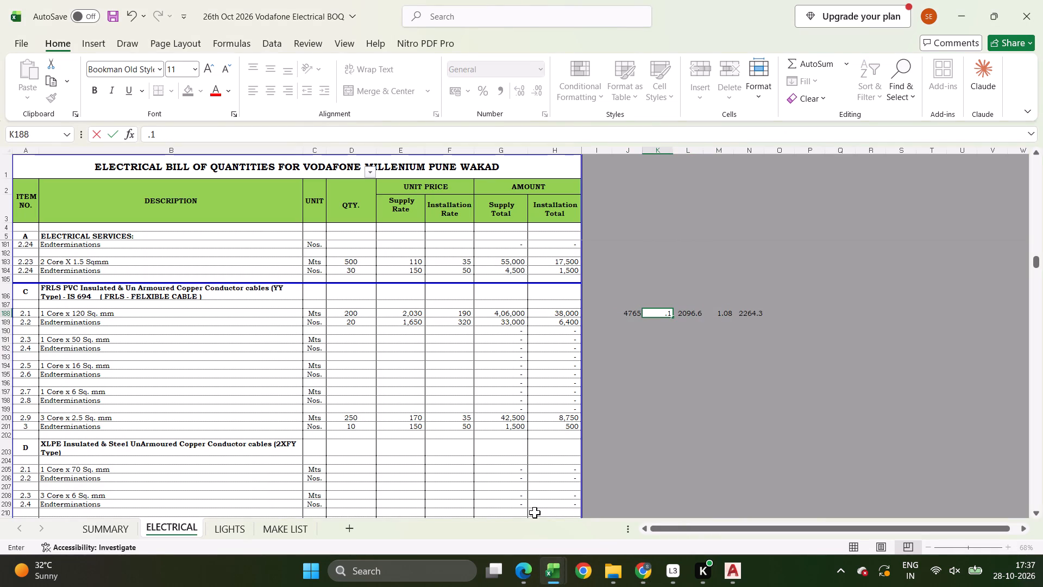
{"action": "key", "text": "BackSpace"}
{"action": "key", "text": "4"}
{"action": "key", "text": "Return"}
{"action": "key", "text": "Up"}
{"action": "key", "text": "Left"}
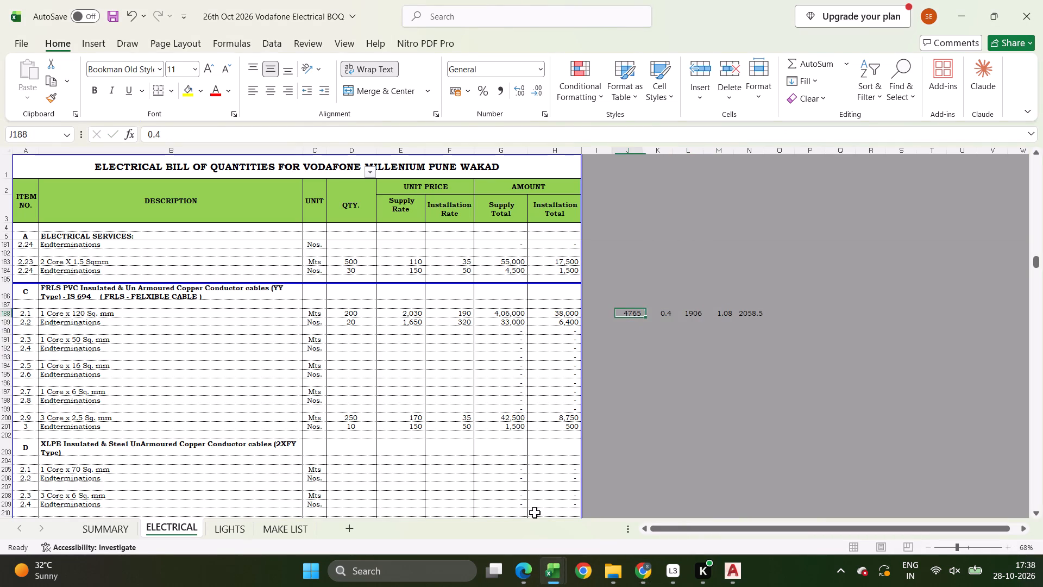
Compare the 1 Core x 120 Sq. mm calculation with its supply rate and set the calculation's multiplier to 1.06.
{"action": "key", "text": "Left"}
{"action": "key", "text": "Left"}
{"action": "key", "text": "Left"}
{"action": "key", "text": "Left"}
{"action": "key", "text": "Left"}
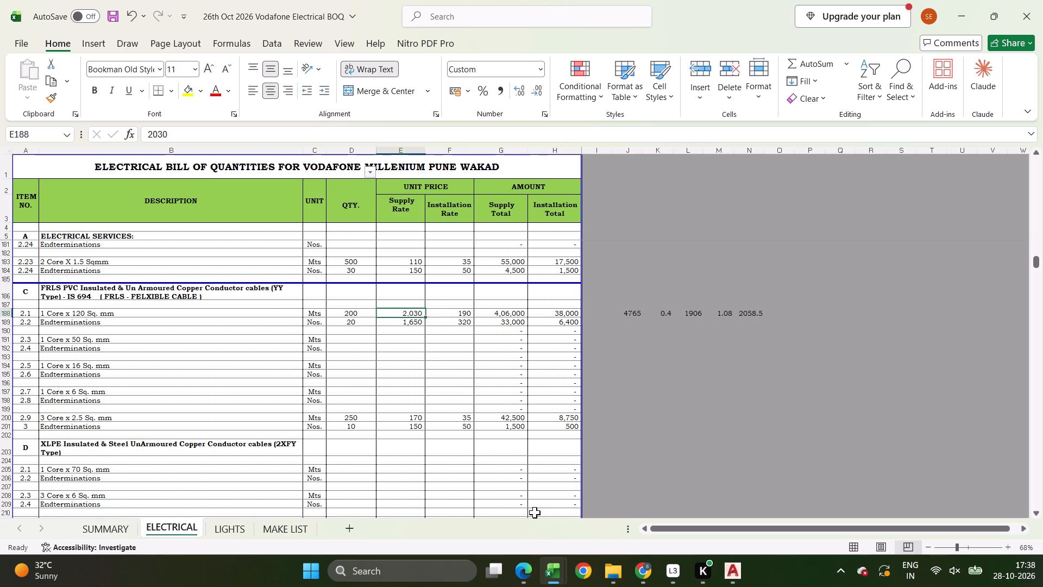
{"action": "key", "text": "Right"}
{"action": "key", "text": "Right"}
{"action": "key", "text": "Right"}
{"action": "key", "text": "Right"}
{"action": "key", "text": "Right"}
{"action": "key", "text": "Right"}
{"action": "key", "text": "Right"}
{"action": "key", "text": "Right"}
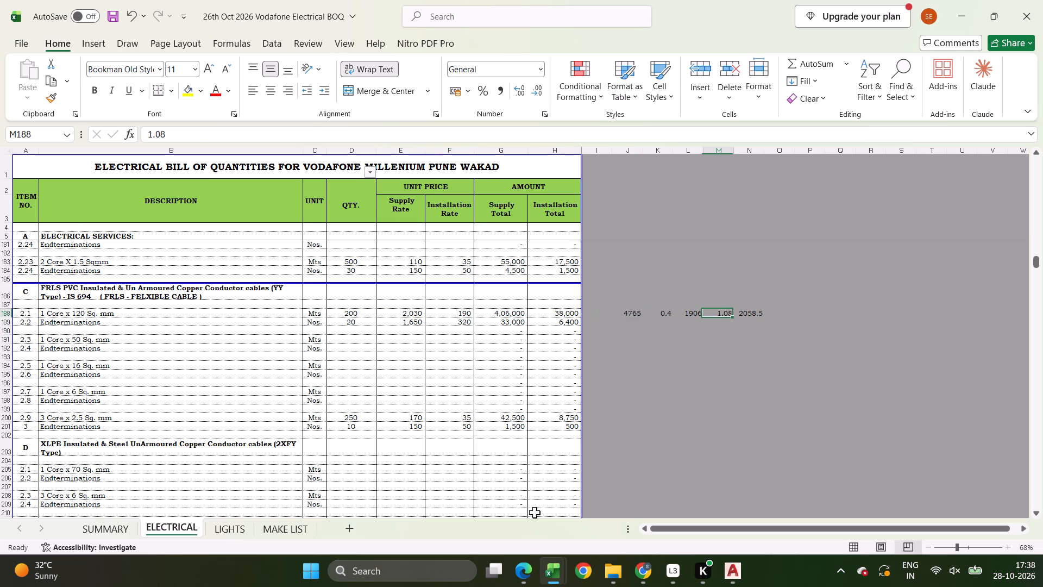
{"action": "type", "text": "1.6"}
{"action": "key", "text": "BackSpace"}
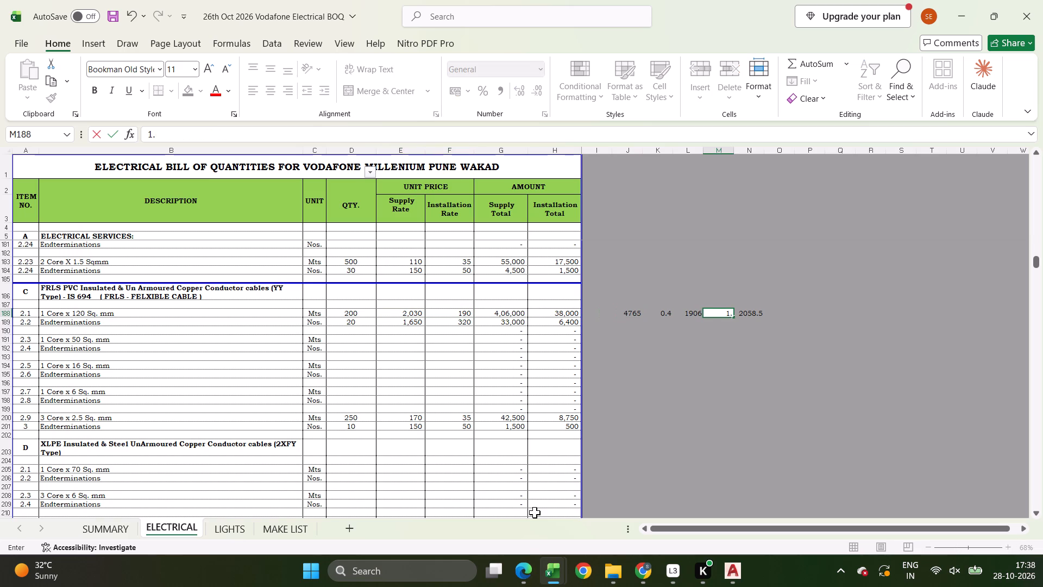
{"action": "type", "text": "06"}
Set the supply rate of the 1 Core x 120 Sq. mm flexible cable to 2035.
{"action": "key", "text": "Left"}
{"action": "key", "text": "Left"}
{"action": "key", "text": "Left"}
{"action": "key", "text": "Left"}
{"action": "key", "text": "Left"}
{"action": "key", "text": "Left"}
{"action": "key", "text": "Left"}
{"action": "key", "text": "Left"}
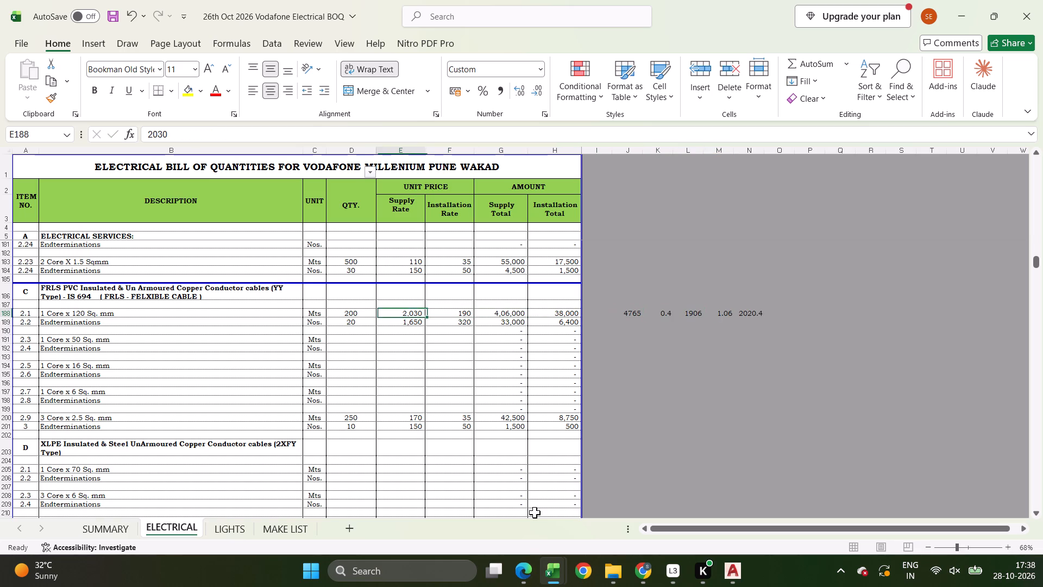
{"action": "type", "text": "23"}
{"action": "key", "text": "BackSpace"}
{"action": "type", "text": "035"}
{"action": "key", "text": "Return"}
Clear the rate calculation beside the 1 Core x 120 Sq. mm cable.
{"action": "left_click_drag", "start_coordinate": [626, 314], "coordinate": [747, 319]}
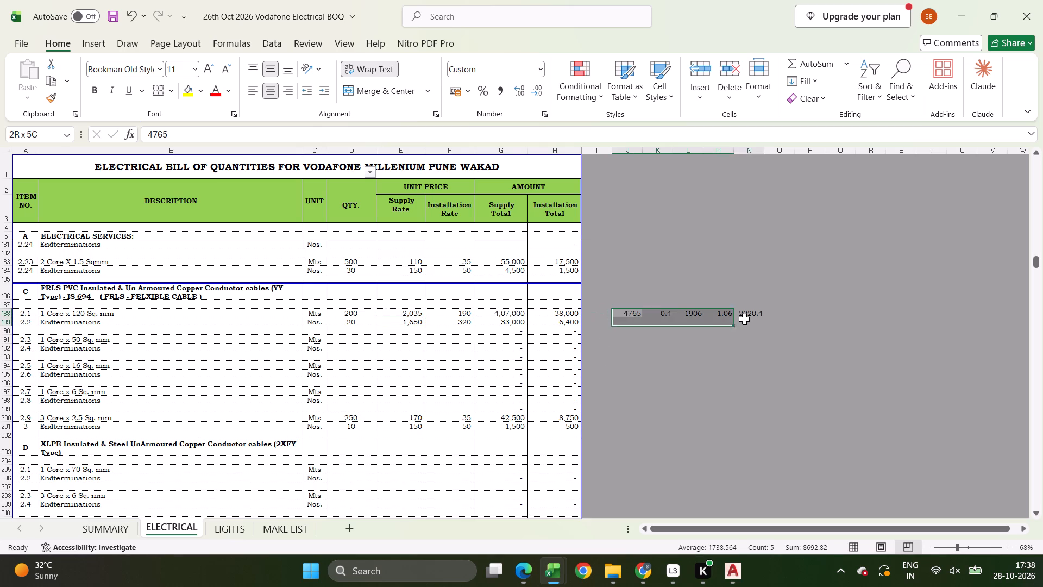
{"action": "left_click_drag", "start_coordinate": [747, 319], "coordinate": [764, 315]}
{"action": "key", "text": "Delete"}
Check the SUMMARY sheet and look over the distribution board rates on ELECTRICAL and the fixture rates on LIGHTS.
{"action": "scroll", "coordinate": [598, 404], "scroll_direction": "down", "scroll_amount": 5}
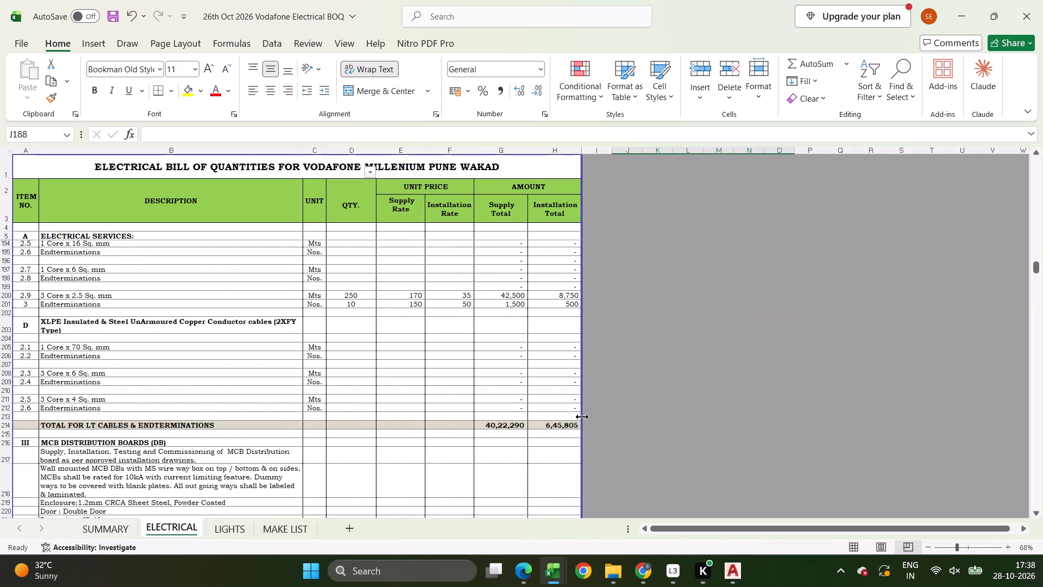
{"action": "scroll", "coordinate": [581, 416], "scroll_direction": "down", "scroll_amount": 4}
{"action": "left_click", "coordinate": [83, 527]}
{"action": "left_click", "coordinate": [162, 531]}
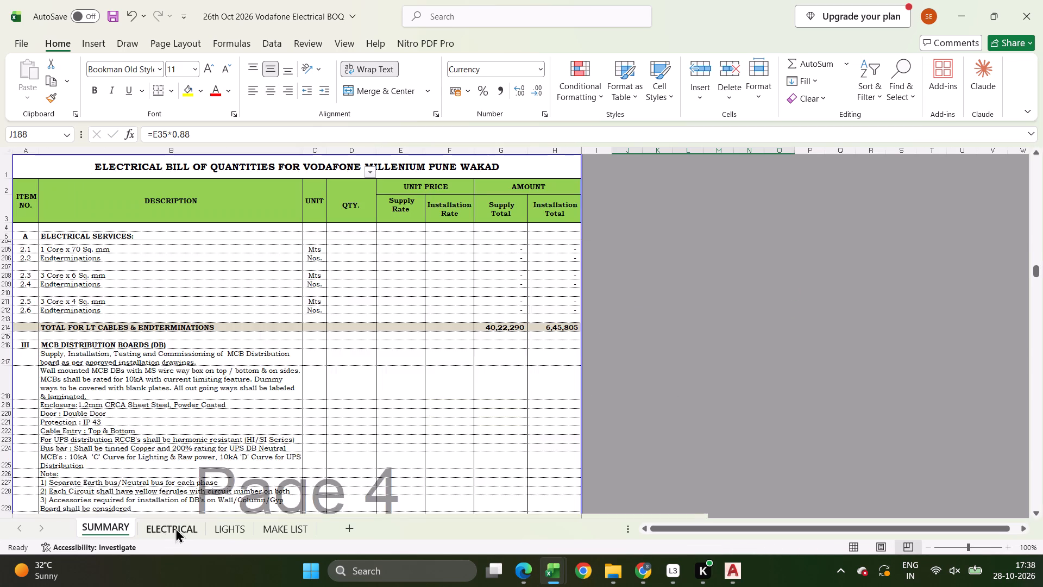
{"action": "scroll", "coordinate": [273, 487], "scroll_direction": "down", "scroll_amount": 6}
{"action": "left_click", "coordinate": [225, 520]}
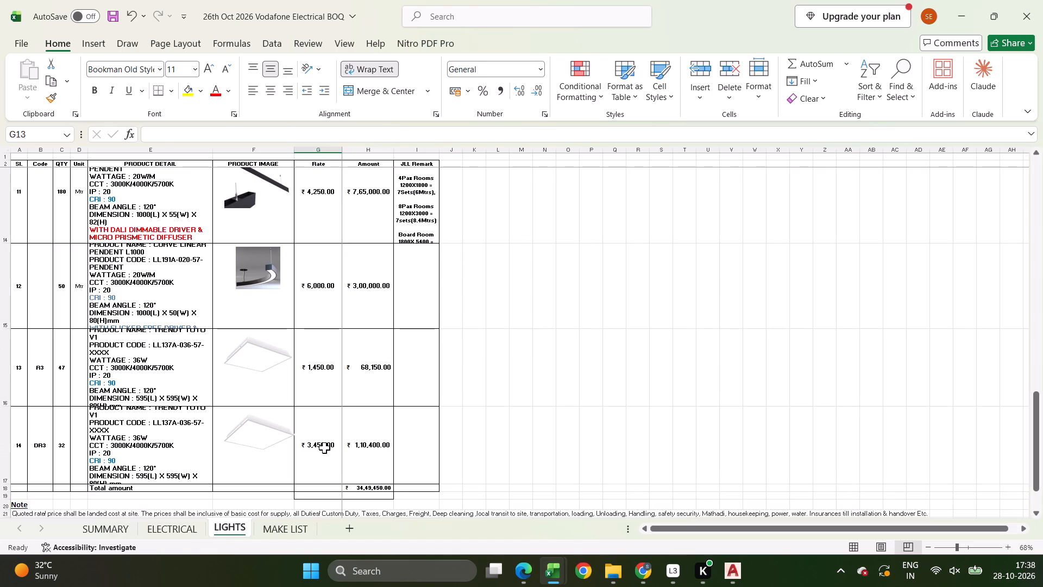
{"action": "left_click", "coordinate": [152, 532]}
{"action": "scroll", "coordinate": [305, 472], "scroll_direction": "down", "scroll_amount": 5}
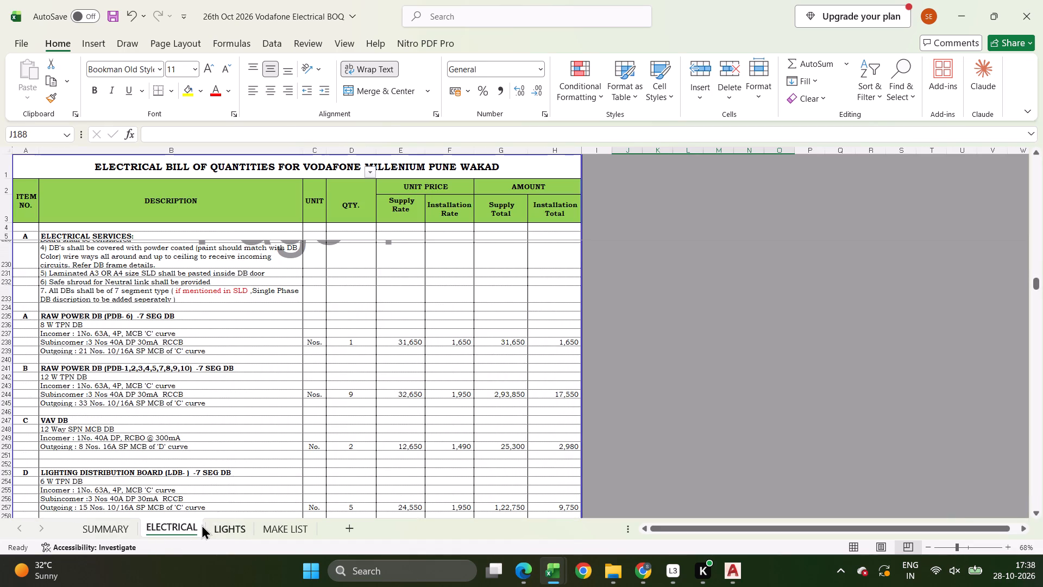
{"action": "left_click", "coordinate": [201, 526]}
On the LIGHTS sheet, set the Linear Box W55 pendent rates to 5200 for the 48W item 1 and 3275 for the 30W item 3.
{"action": "left_click", "coordinate": [236, 533]}
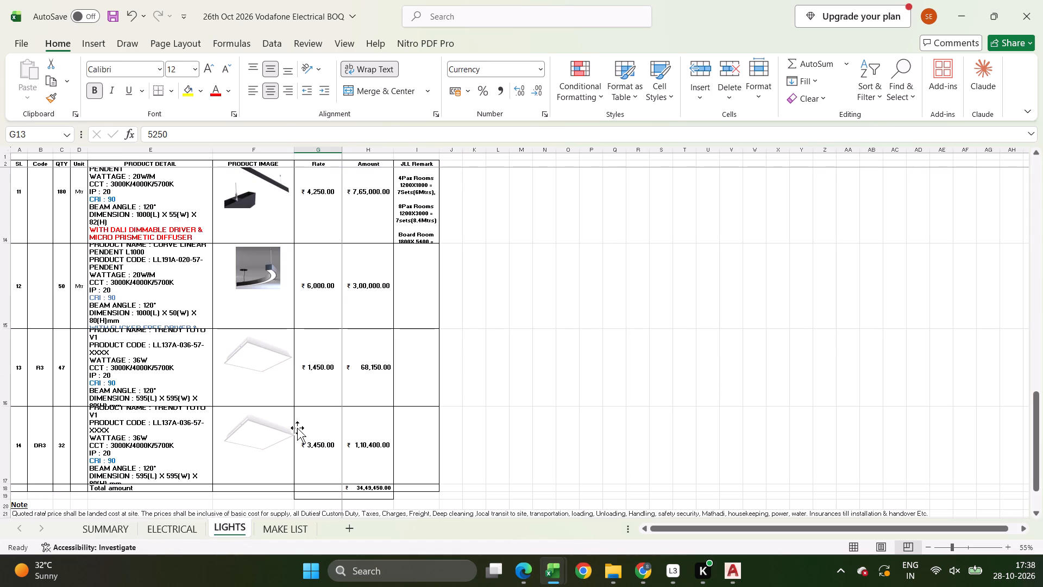
{"action": "middle_click_drag", "start_coordinate": [322, 472], "coordinate": [353, 275]}
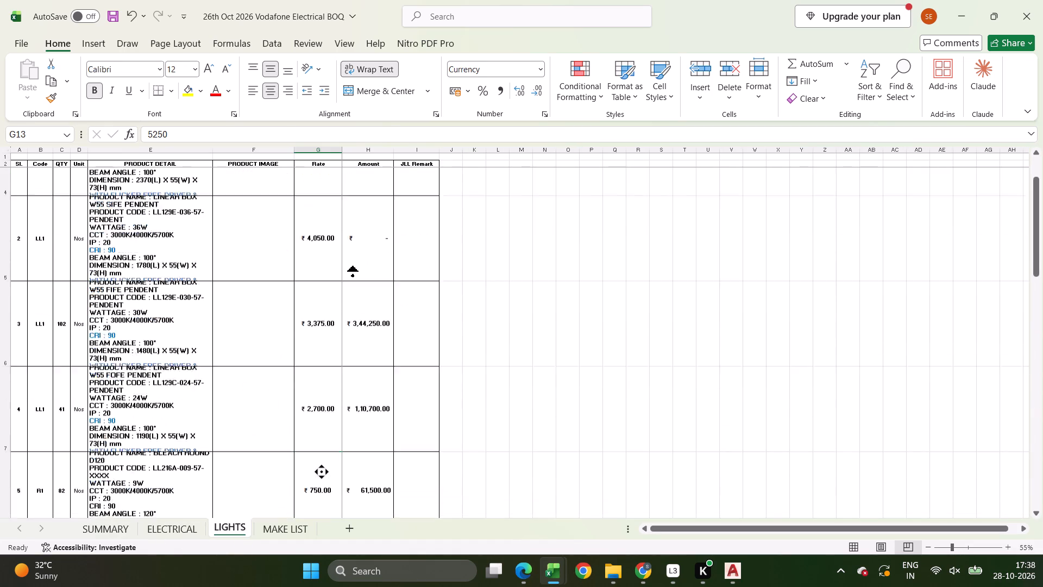
{"action": "middle_click_drag", "start_coordinate": [353, 275], "coordinate": [355, 241]}
{"action": "left_click", "coordinate": [306, 238]}
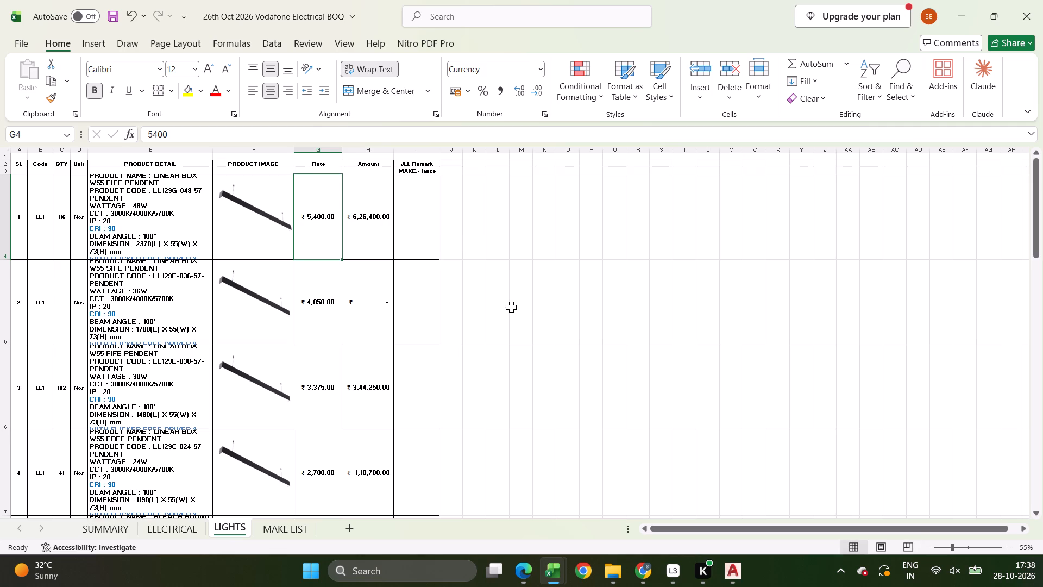
{"action": "type", "text": "5200"}
{"action": "key", "text": "Return"}
{"action": "key", "text": "Return"}
{"action": "key", "text": "Return"}
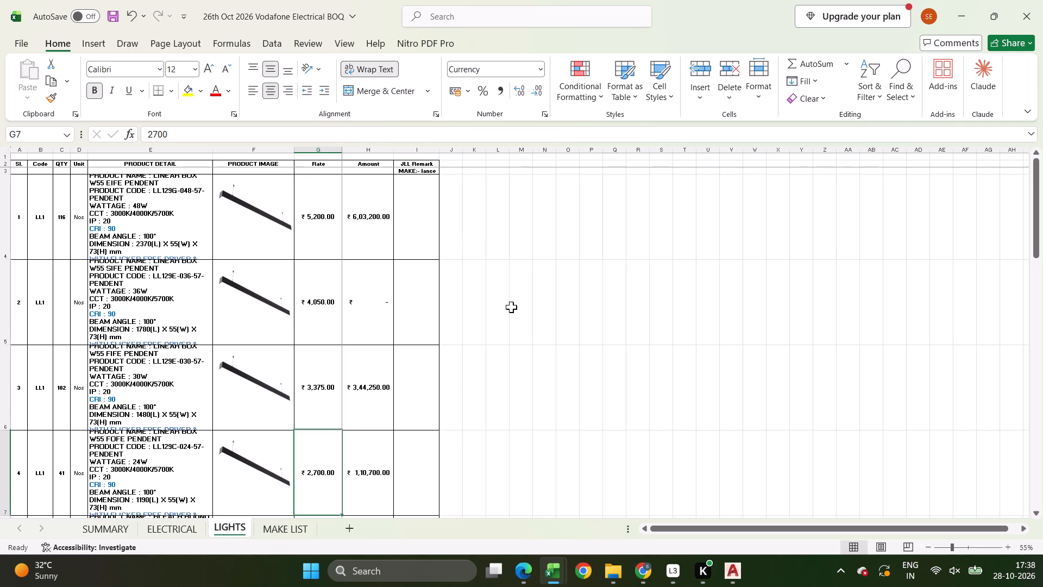
{"action": "key", "text": "Up"}
{"action": "type", "text": "3275"}
{"action": "key", "text": "Return"}
Set the rate of LIGHTS item 8, the 15W round D90 pendent coded S1, to 1550.
{"action": "key", "text": "Return"}
{"action": "key", "text": "Return"}
{"action": "key", "text": "Return"}
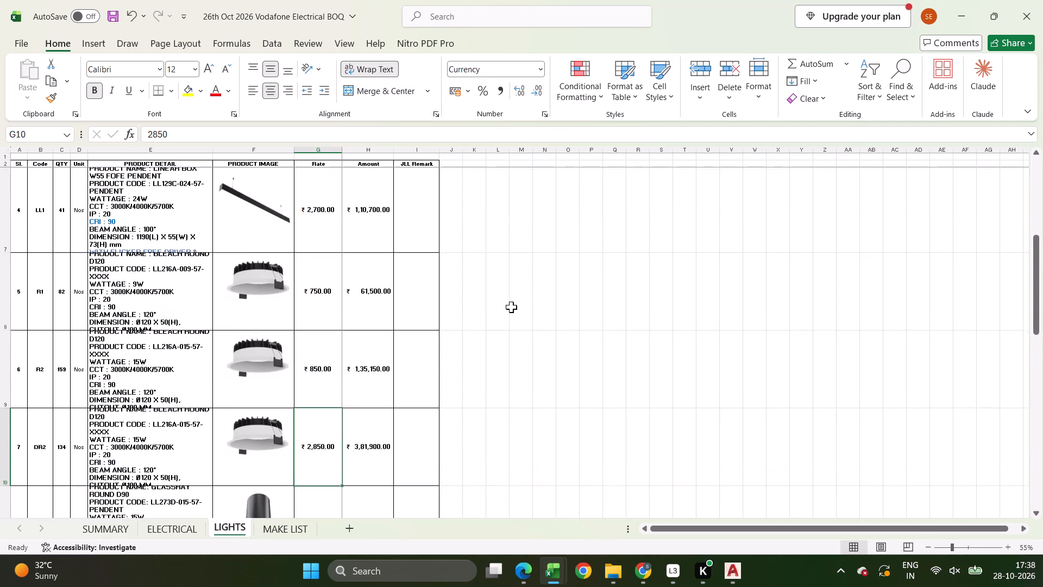
{"action": "key", "text": "Return"}
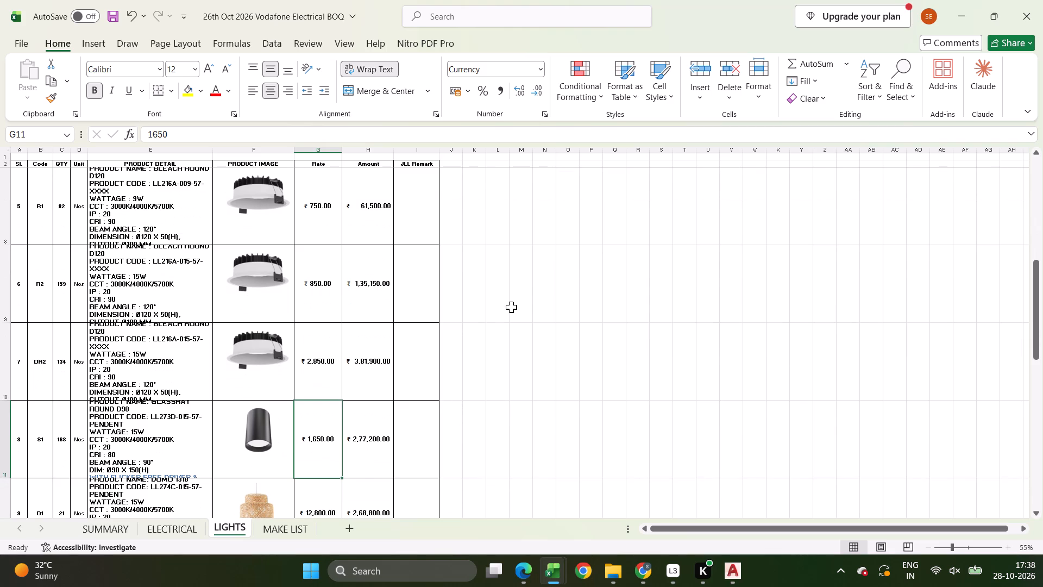
{"action": "type", "text": "1550"}
{"action": "key", "text": "Return"}
{"action": "key", "text": "Down"}
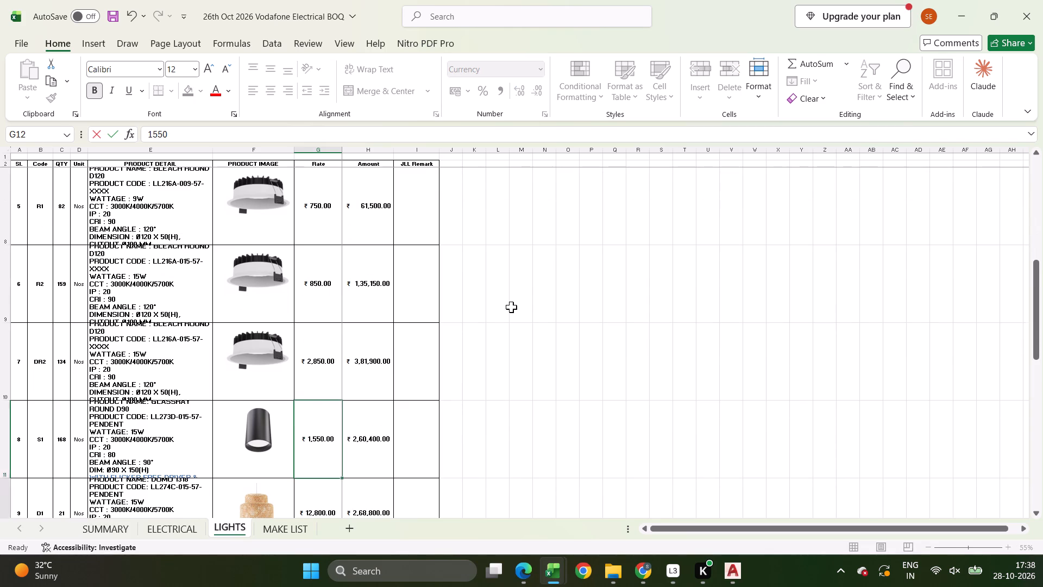
Check the grand total on the SUMMARY sheet and return to the LIGHTS sheet.
{"action": "left_click", "coordinate": [79, 528]}
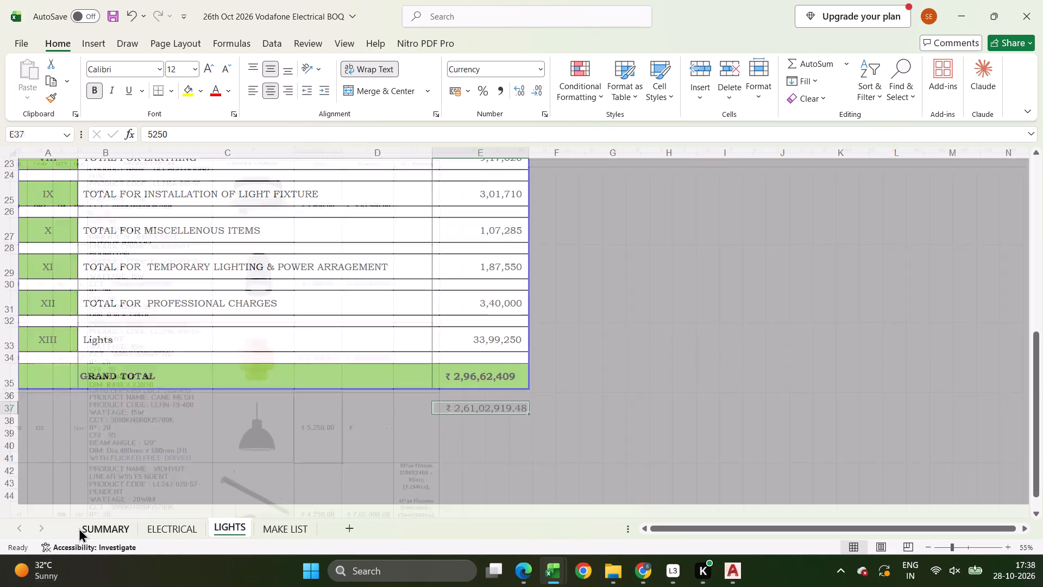
{"action": "left_click", "coordinate": [223, 527]}
Set the rates of LIGHTS item 11, the Linear W55 pendent with DALI dimmable driver, to 4150 and item 14, DR3, to 3150.
{"action": "scroll", "coordinate": [280, 476], "scroll_direction": "down", "scroll_amount": 3}
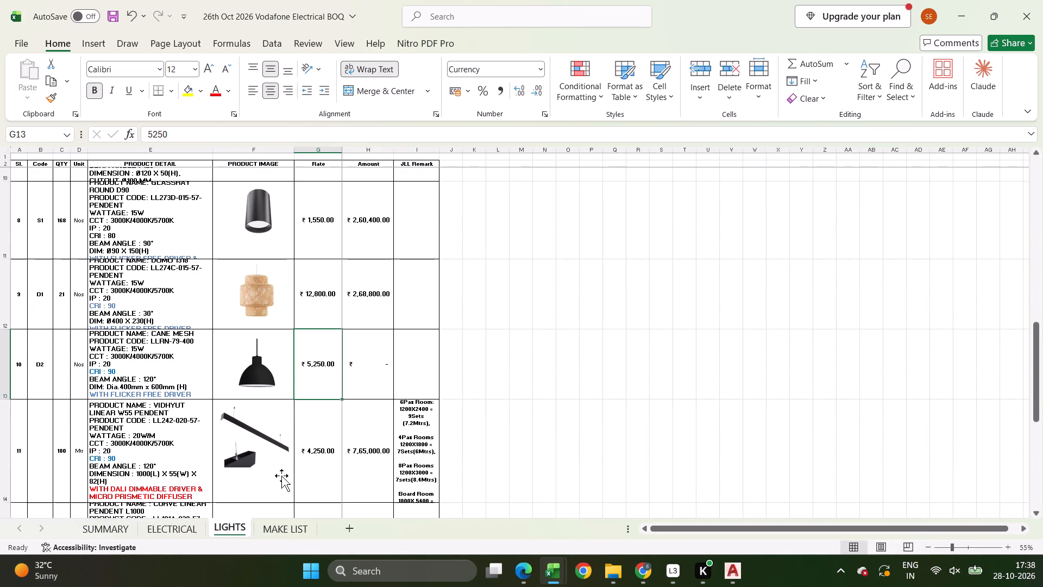
{"action": "left_click", "coordinate": [319, 441]}
{"action": "type", "text": "4150"}
{"action": "key", "text": "Return"}
{"action": "scroll", "coordinate": [353, 504], "scroll_direction": "down", "scroll_amount": 4}
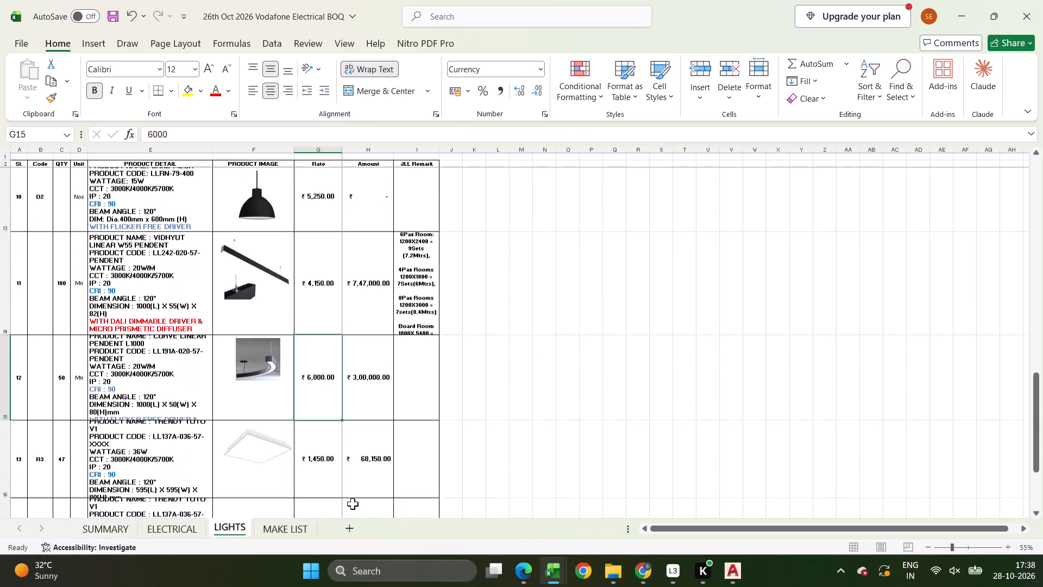
{"action": "scroll", "coordinate": [353, 504], "scroll_direction": "down", "scroll_amount": 4}
{"action": "left_click", "coordinate": [327, 458]}
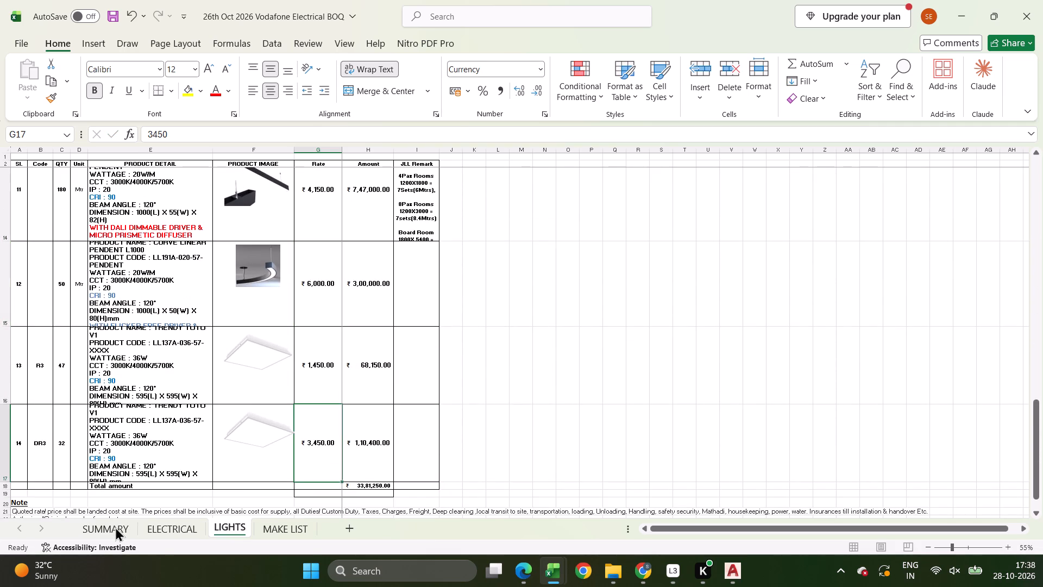
{"action": "type", "text": "3150"}
{"action": "key", "text": "Return"}
Check the grand total on the SUMMARY sheet and return to the LIGHTS sheet.
{"action": "left_click", "coordinate": [115, 527]}
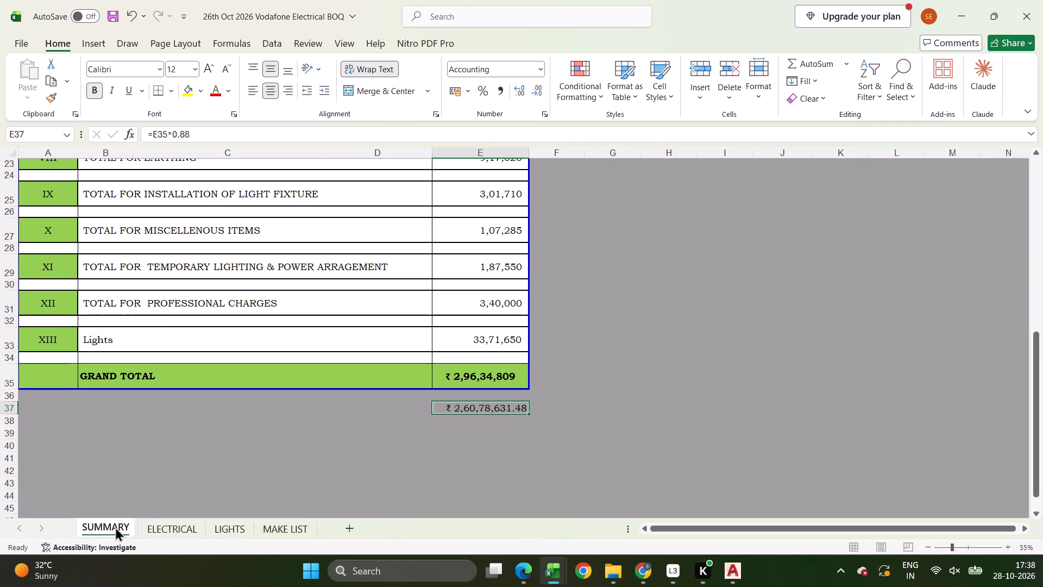
{"action": "left_click", "coordinate": [144, 532]}
{"action": "left_click", "coordinate": [235, 535]}
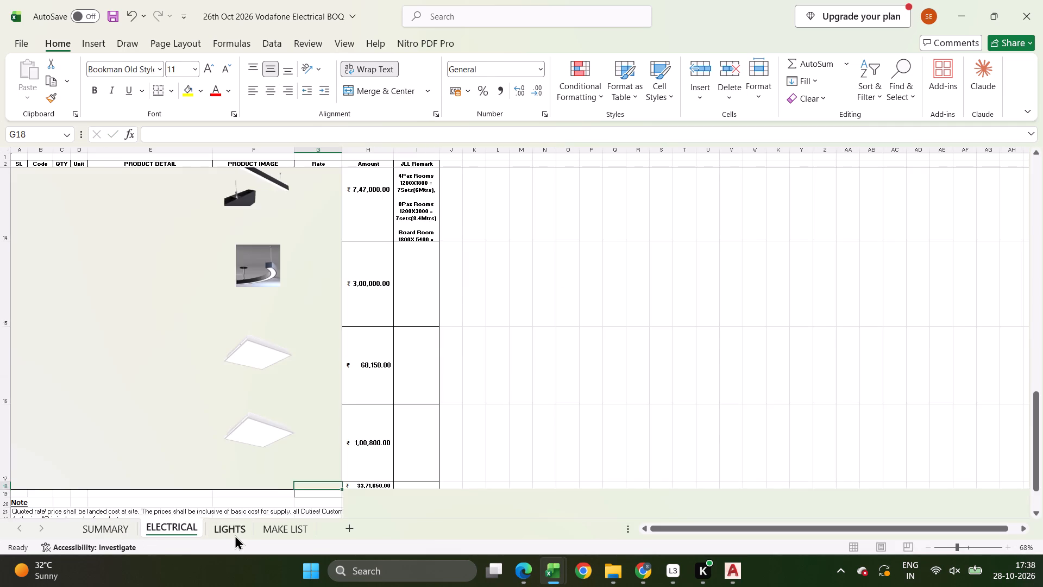
Set the rate of LIGHTS item 11, the Linear W55 pendent with DALI dimmable driver, to 3950.
{"action": "scroll", "coordinate": [293, 445], "scroll_direction": "up", "scroll_amount": 3}
{"action": "left_click", "coordinate": [319, 276]}
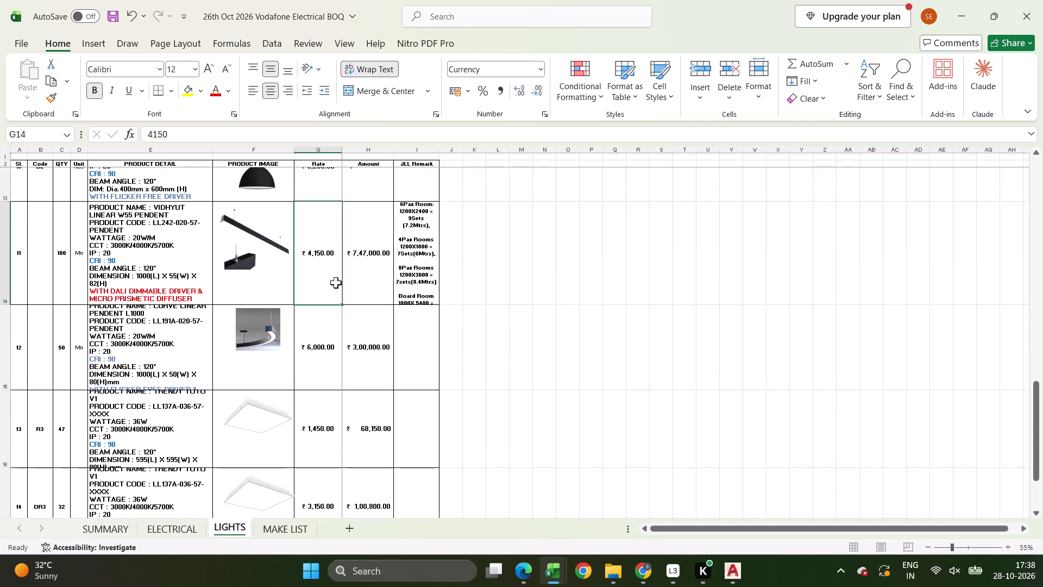
{"action": "type", "text": "3950"}
{"action": "key", "text": "Return"}
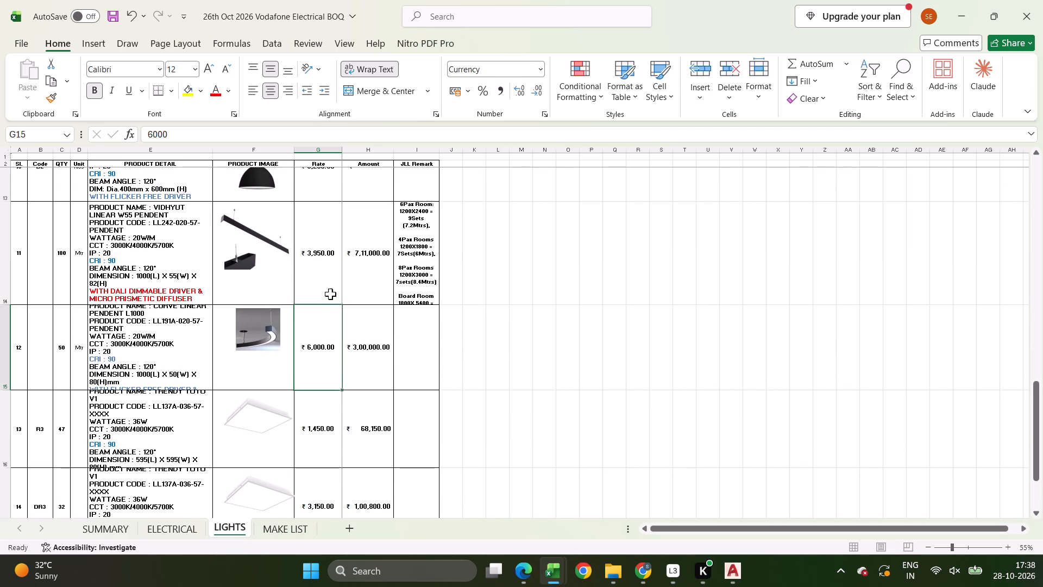
Check the grand total on the SUMMARY sheet and return to the LIGHTS sheet.
{"action": "scroll", "coordinate": [245, 459], "scroll_direction": "up", "scroll_amount": 16}
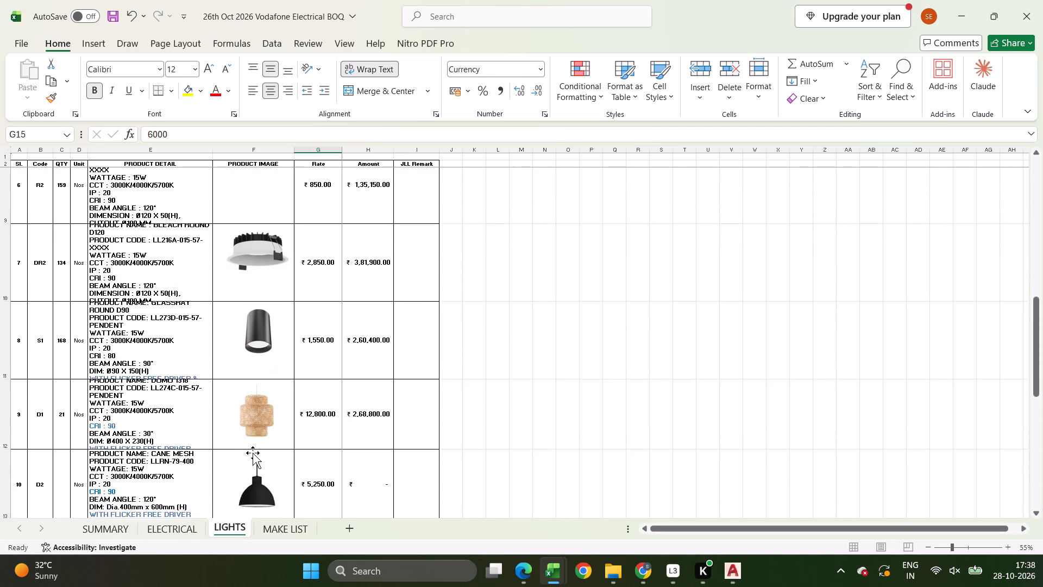
{"action": "scroll", "coordinate": [253, 453], "scroll_direction": "up", "scroll_amount": 3}
{"action": "left_click", "coordinate": [104, 537]}
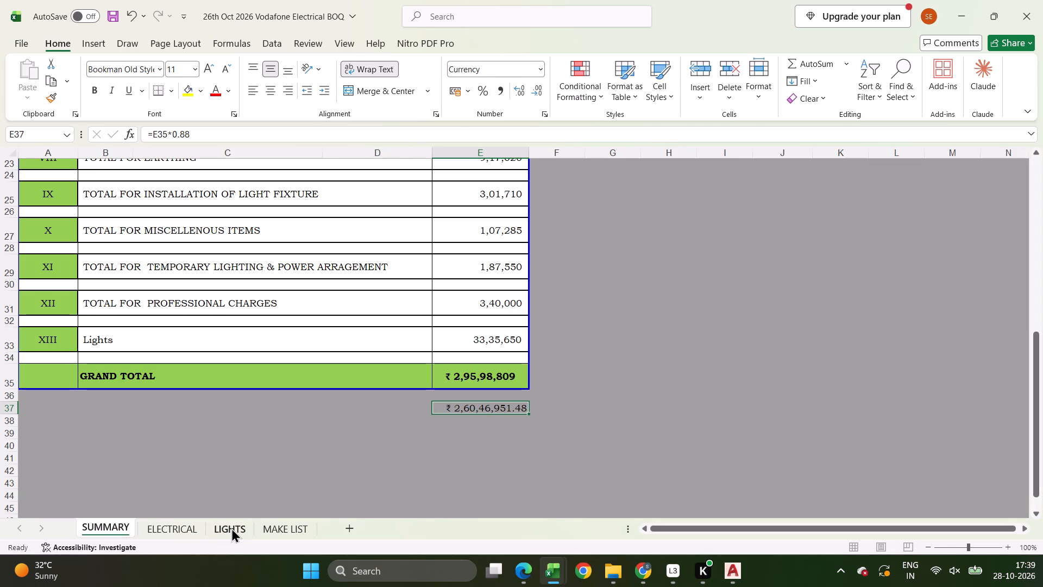
{"action": "left_click", "coordinate": [231, 528]}
Set the rates of LIGHTS item 7, the 15W Bleach Round D120 coded DR2, to 2650 and item 6, R2, to 810.
{"action": "scroll", "coordinate": [230, 527], "scroll_direction": "up", "scroll_amount": 1}
{"action": "left_click", "coordinate": [321, 374]}
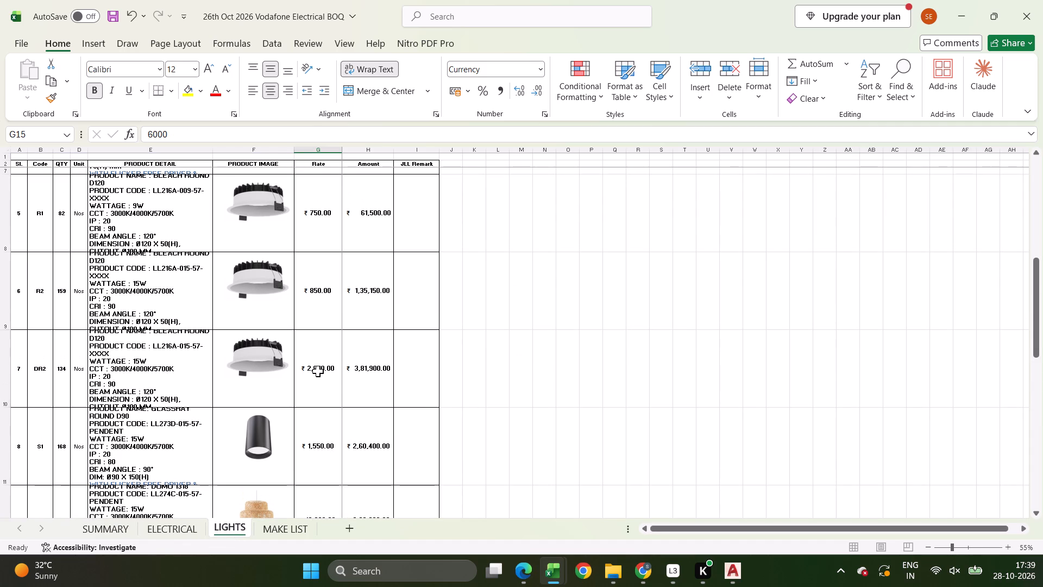
{"action": "type", "text": "2650"}
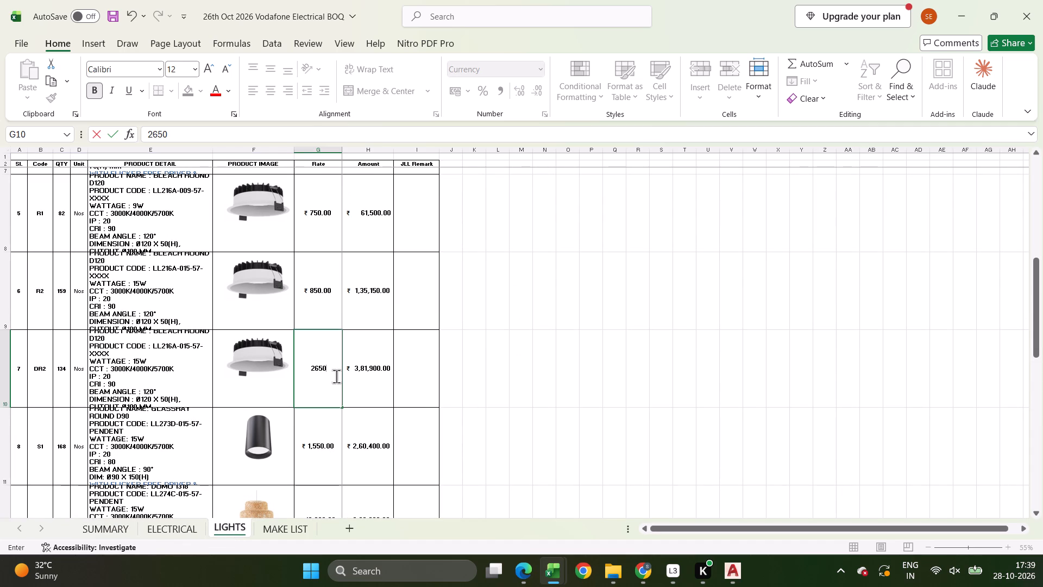
{"action": "left_click", "coordinate": [319, 309]}
{"action": "type", "text": "810"}
{"action": "key", "text": "Return"}
Copy the Arragstrom rate of 5200 for item 1 from the LIGHTING WORKING 27 oct workbook into the BOQ's LIGHTS item 1 rate as a value.
{"action": "scroll", "coordinate": [318, 309], "scroll_direction": "up", "scroll_amount": 5}
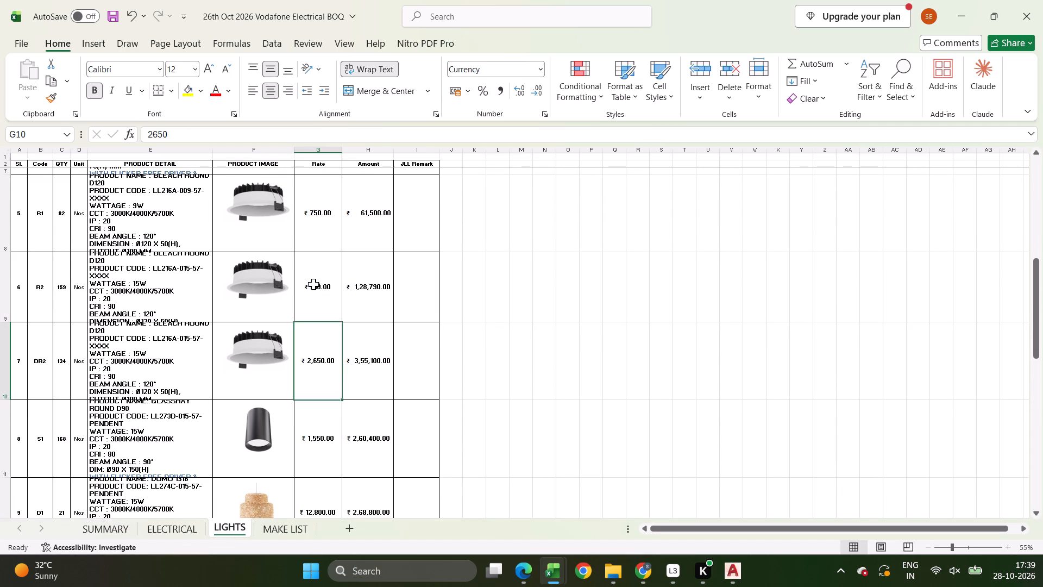
{"action": "scroll", "coordinate": [311, 309], "scroll_direction": "up", "scroll_amount": 2}
{"action": "left_click", "coordinate": [322, 374]}
{"action": "scroll", "coordinate": [322, 374], "scroll_direction": "up", "scroll_amount": 4}
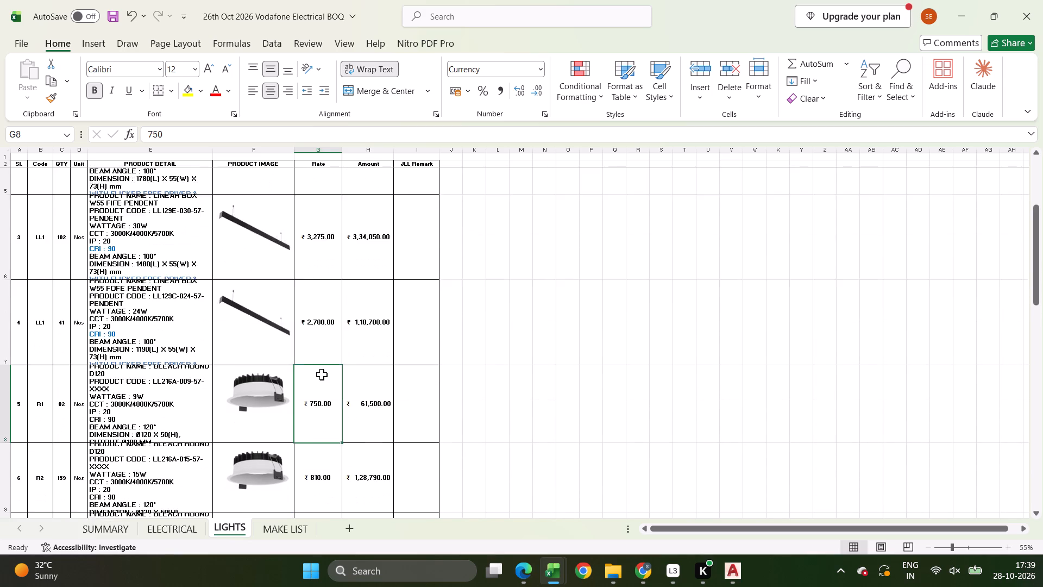
{"action": "scroll", "coordinate": [322, 374], "scroll_direction": "up", "scroll_amount": 11}
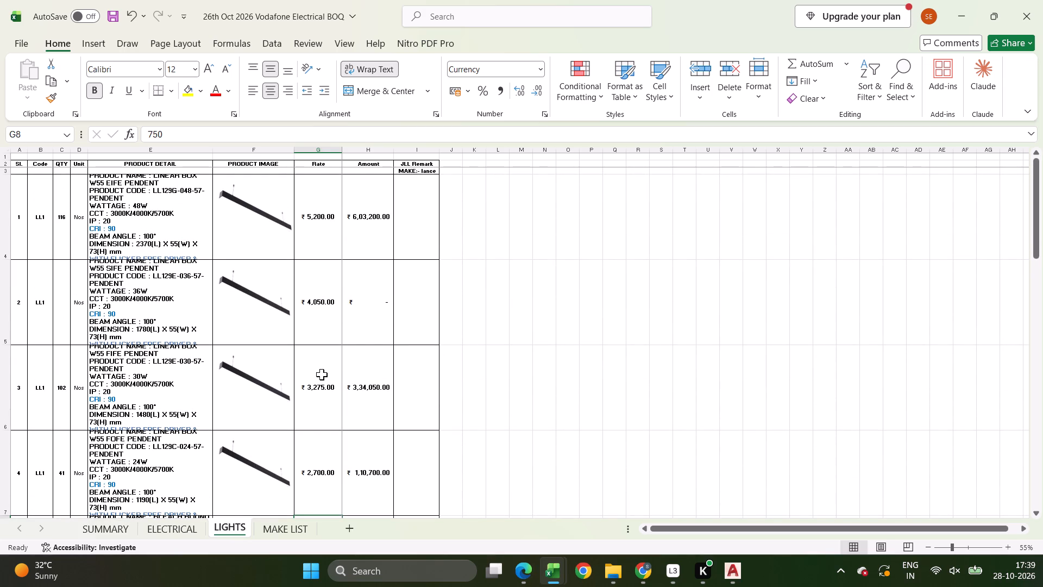
{"action": "key", "text": "alt+Tab"}
{"action": "key", "text": "alt+Tab"}
{"action": "key", "text": "alt+Tab"}
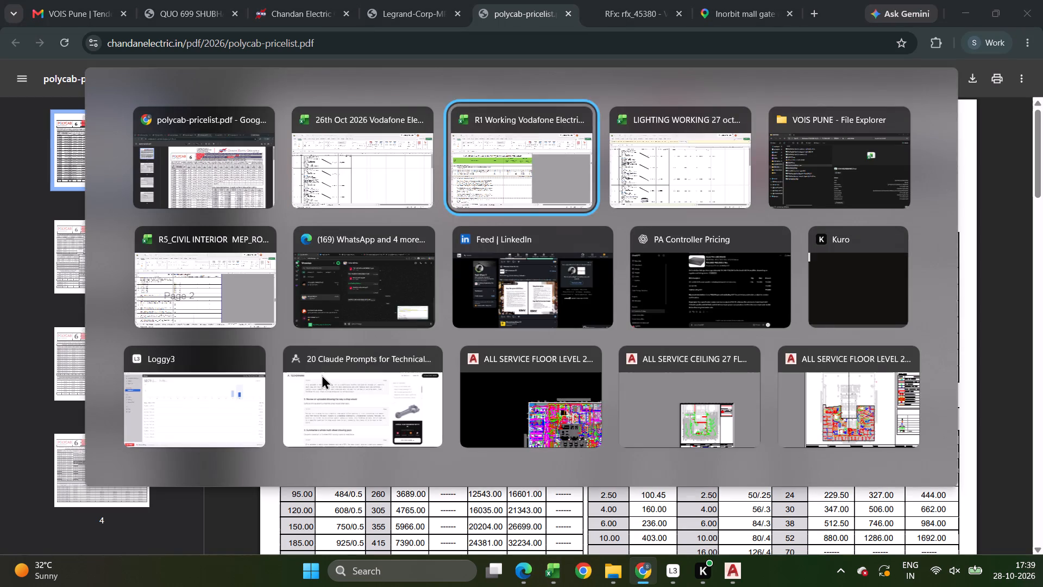
{"action": "key", "text": "alt+Tab"}
{"action": "scroll", "coordinate": [478, 371], "scroll_direction": "up", "scroll_amount": 6}
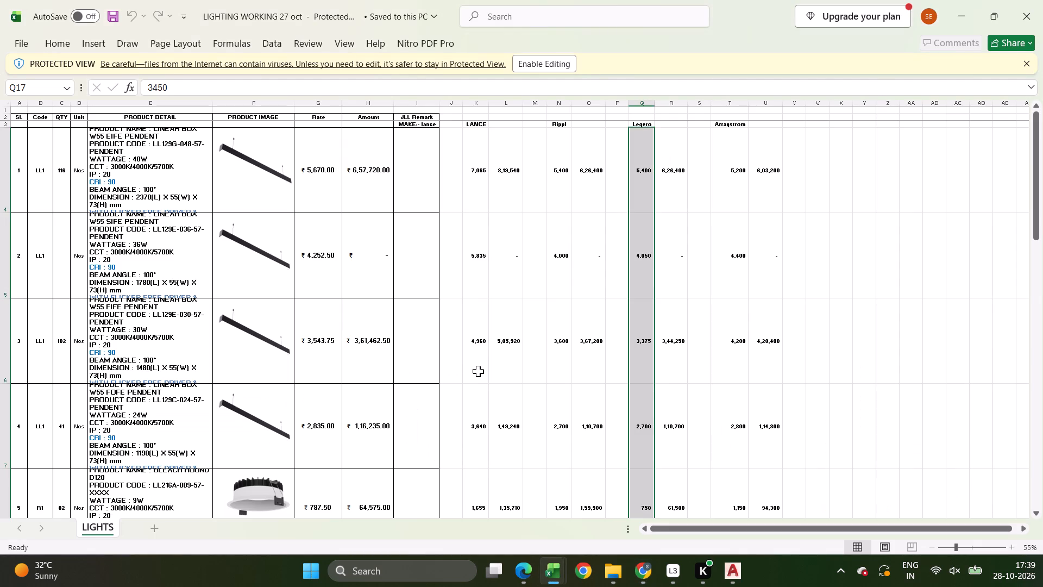
{"action": "left_click", "coordinate": [733, 178]}
{"action": "key", "text": "ctrl+c"}
{"action": "key", "text": "alt+Tab"}
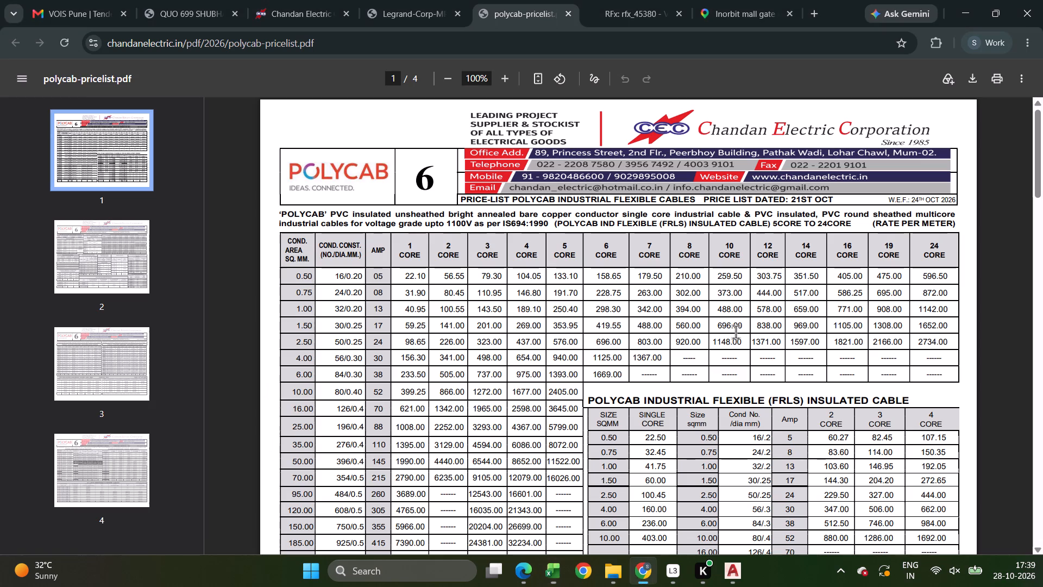
{"action": "key", "text": "alt+Tab"}
{"action": "key", "text": "alt+Tab"}
{"action": "key", "text": "alt+Tab"}
{"action": "left_click", "coordinate": [321, 217]}
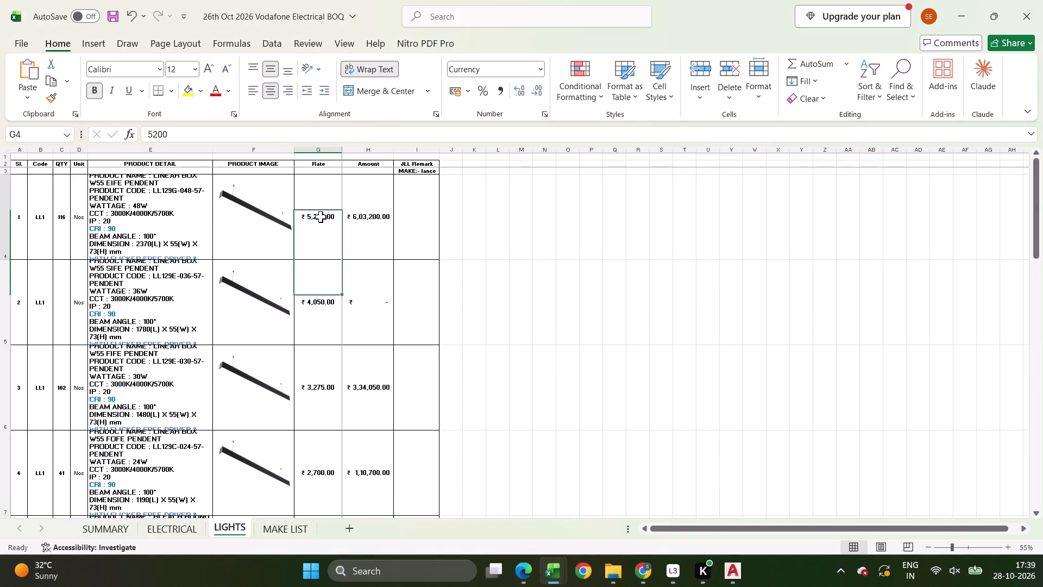
{"action": "key", "text": "ctrl+shift+v"}
Compare the Legero rates for items 3 to 7 in the LIGHTING WORKING 27 oct workbook with the rates in the BOQ's LIGHTS sheet.
{"action": "left_click", "coordinate": [322, 382]}
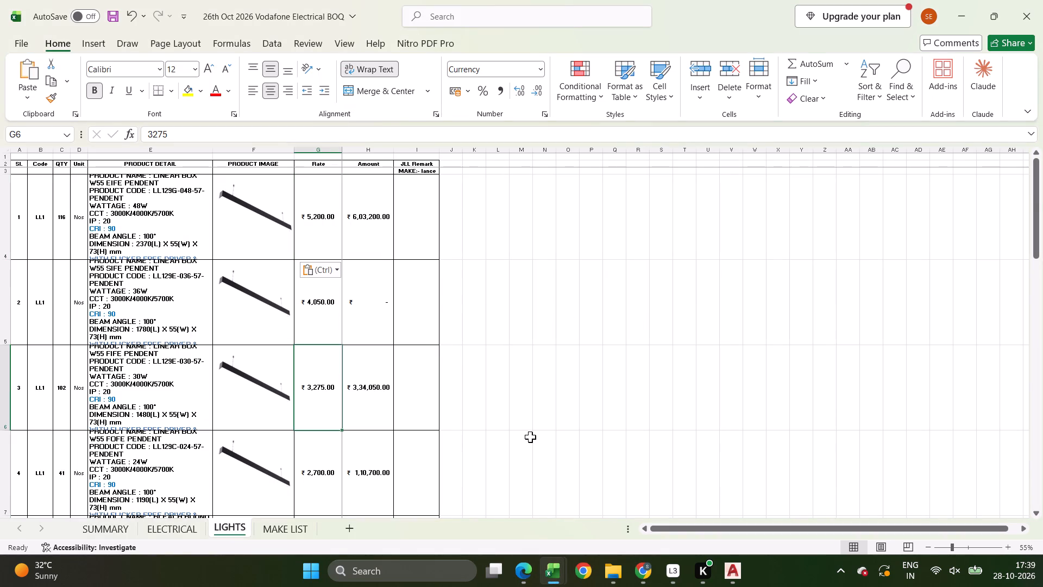
{"action": "key", "text": "alt+Tab"}
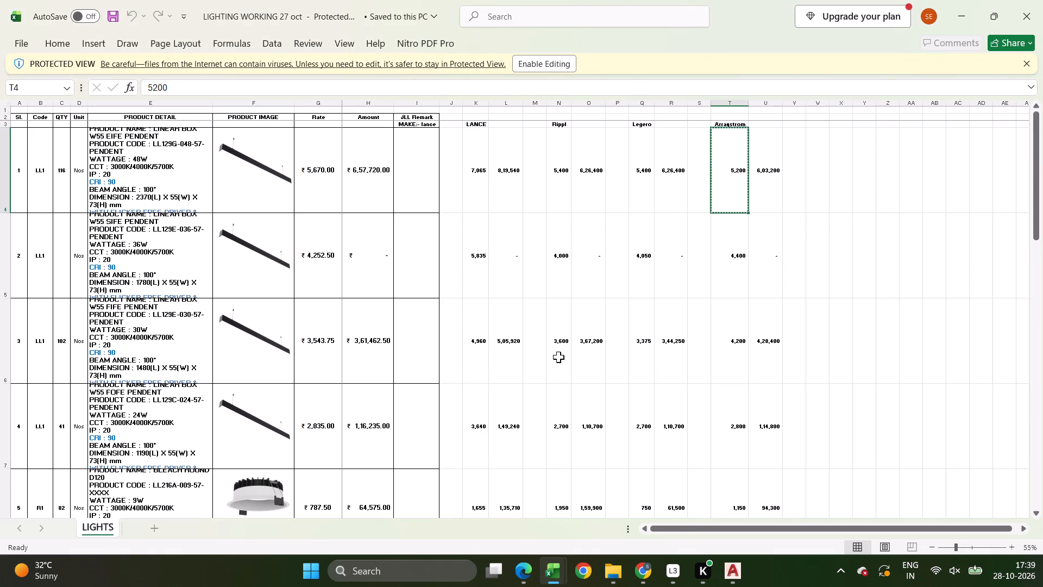
{"action": "left_click", "coordinate": [643, 357]}
{"action": "scroll", "coordinate": [615, 383], "scroll_direction": "down", "scroll_amount": 2}
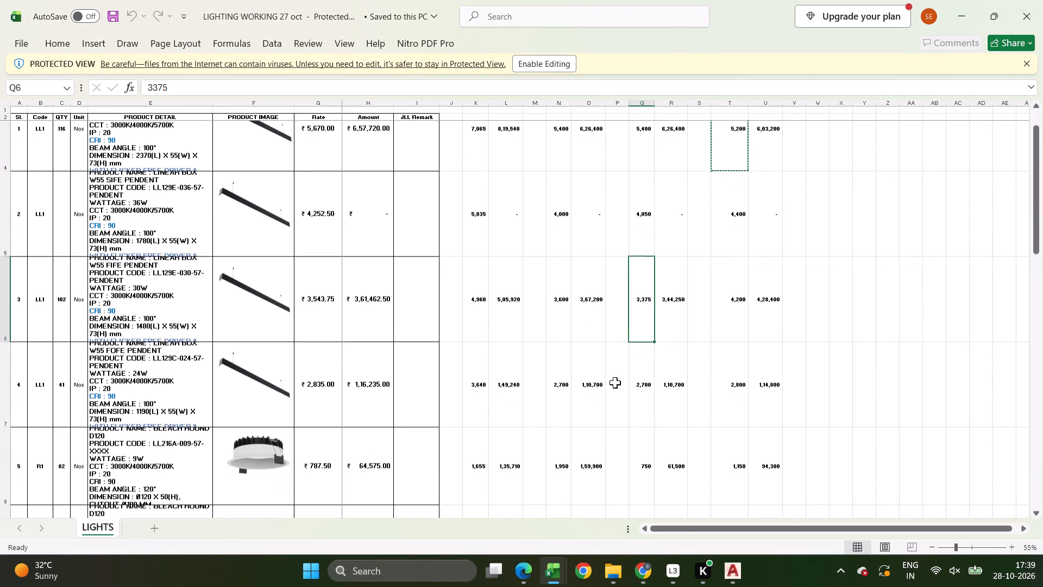
{"action": "left_click", "coordinate": [632, 399]}
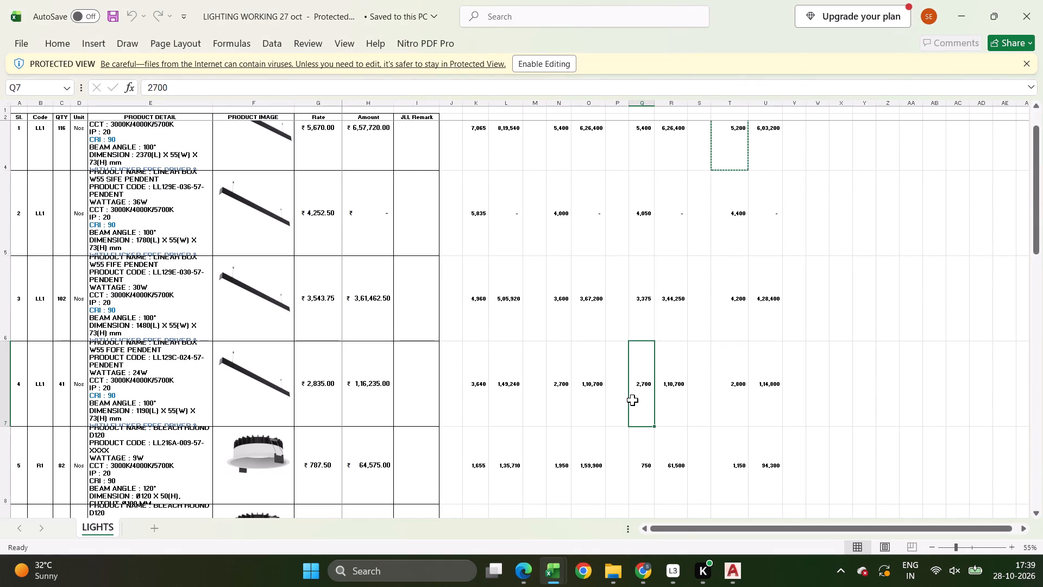
{"action": "key", "text": "alt+Tab"}
{"action": "scroll", "coordinate": [632, 400], "scroll_direction": "down", "scroll_amount": 5}
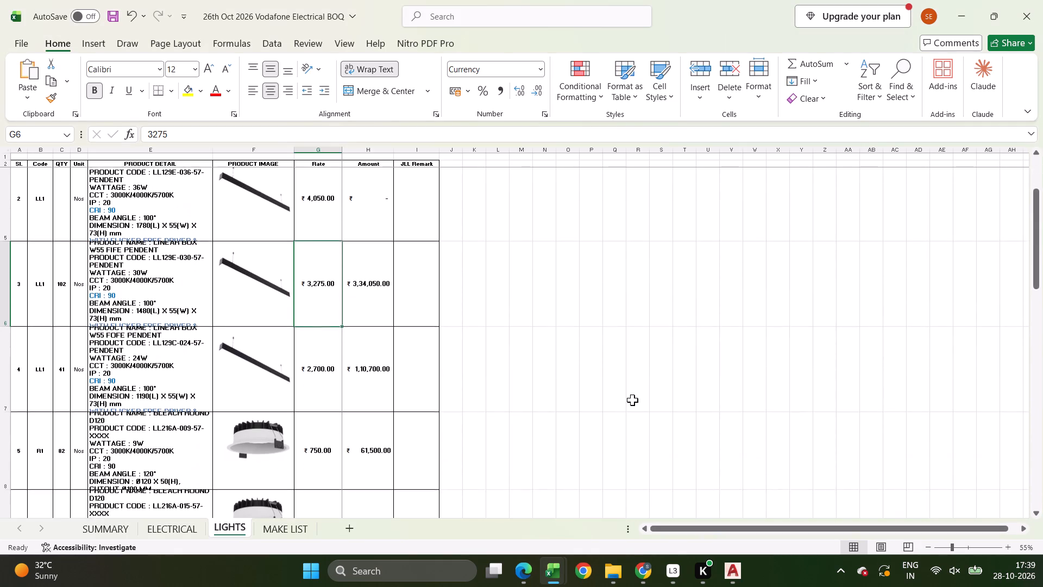
{"action": "key", "text": "alt+Tab"}
{"action": "scroll", "coordinate": [632, 400], "scroll_direction": "down", "scroll_amount": 7}
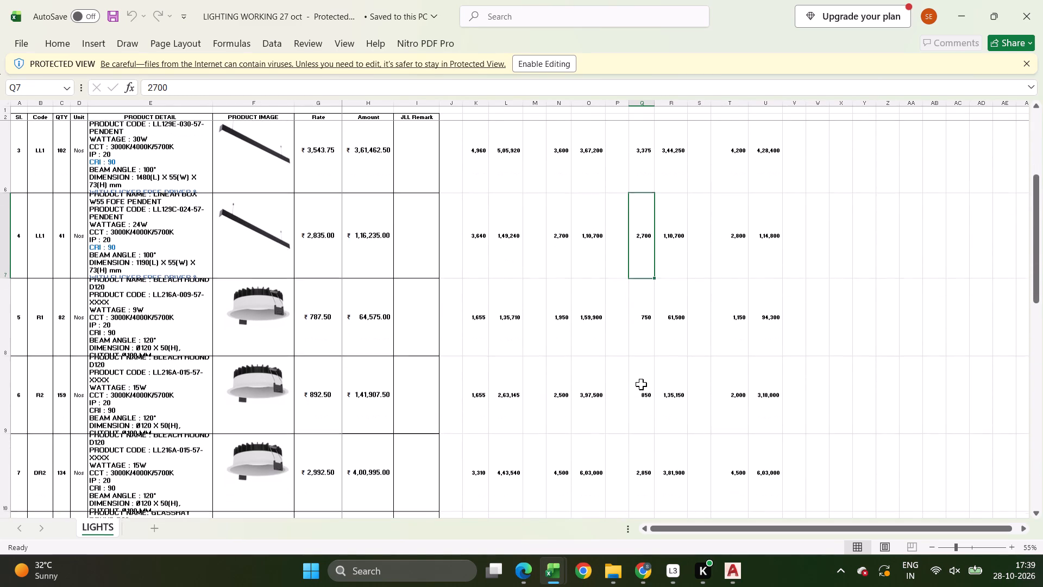
{"action": "key", "text": "alt+Tab"}
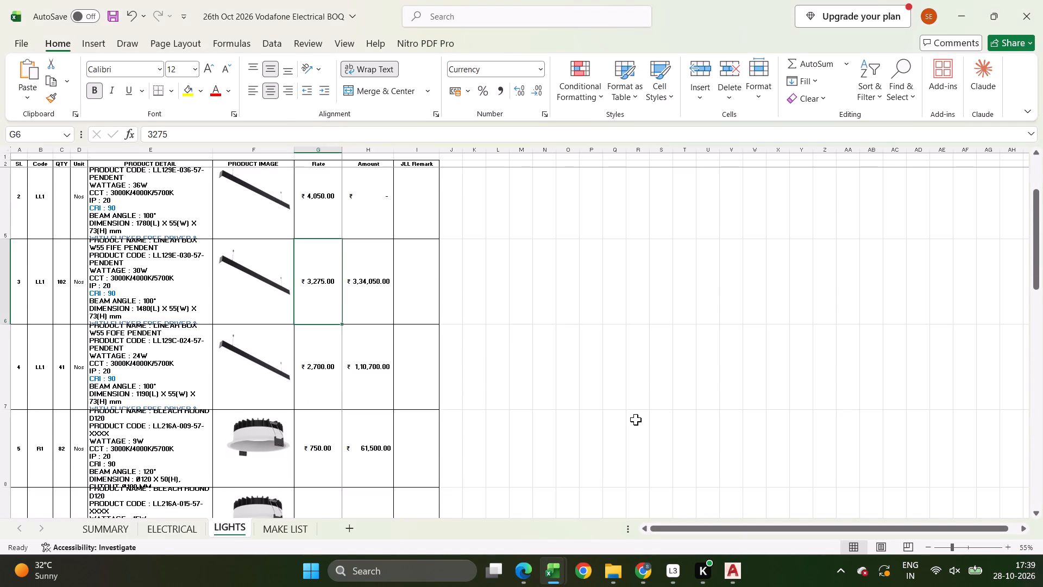
{"action": "scroll", "coordinate": [636, 420], "scroll_direction": "down", "scroll_amount": 5}
Set the rate of LIGHTS item 6, R2, to the Legero rate of 850.
{"action": "key", "text": "alt+Tab"}
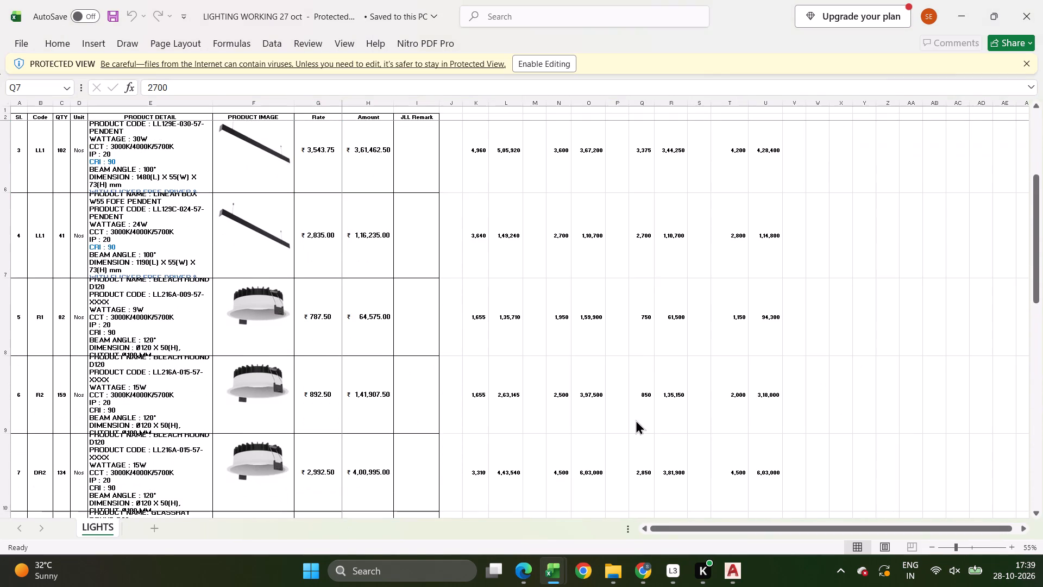
{"action": "left_click", "coordinate": [642, 405]}
{"action": "key", "text": "alt+Tab"}
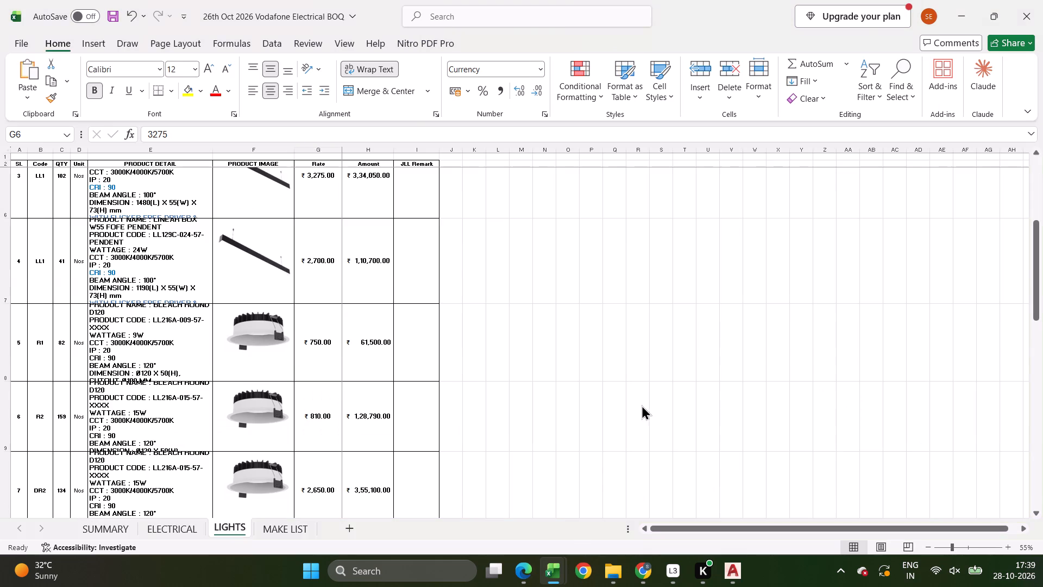
{"action": "left_click", "coordinate": [324, 416]}
{"action": "type", "text": "850"}
{"action": "key", "text": "Return"}
Copy the Arragstrom rate of 6000 for item 9, D1, from the LIGHTING WORKING 27 oct workbook into the BOQ's LIGHTS item 9 rate as a value.
{"action": "key", "text": "alt+Tab"}
{"action": "key", "text": "alt+Tab"}
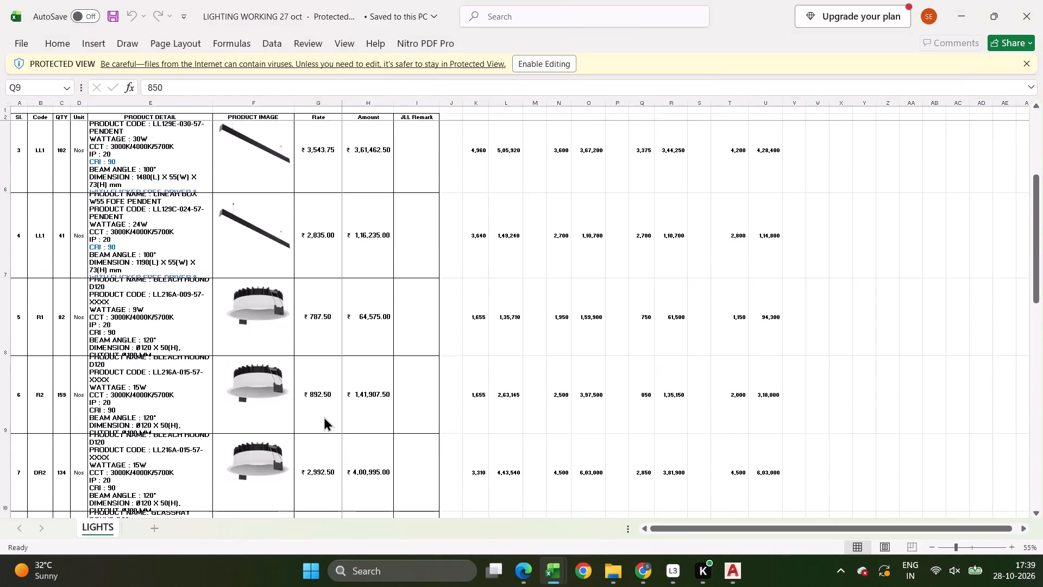
{"action": "key", "text": "alt+Tab"}
{"action": "scroll", "coordinate": [562, 404], "scroll_direction": "down", "scroll_amount": 1}
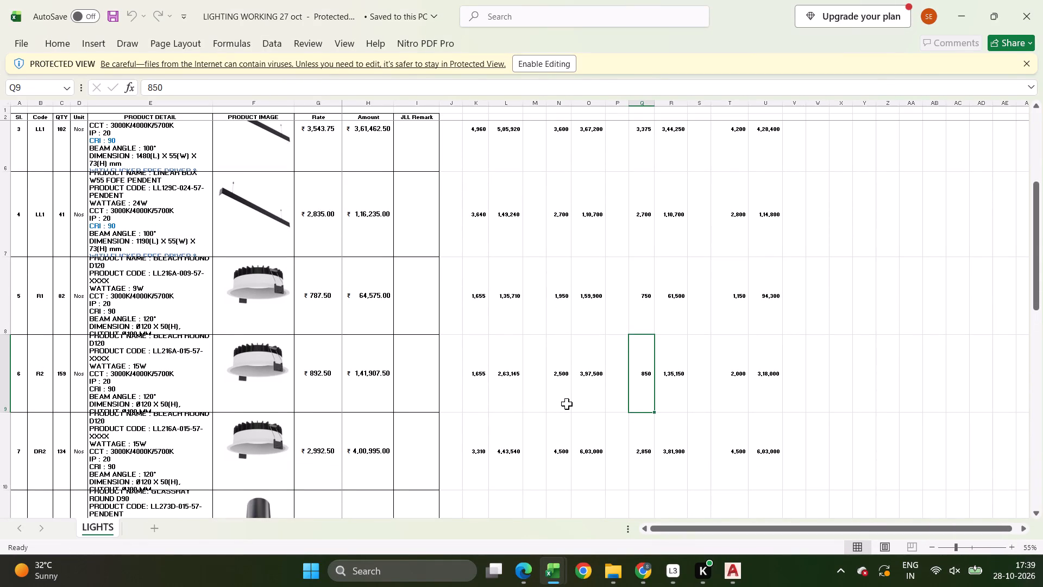
{"action": "scroll", "coordinate": [566, 404], "scroll_direction": "down", "scroll_amount": 5}
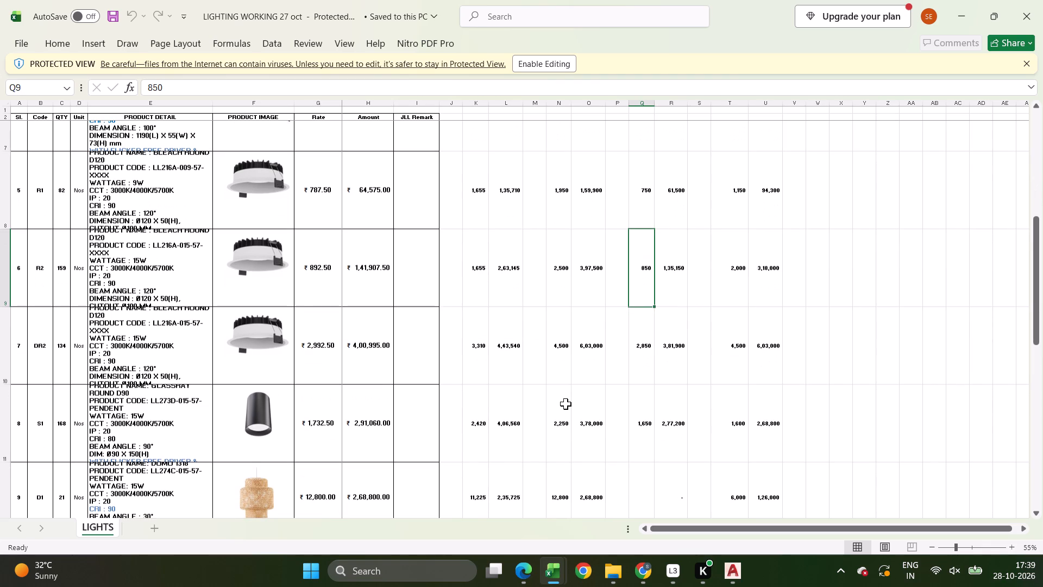
{"action": "key", "text": "alt+Tab"}
{"action": "scroll", "coordinate": [419, 442], "scroll_direction": "down", "scroll_amount": 2}
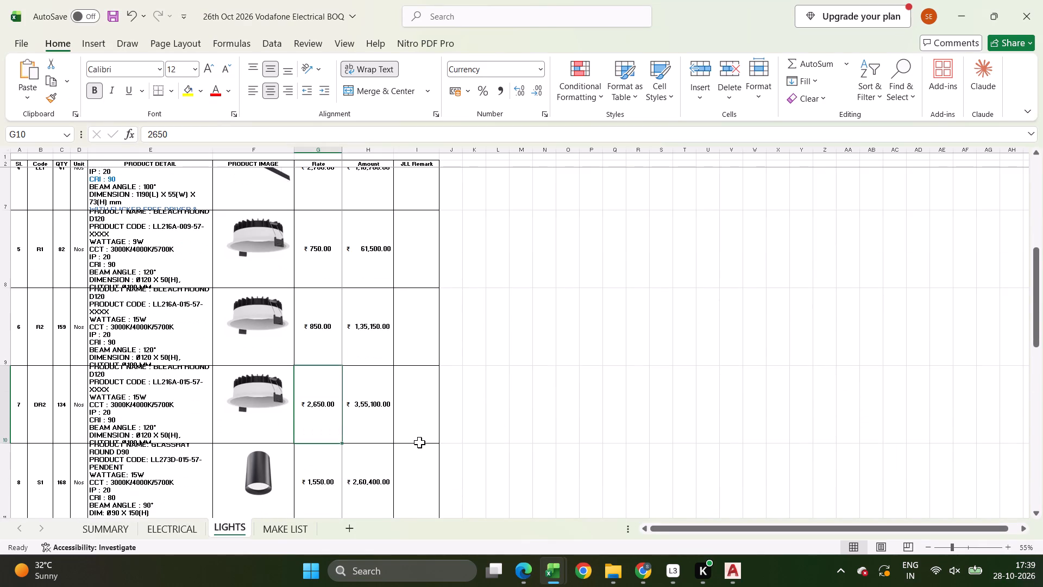
{"action": "key", "text": "Down"}
{"action": "key", "text": "Return"}
{"action": "key", "text": "alt+Tab"}
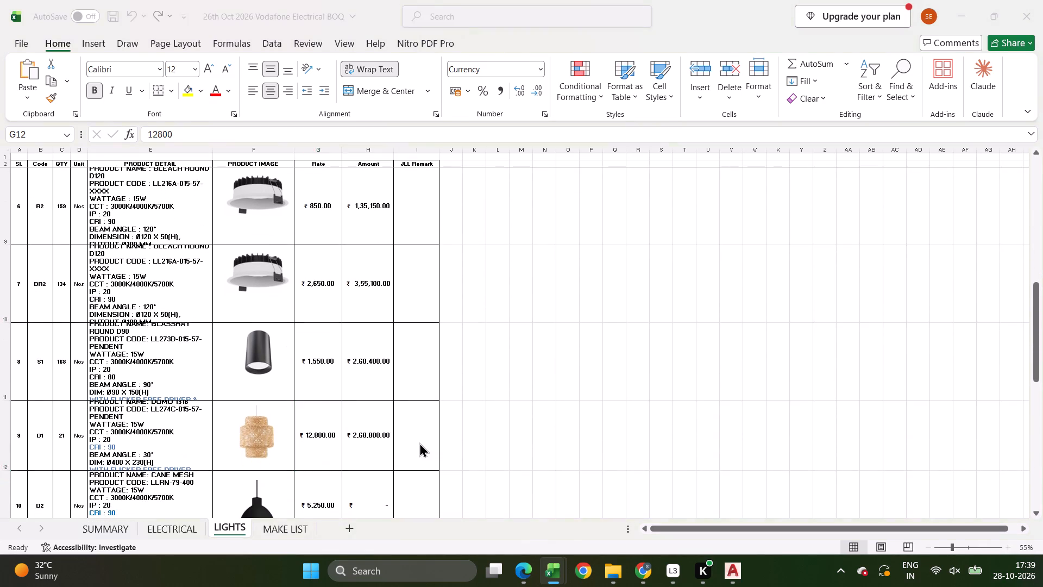
{"action": "scroll", "coordinate": [428, 440], "scroll_direction": "down", "scroll_amount": 3}
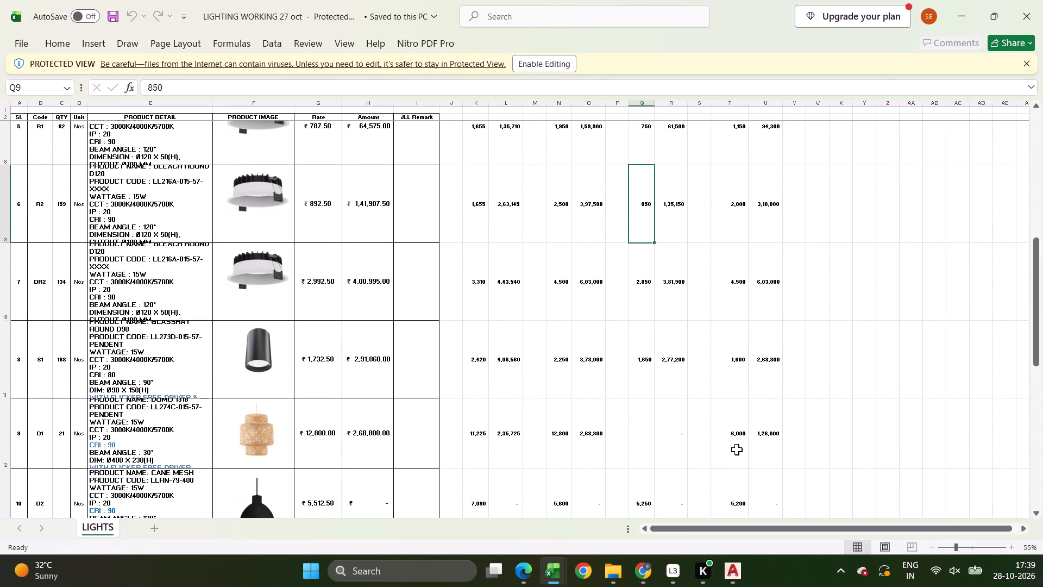
{"action": "left_click", "coordinate": [740, 438]}
{"action": "key", "text": "ctrl+c"}
{"action": "key", "text": "alt+Tab"}
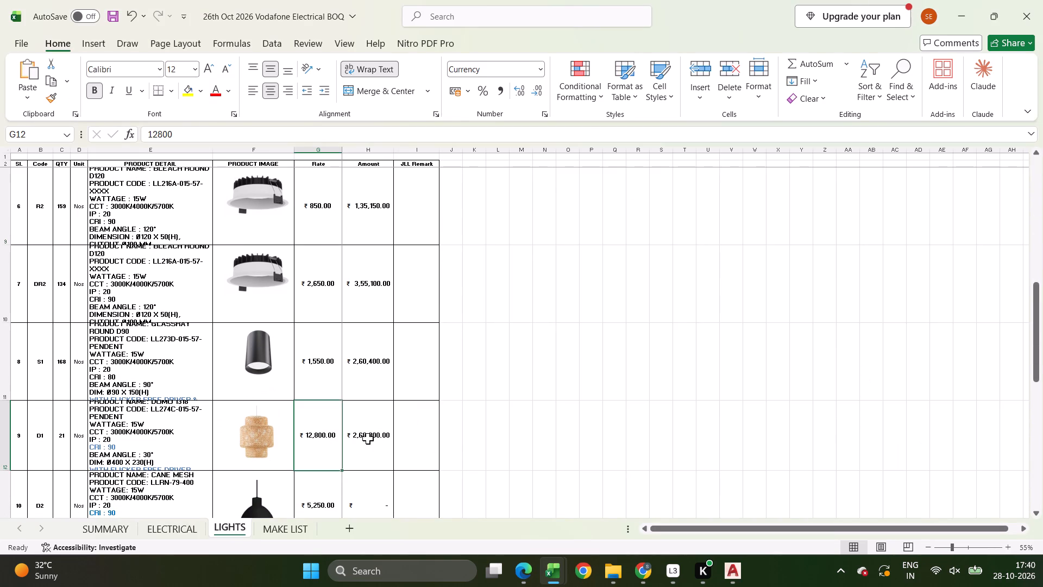
{"action": "key", "text": "ctrl+shift+v"}
Check the grand total on the SUMMARY sheet and return to the LIGHTS sheet.
{"action": "scroll", "coordinate": [525, 428], "scroll_direction": "down", "scroll_amount": 5}
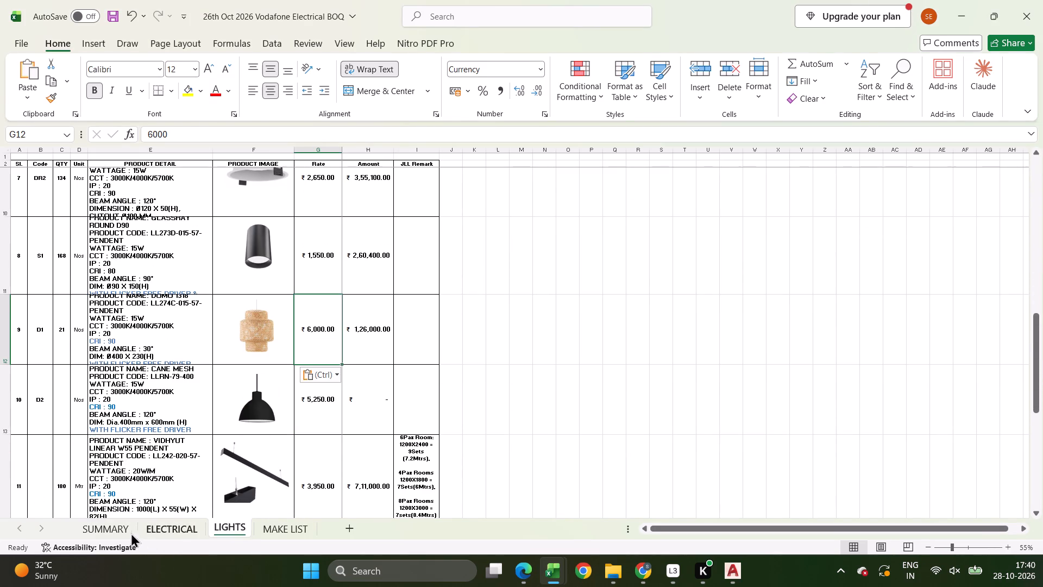
{"action": "left_click", "coordinate": [99, 528]}
{"action": "left_click", "coordinate": [210, 521]}
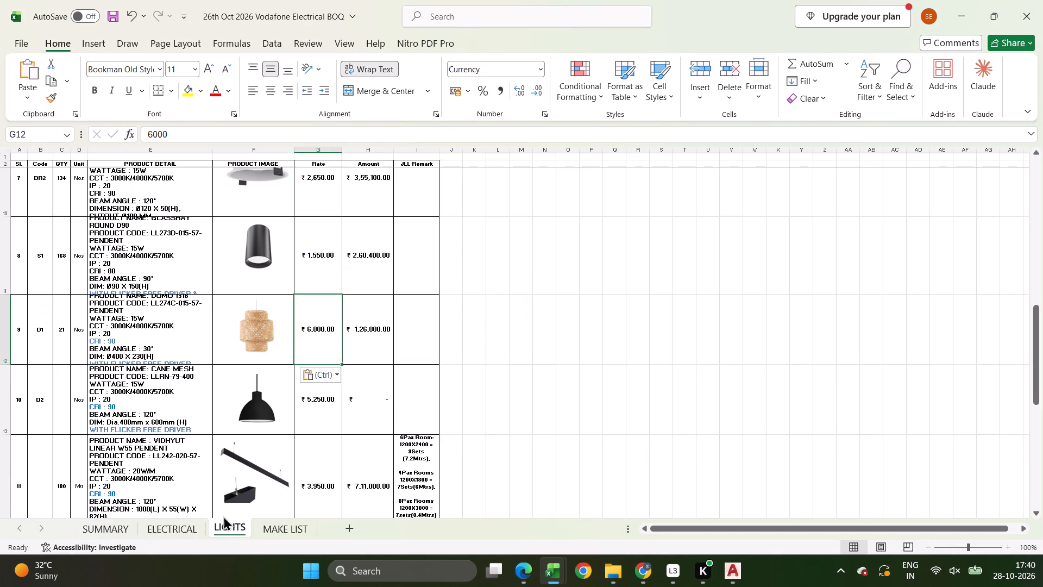
Copy the Legero rates for items 1 to 14 from the LIGHTING WORKING 27 oct workbook into the BOQ's LIGHTS Rate column as values.
{"action": "scroll", "coordinate": [339, 453], "scroll_direction": "up", "scroll_amount": 1}
{"action": "key", "text": "alt+Tab"}
{"action": "scroll", "coordinate": [630, 359], "scroll_direction": "up", "scroll_amount": 10}
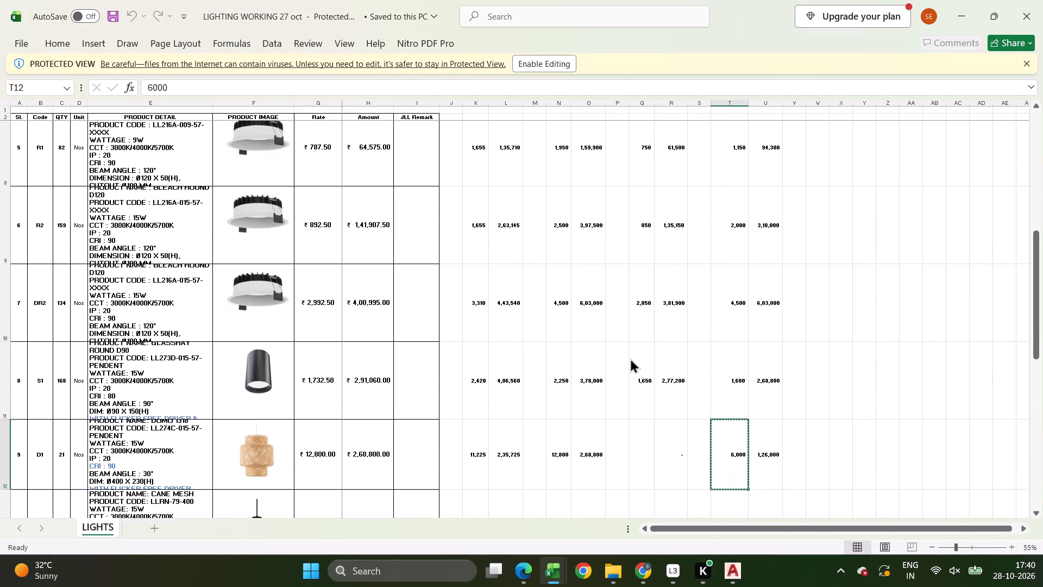
{"action": "scroll", "coordinate": [630, 358], "scroll_direction": "up", "scroll_amount": 3}
{"action": "scroll", "coordinate": [630, 358], "scroll_direction": "up", "scroll_amount": 20}
{"action": "scroll", "coordinate": [630, 358], "scroll_direction": "up", "scroll_amount": 1}
{"action": "scroll", "coordinate": [644, 280], "scroll_direction": "up", "scroll_amount": 2}
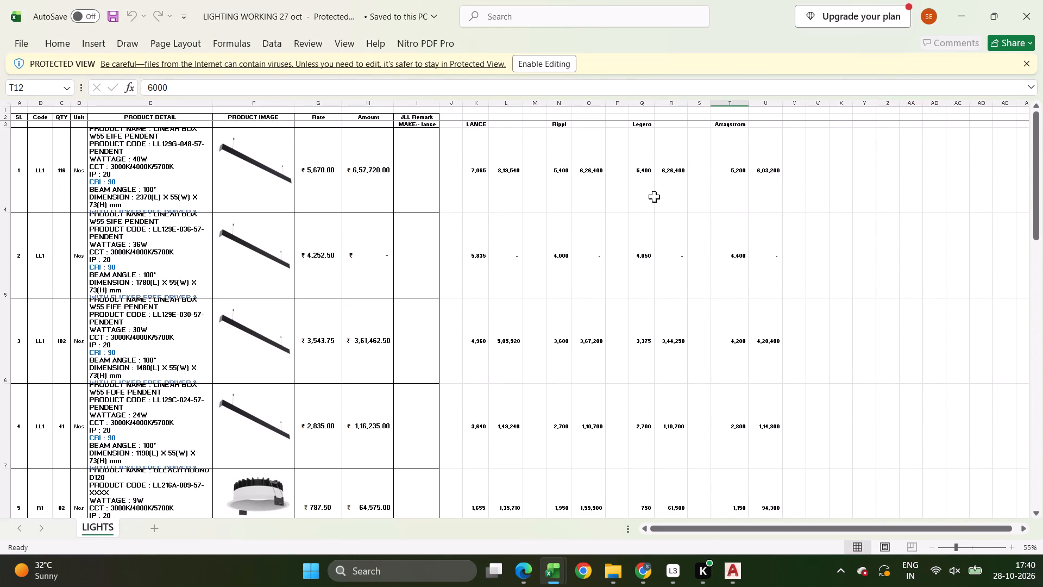
{"action": "left_click", "coordinate": [654, 191]}
{"action": "key", "text": "ctrl+shift+Left"}
{"action": "key", "text": "ctrl+Right"}
{"action": "key", "text": "Left"}
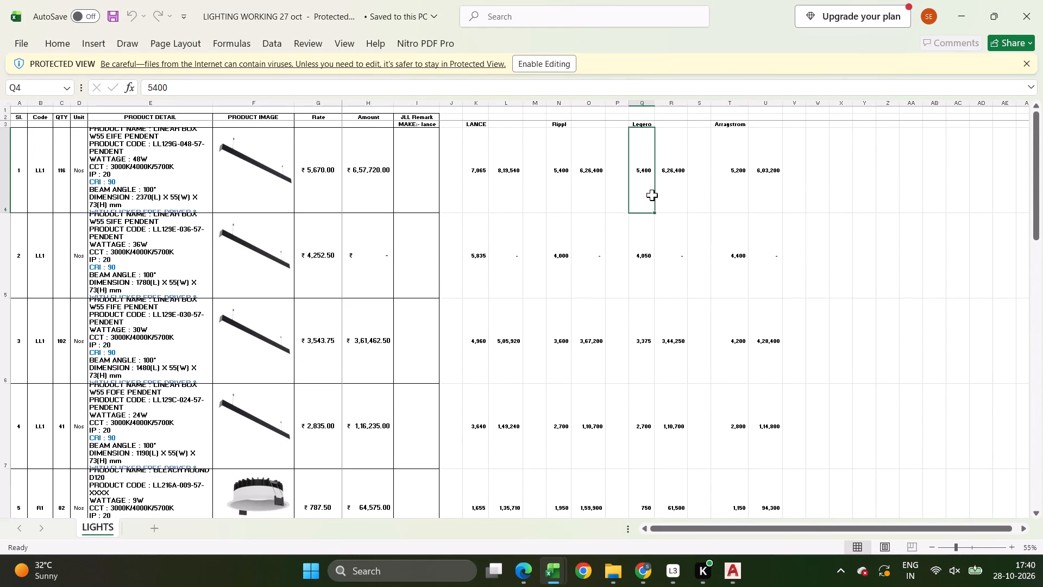
{"action": "key", "text": "ctrl+shift+Down"}
{"action": "key", "text": "ctrl+shift+Down"}
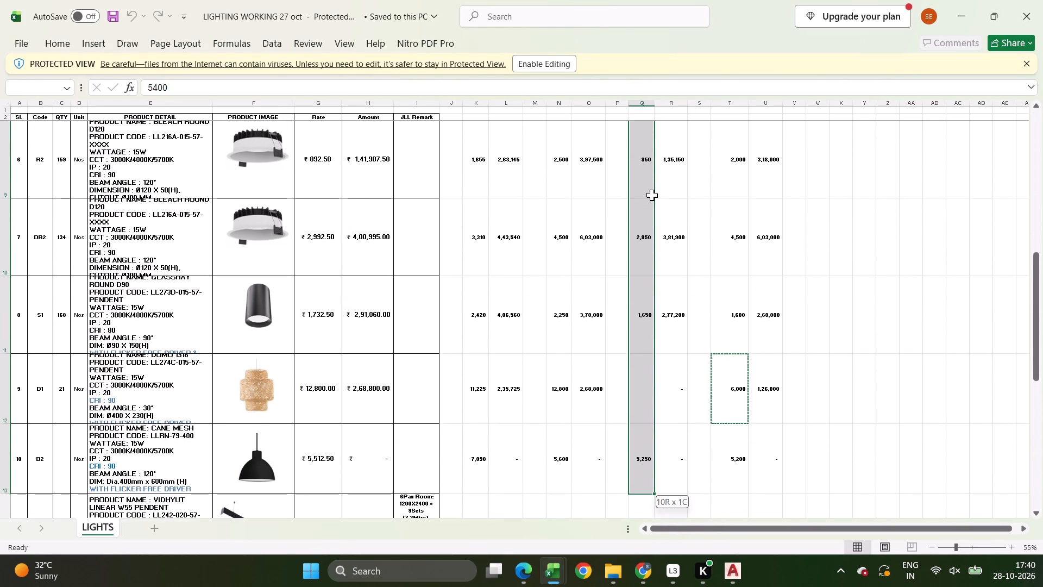
{"action": "key", "text": "ctrl+shift+Down"}
{"action": "key", "text": "ctrl+c"}
{"action": "key", "text": "alt+Tab"}
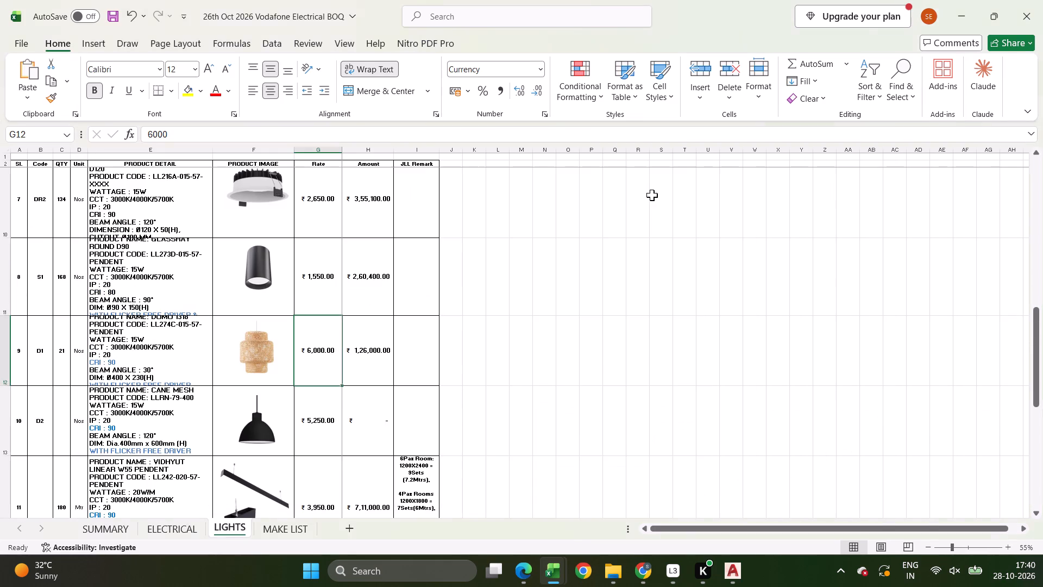
{"action": "key", "text": "Up"}
{"action": "key", "text": "ctrl+Up"}
{"action": "key", "text": "Down"}
{"action": "key", "text": "Up"}
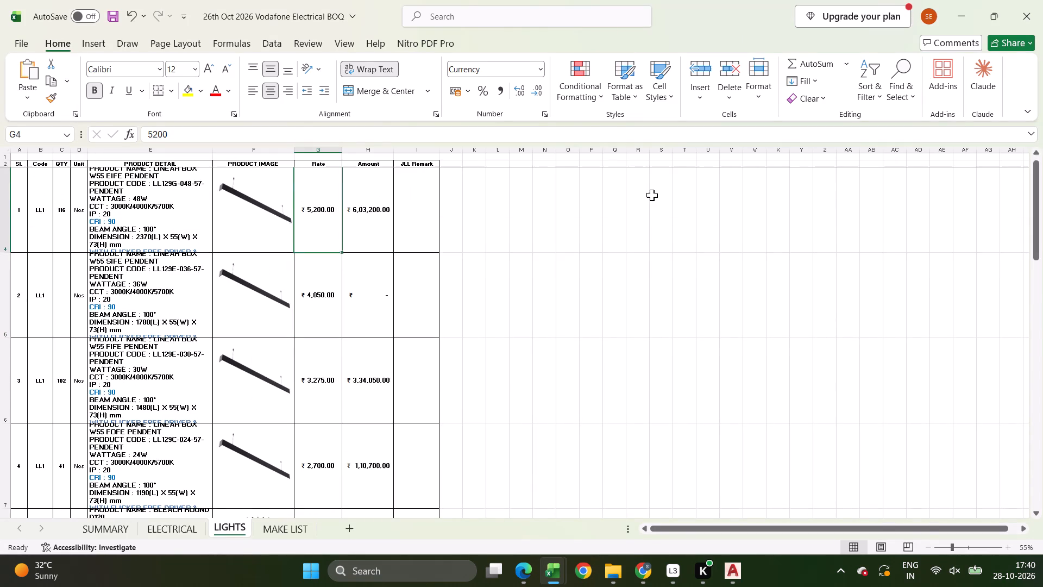
{"action": "key", "text": "ctrl+shift+v"}
Set the rate of LIGHTS item 9, D1, to 6000.
{"action": "key", "text": "Down"}
{"action": "key", "text": "Down"}
{"action": "key", "text": "Down"}
{"action": "key", "text": "Down"}
{"action": "key", "text": "Down"}
{"action": "key", "text": "Down"}
{"action": "key", "text": "Down"}
{"action": "key", "text": "Down"}
{"action": "key", "text": "Down"}
{"action": "key", "text": "Down"}
{"action": "key", "text": "Down"}
{"action": "key", "text": "Down"}
{"action": "key", "text": "Down"}
{"action": "key", "text": "Down"}
{"action": "key", "text": "Down"}
{"action": "key", "text": "Down"}
{"action": "key", "text": "Down"}
{"action": "key", "text": "Down"}
{"action": "key", "text": "Down"}
{"action": "key", "text": "Down"}
{"action": "key", "text": "Down"}
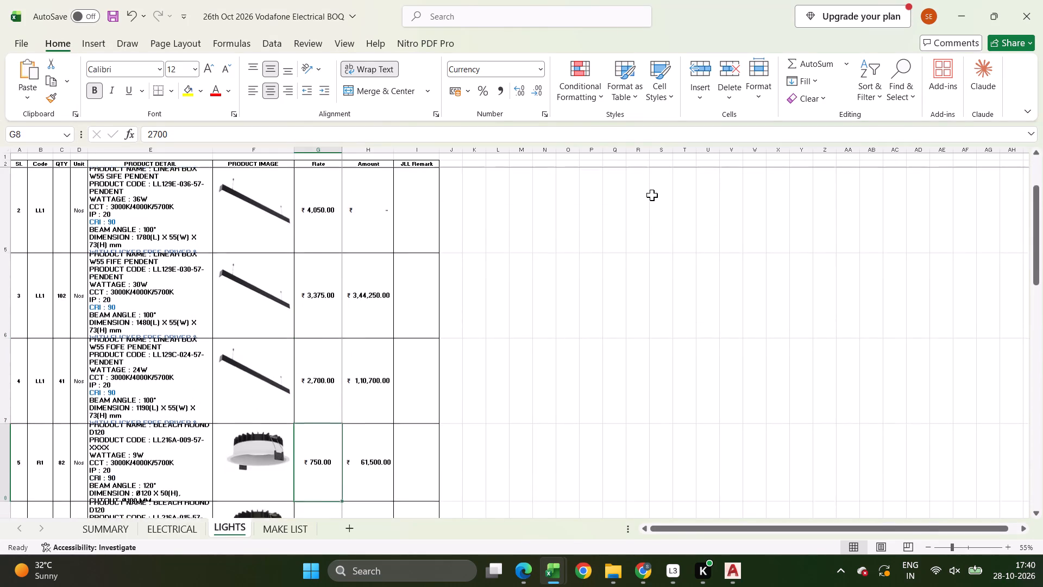
{"action": "key", "text": "ctrl+Down"}
{"action": "key", "text": "6"}
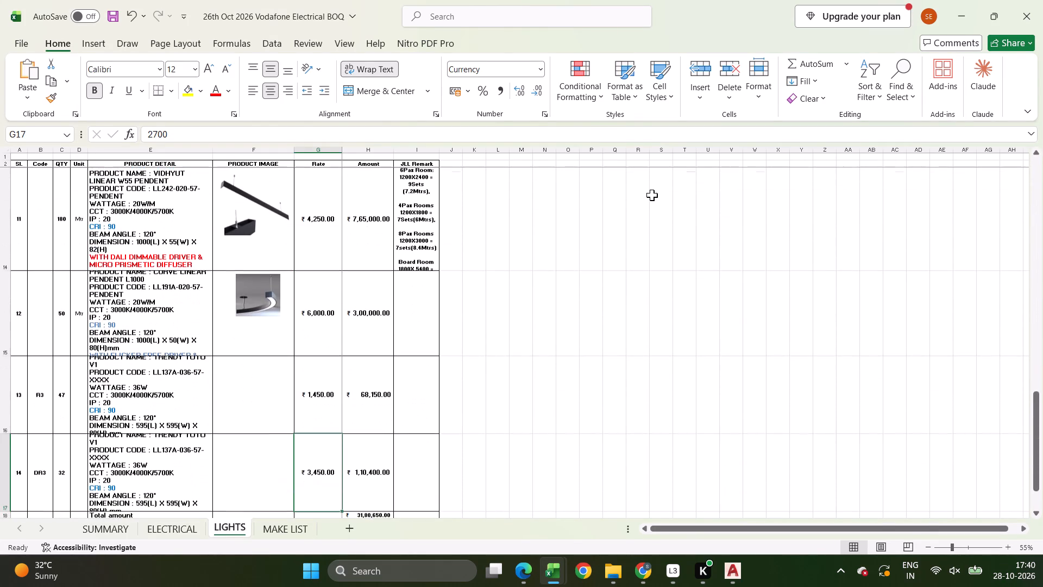
{"action": "key", "text": "Escape"}
{"action": "key", "text": "Up"}
{"action": "key", "text": "Up"}
{"action": "key", "text": "Up"}
{"action": "key", "text": "Up"}
{"action": "key", "text": "Up"}
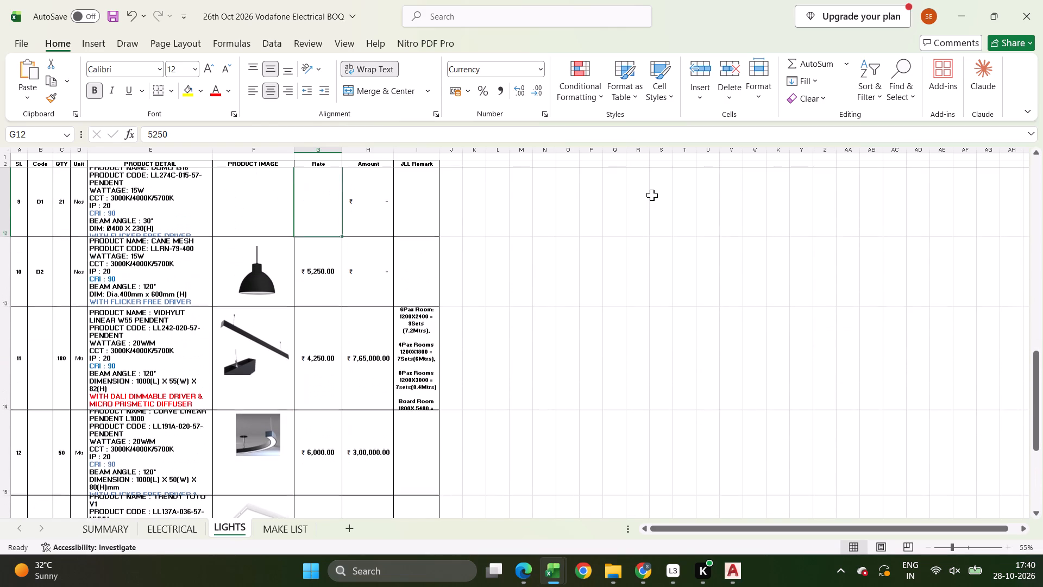
{"action": "type", "text": "6000"}
{"action": "key", "text": "Return"}
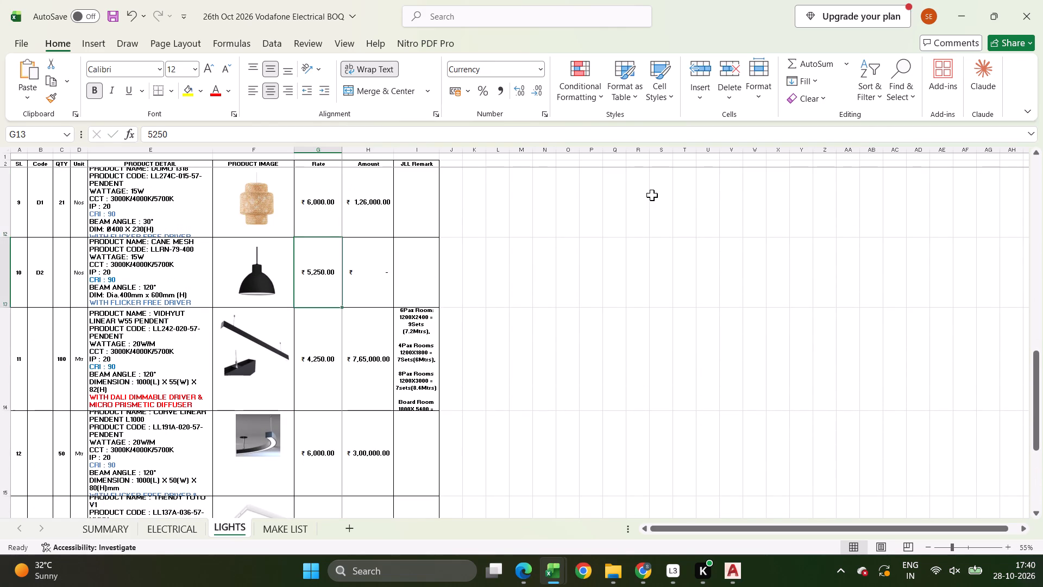
Check the grand total on the SUMMARY sheet and return to the LIGHTS sheet.
{"action": "left_click", "coordinate": [106, 528]}
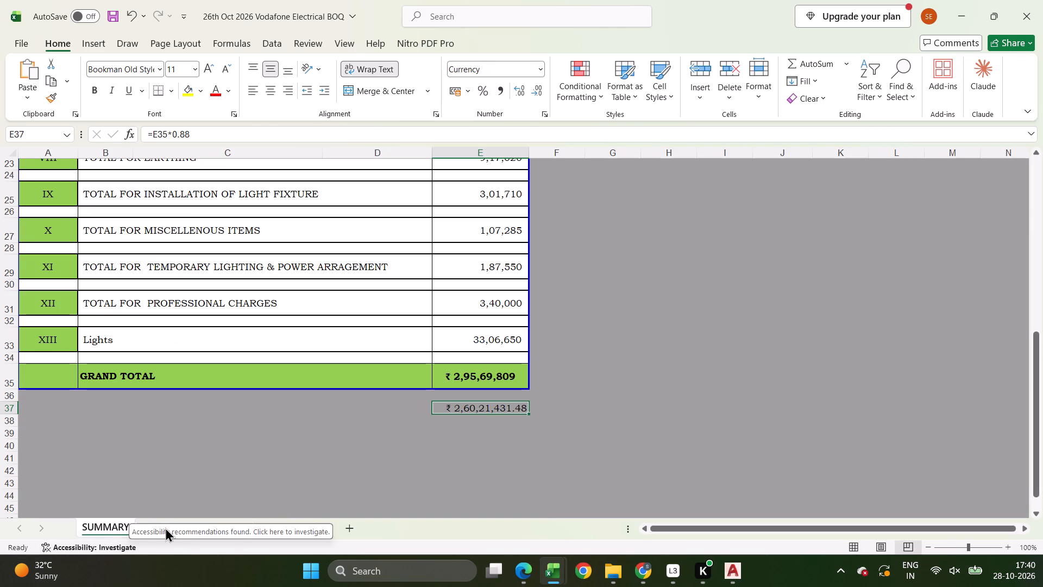
{"action": "left_click", "coordinate": [182, 523]}
{"action": "left_click", "coordinate": [184, 523]}
{"action": "left_click", "coordinate": [222, 532]}
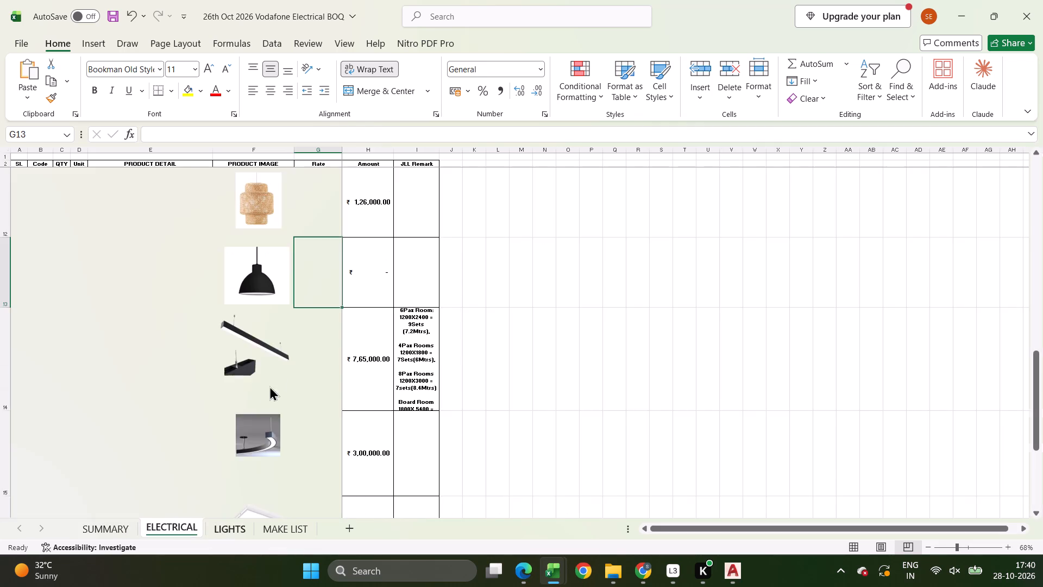
Set the rate of LIGHTS item 1, LL1, to 5200 and check the grand total on the SUMMARY sheet.
{"action": "middle_click_drag", "start_coordinate": [283, 365], "coordinate": [287, 209]}
{"action": "scroll", "coordinate": [315, 224], "scroll_direction": "up", "scroll_amount": 4}
{"action": "left_click", "coordinate": [315, 224]}
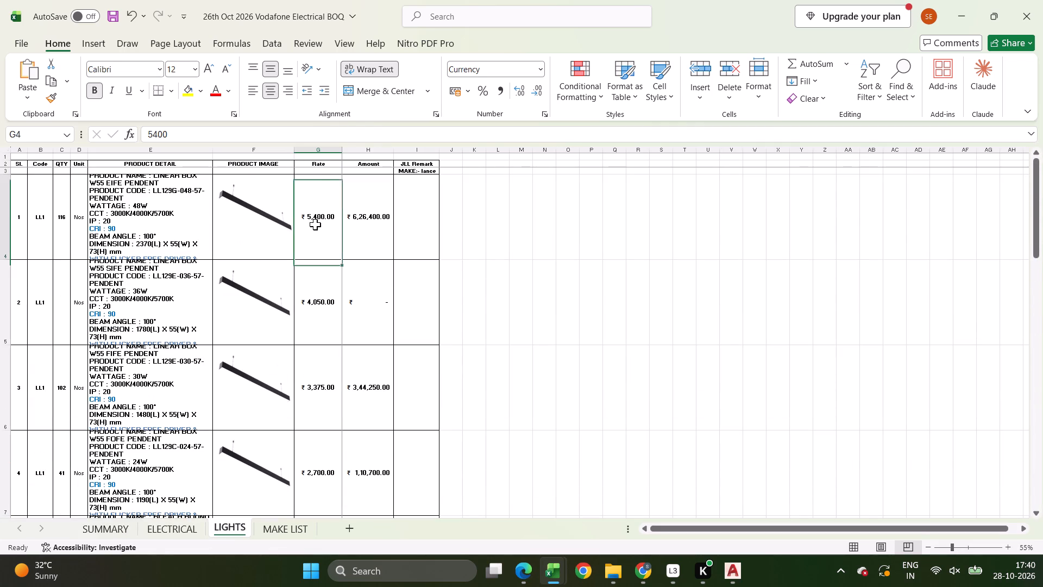
{"action": "type", "text": "5200"}
{"action": "key", "text": "Return"}
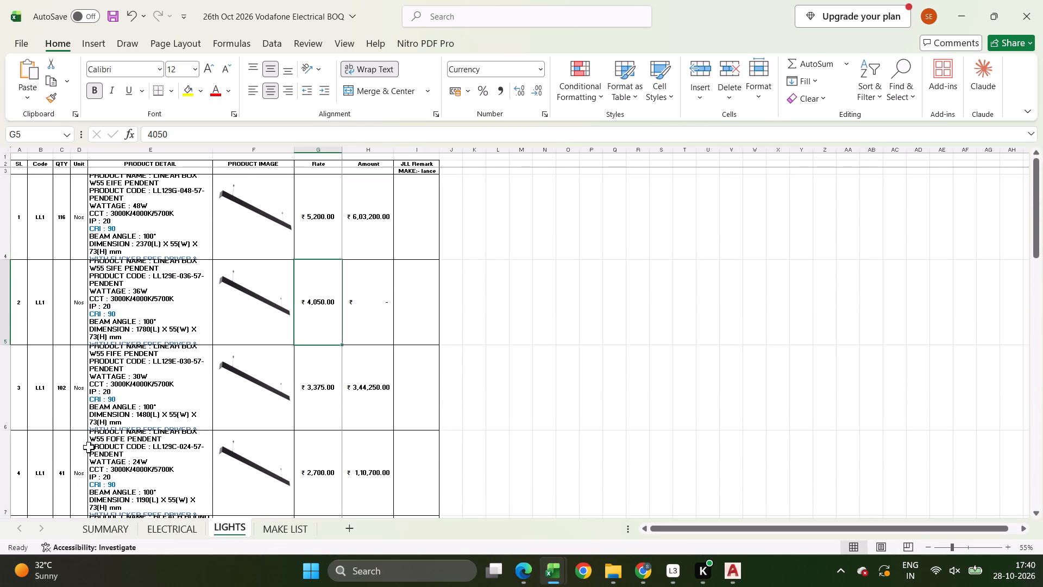
{"action": "left_click", "coordinate": [114, 528]}
{"action": "left_click", "coordinate": [202, 532]}
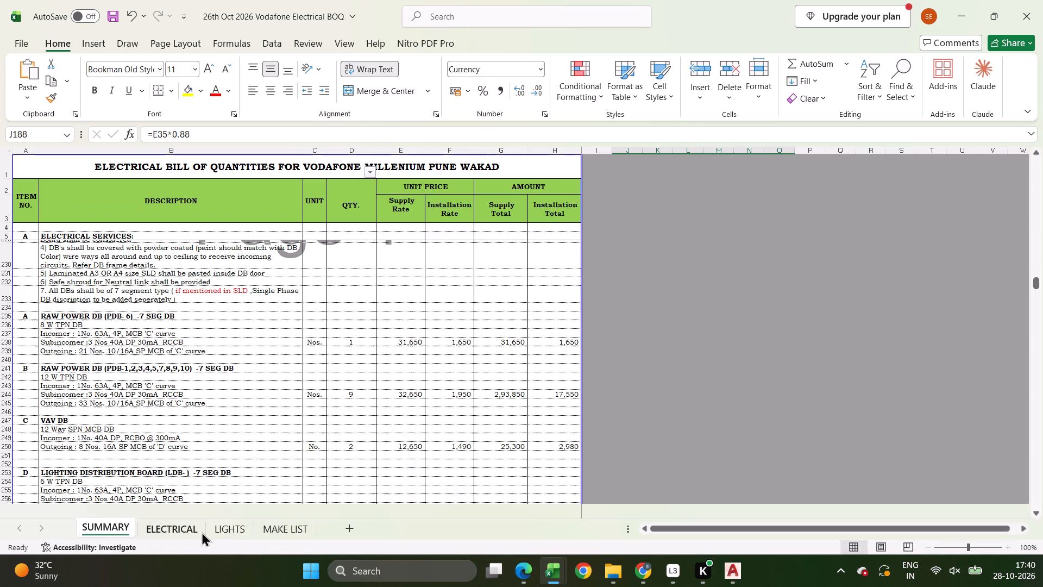
{"action": "left_click", "coordinate": [233, 529]}
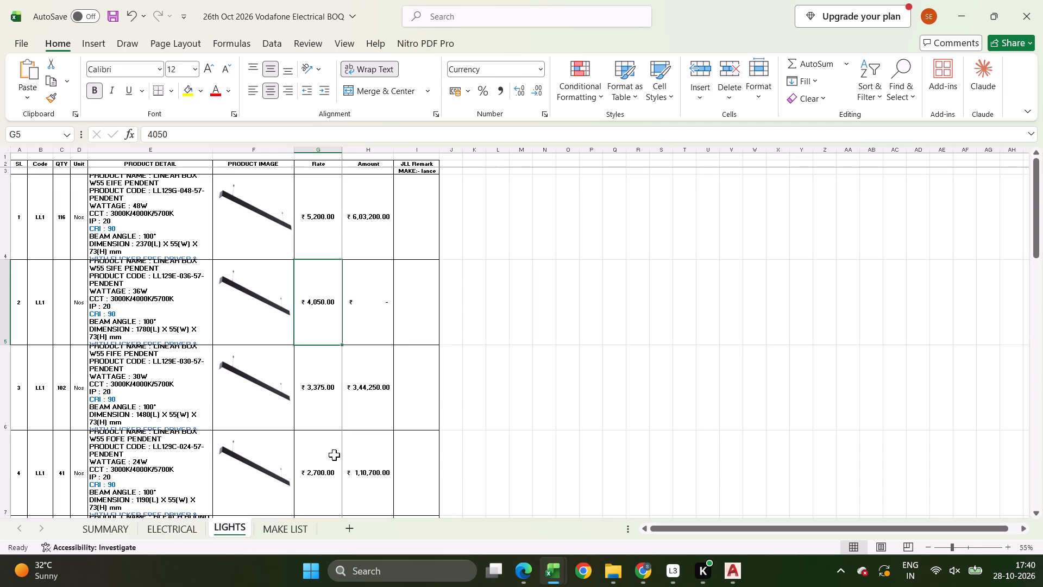
Set the rate of LIGHTS item 3, LL1, to 3150 and check the grand total on the SUMMARY sheet.
{"action": "left_click", "coordinate": [326, 402]}
{"action": "type", "text": "3150"}
{"action": "key", "text": "Return"}
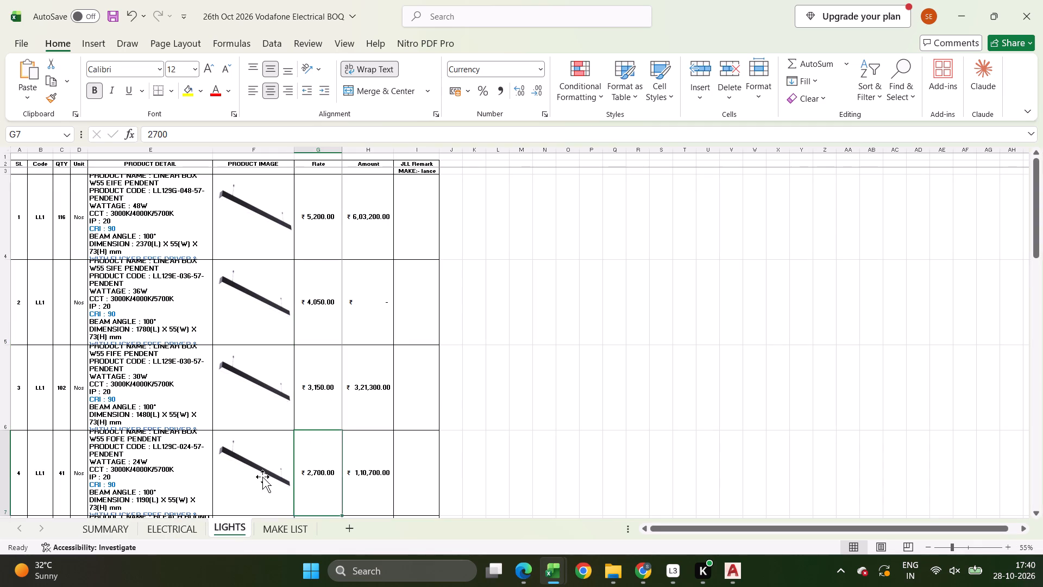
{"action": "left_click", "coordinate": [108, 521]}
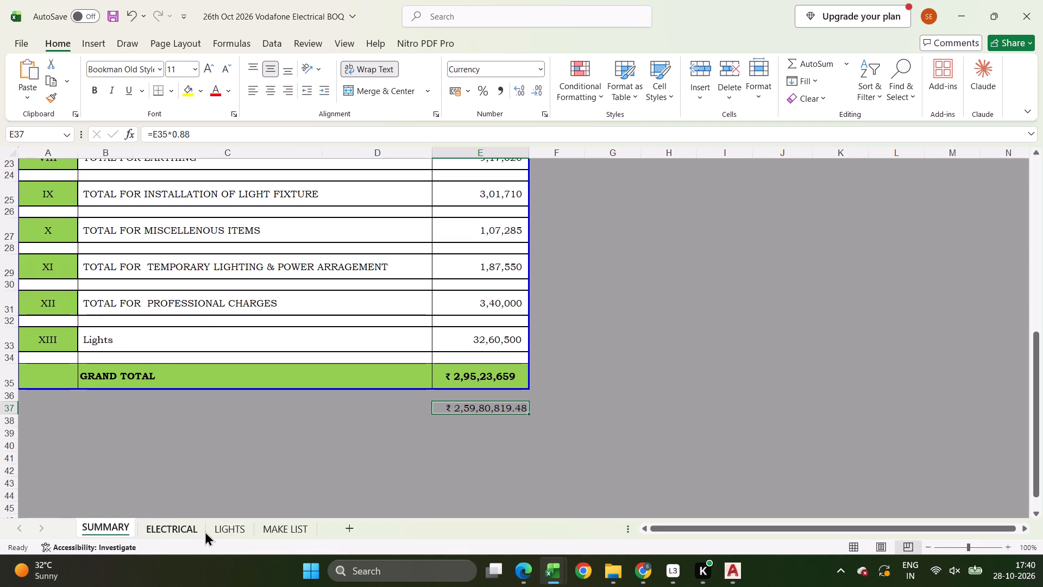
{"action": "left_click", "coordinate": [205, 531]}
{"action": "left_click", "coordinate": [219, 529]}
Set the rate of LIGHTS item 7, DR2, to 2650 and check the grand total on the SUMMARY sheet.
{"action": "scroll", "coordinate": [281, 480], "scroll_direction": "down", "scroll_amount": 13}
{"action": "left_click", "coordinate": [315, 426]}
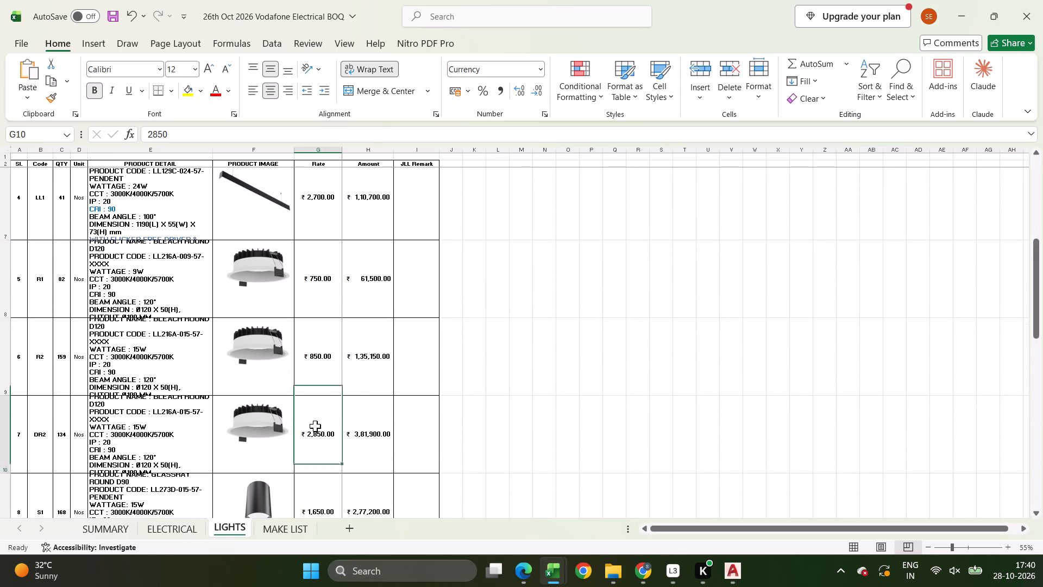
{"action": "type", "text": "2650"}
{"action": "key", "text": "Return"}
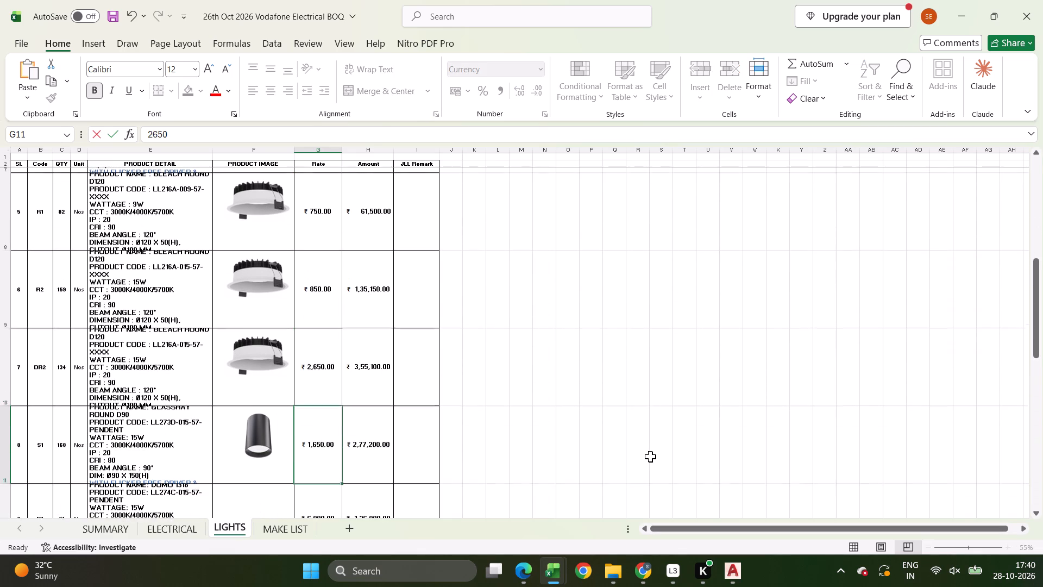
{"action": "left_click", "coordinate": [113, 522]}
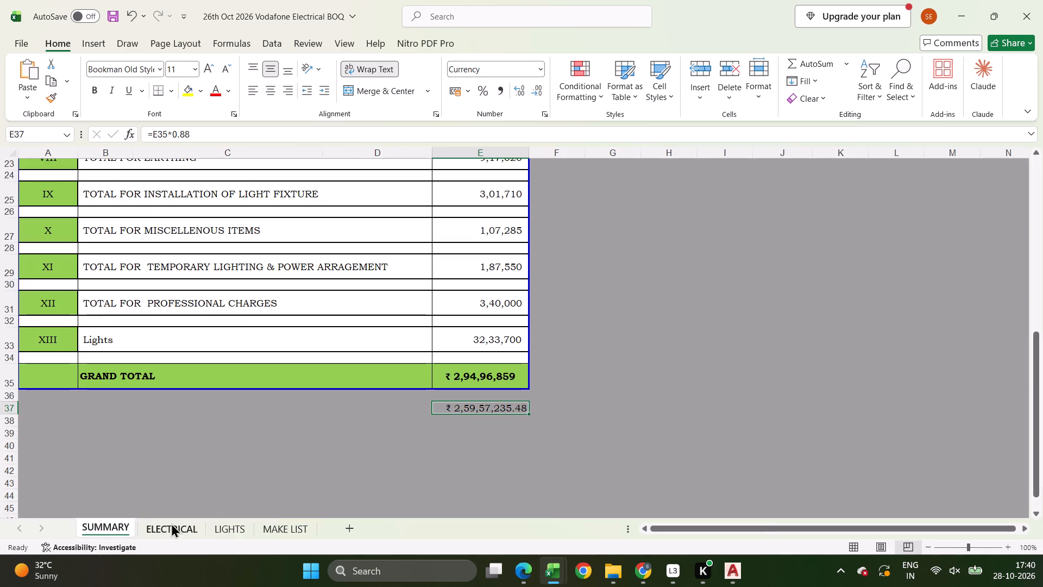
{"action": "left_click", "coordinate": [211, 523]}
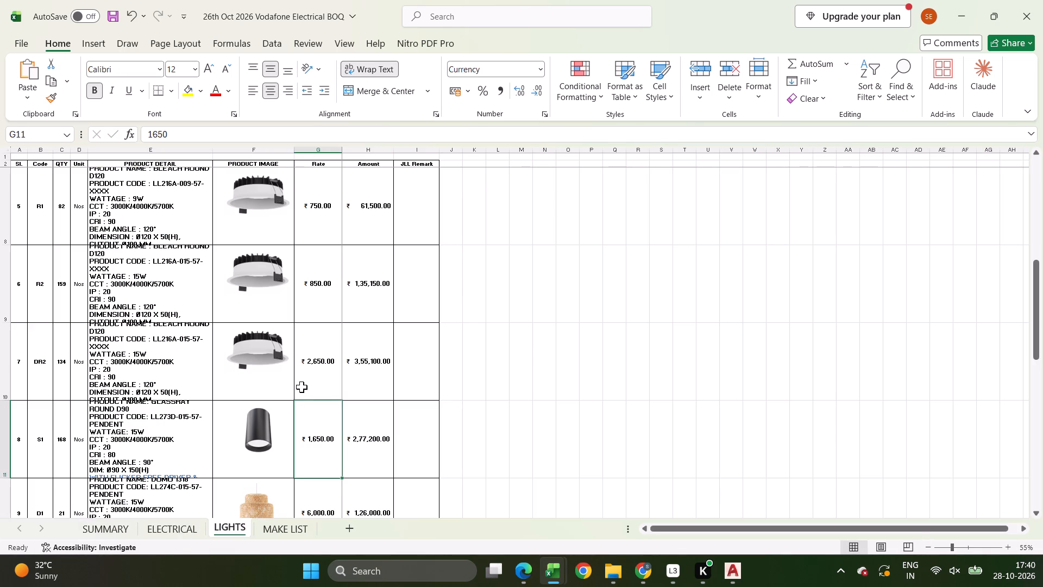
Set the rate of LIGHTS item 7, DR2, to 2700 and check the grand total on the SUMMARY sheet.
{"action": "left_click", "coordinate": [301, 384]}
{"action": "type", "text": "2700"}
{"action": "key", "text": "Return"}
{"action": "left_click", "coordinate": [114, 532]}
{"action": "left_click", "coordinate": [236, 487]}
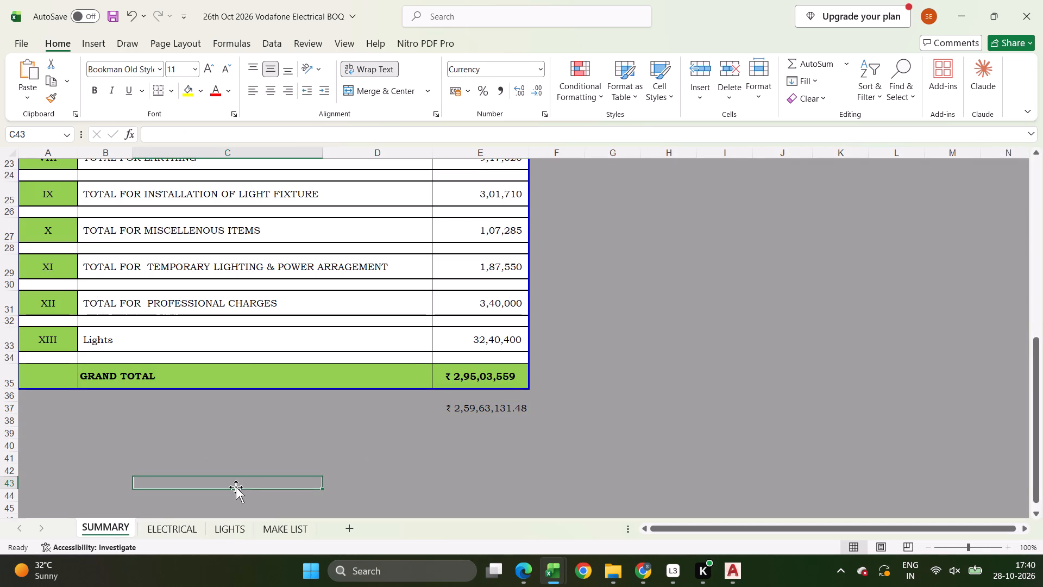
Delete the E35*0.88 calculation below the GRAND TOTAL row on the SUMMARY sheet and save the BOQ.
{"action": "left_click", "coordinate": [448, 410]}
{"action": "key", "text": "Delete"}
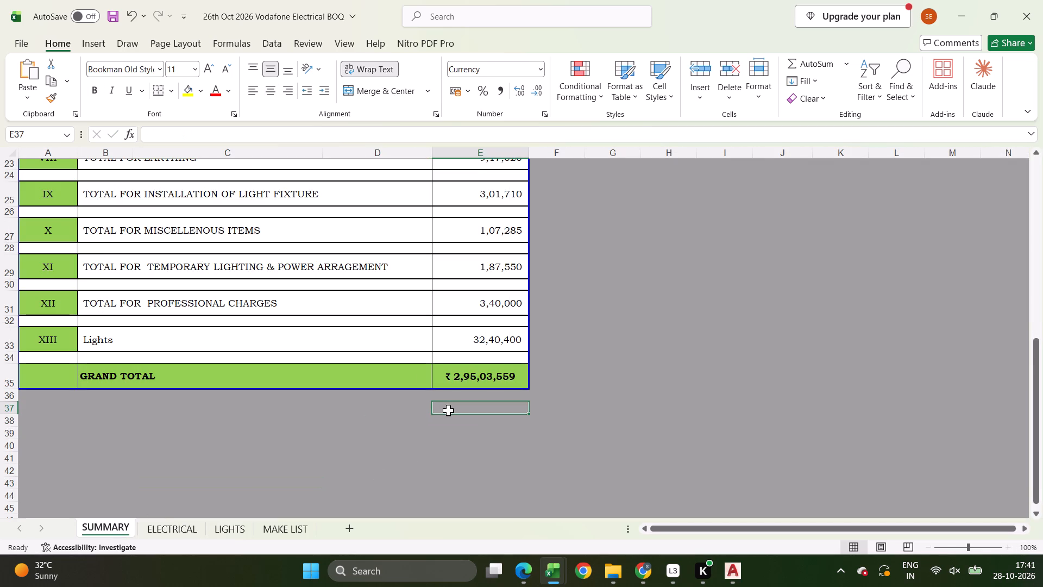
{"action": "key", "text": "ctrl+s"}
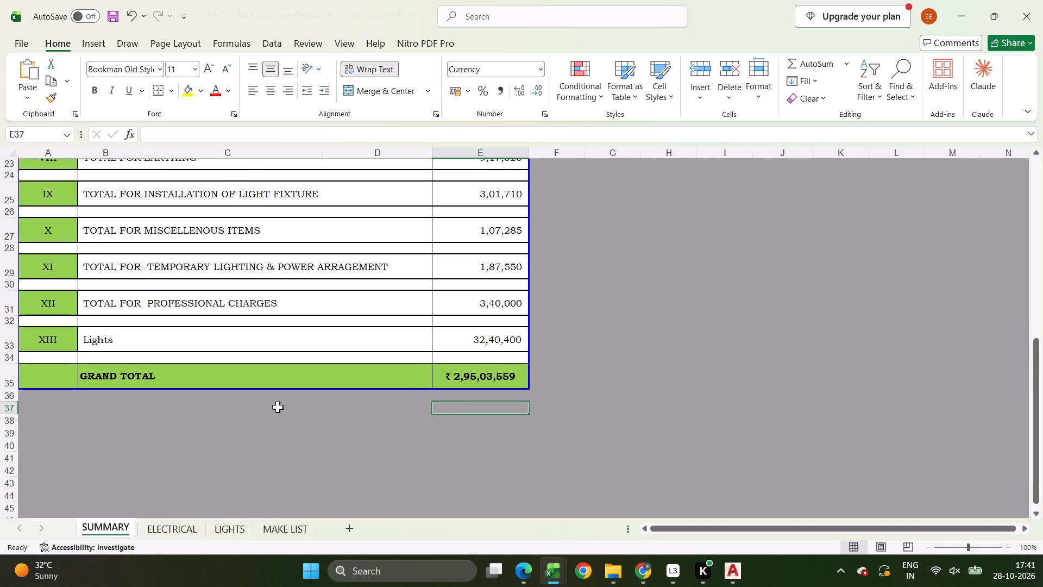
Delete all columns from I onward beside the ELECTRICAL sheet's bill table and save the BOQ.
{"action": "left_click", "coordinate": [181, 525]}
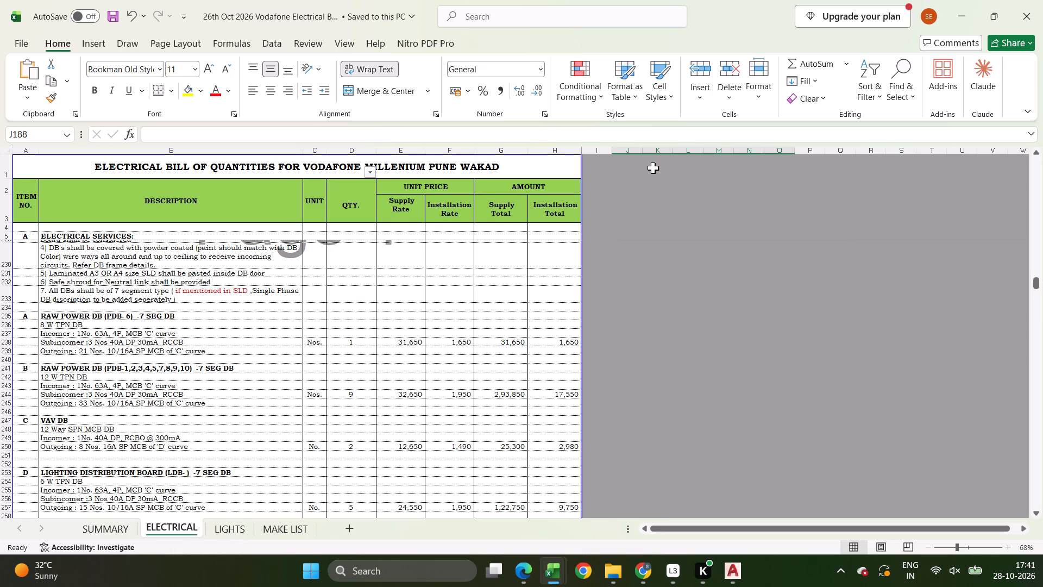
{"action": "left_click", "coordinate": [606, 152]}
{"action": "key", "text": "ctrl+shift+Right"}
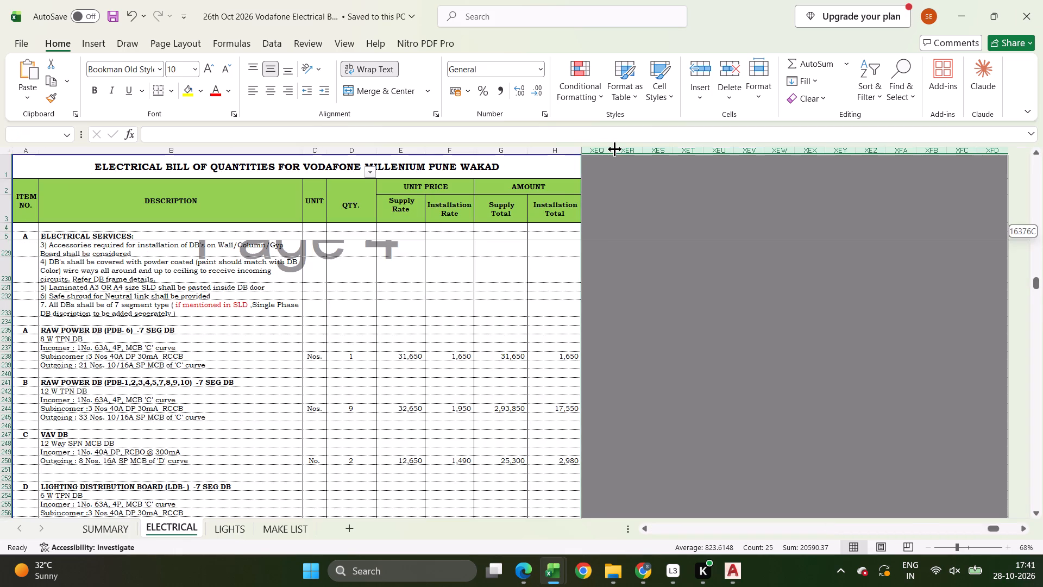
{"action": "key", "text": "ctrl+minus"}
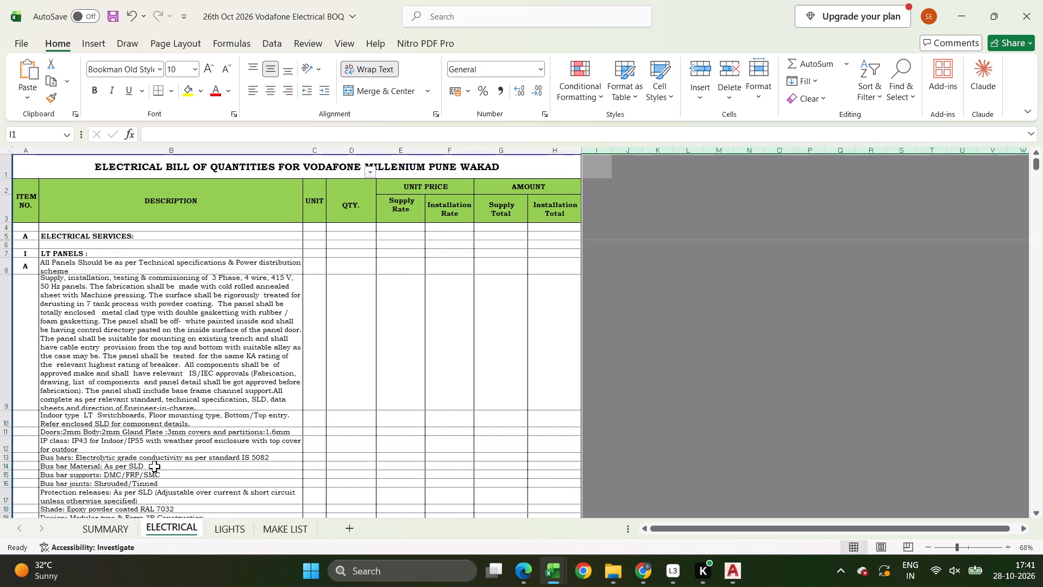
{"action": "key", "text": "ctrl+s"}
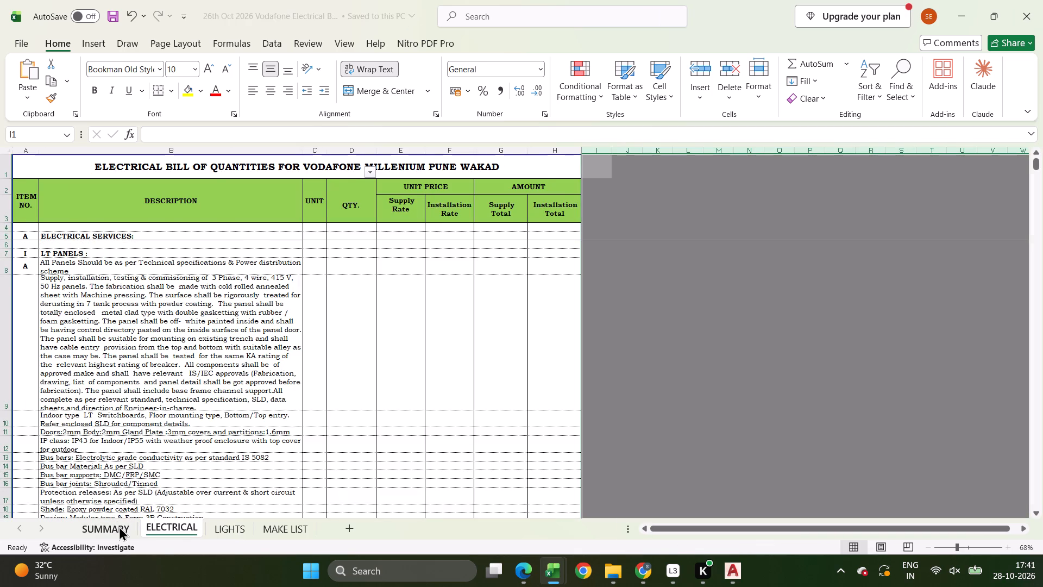
Close the BOQ on its SUMMARY sheet, the LIGHTING WORKING 27 oct workbook, and R1 Working Vodafone Electrical + lights BOQ (1), saving the last one's changes.
{"action": "left_click", "coordinate": [119, 526]}
{"action": "left_click", "coordinate": [1042, 0]}
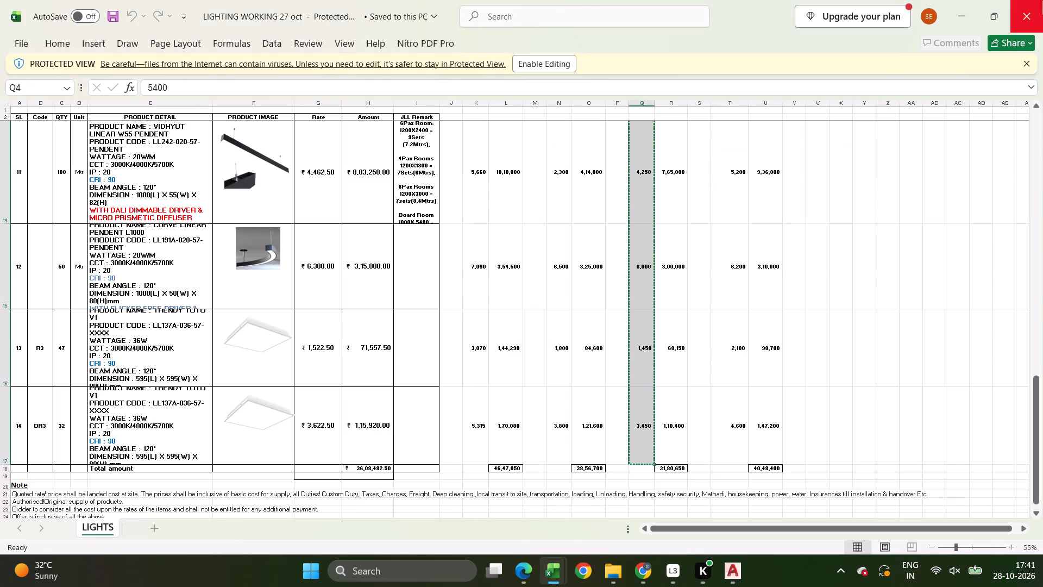
{"action": "left_click", "coordinate": [1042, 0]}
{"action": "left_click", "coordinate": [1042, 7]}
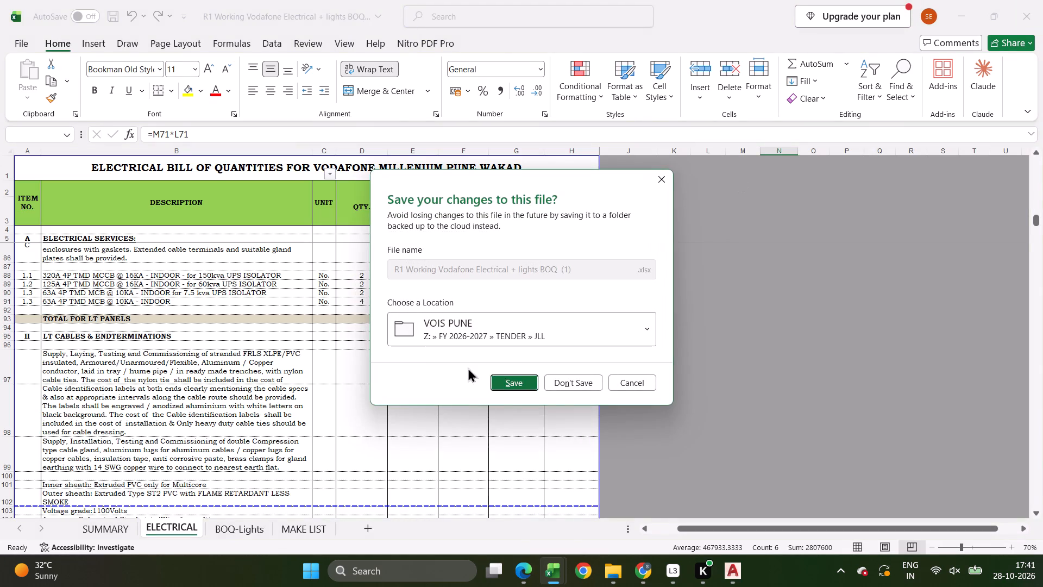
{"action": "left_click", "coordinate": [500, 373]}
{"action": "left_click", "coordinate": [508, 380]}
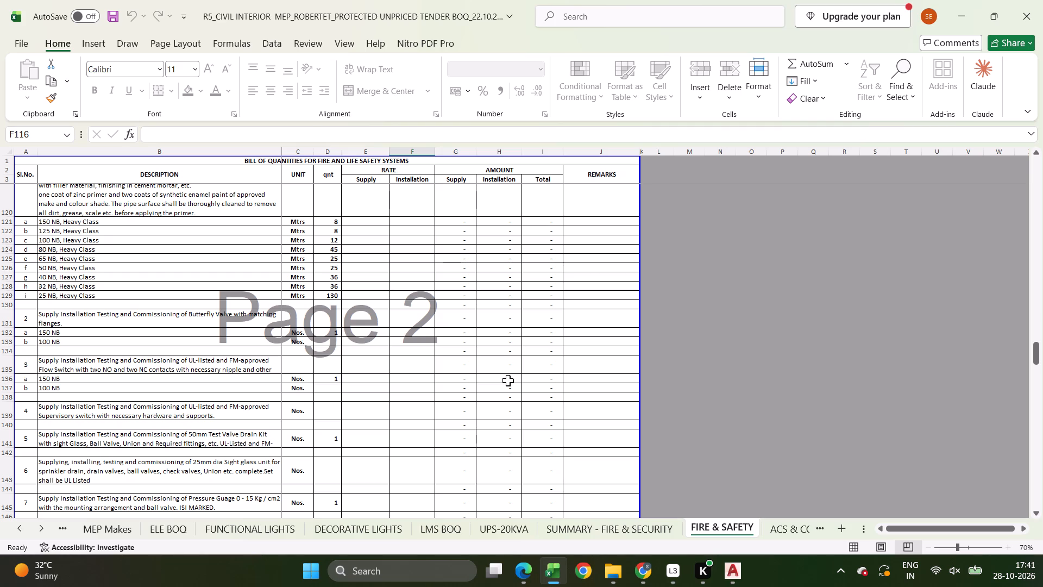
Close the R5_CIVIL INTERIOR MEP tender BOQ workbook, saving its changes.
{"action": "left_click", "coordinate": [1042, 0]}
{"action": "key", "text": "Return"}
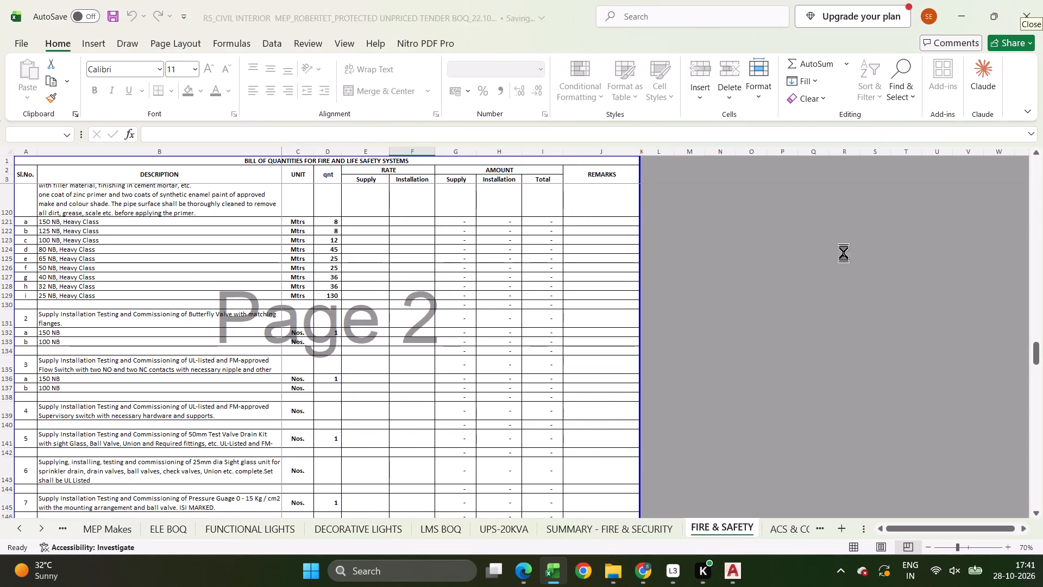
Bring up the VOIS PUNE folder in File Explorer.
{"action": "left_click", "coordinate": [973, 10]}
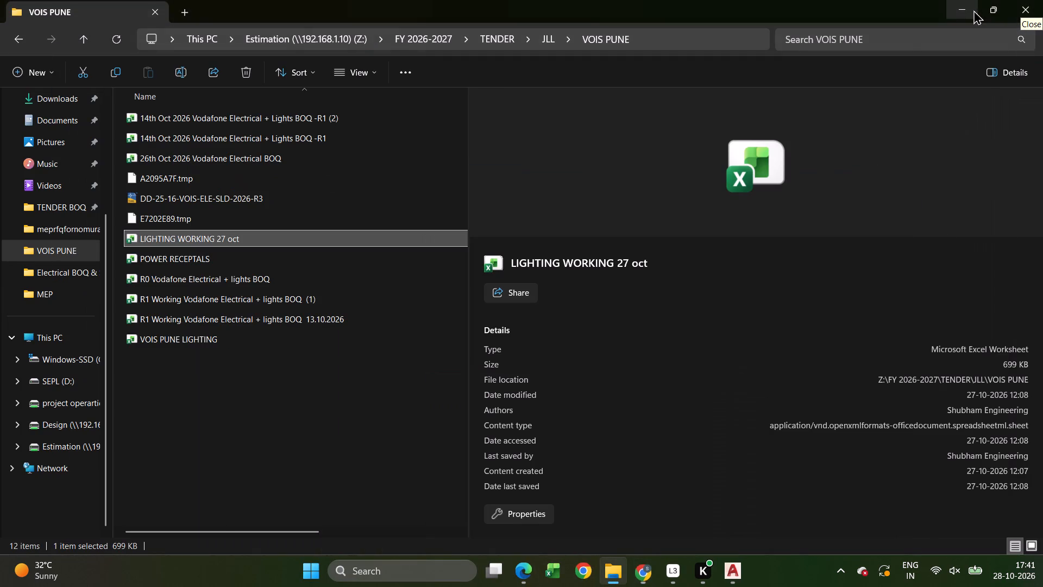
Open the 26th Oct 2026 Vodafone Electrical BOQ from the VOIS PUNE folder and show its SUMMARY sheet.
{"action": "left_click", "coordinate": [329, 147]}
{"action": "double_click", "coordinate": [320, 154]}
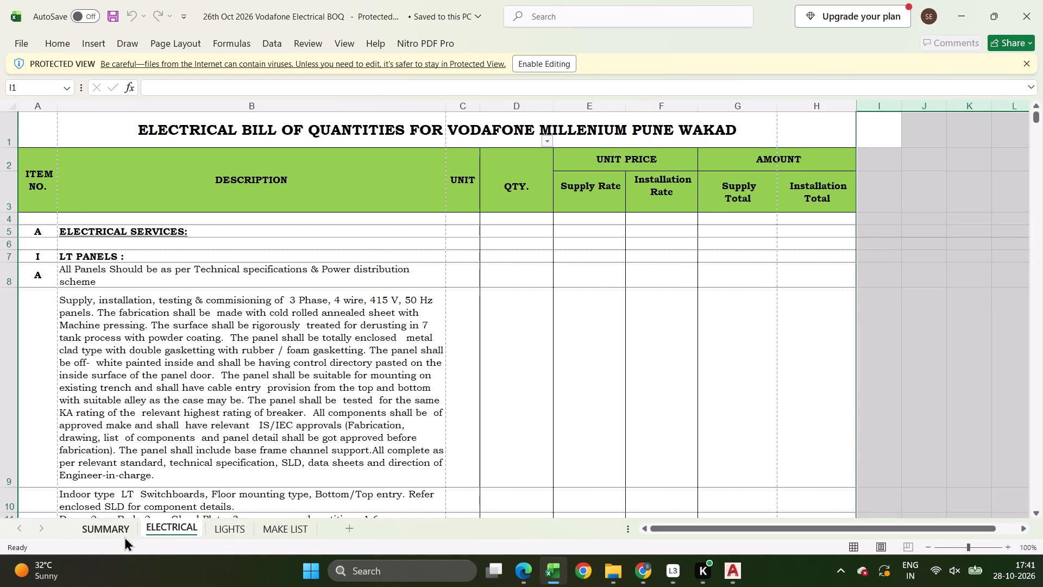
{"action": "left_click", "coordinate": [121, 530]}
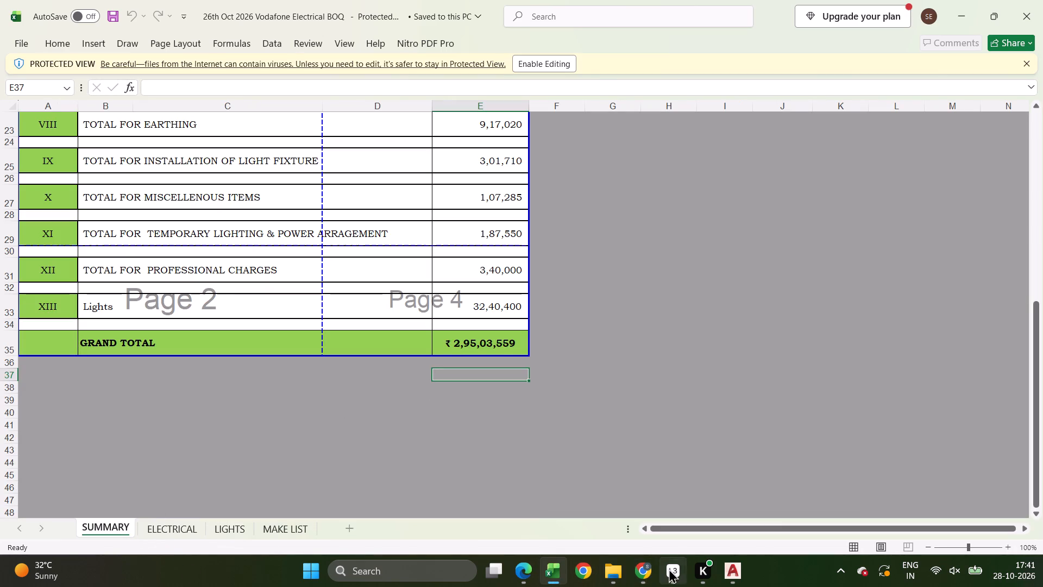
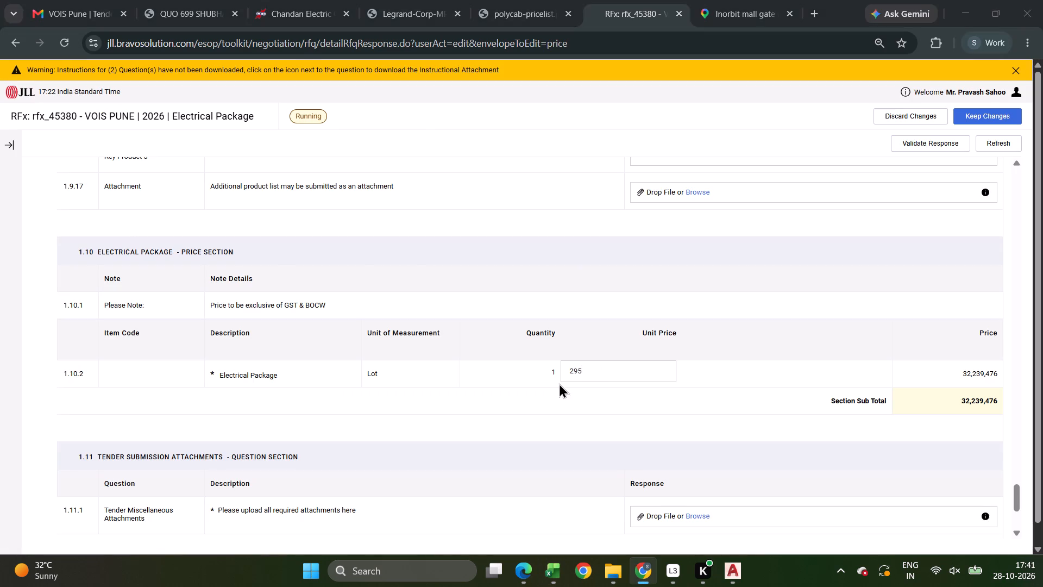
Complete the Electrical Package unit price in item 1.10.2 as 29503559, taken from the grand total on the BOQ's SUMMARY sheet.
{"action": "key", "text": "alt+Tab"}
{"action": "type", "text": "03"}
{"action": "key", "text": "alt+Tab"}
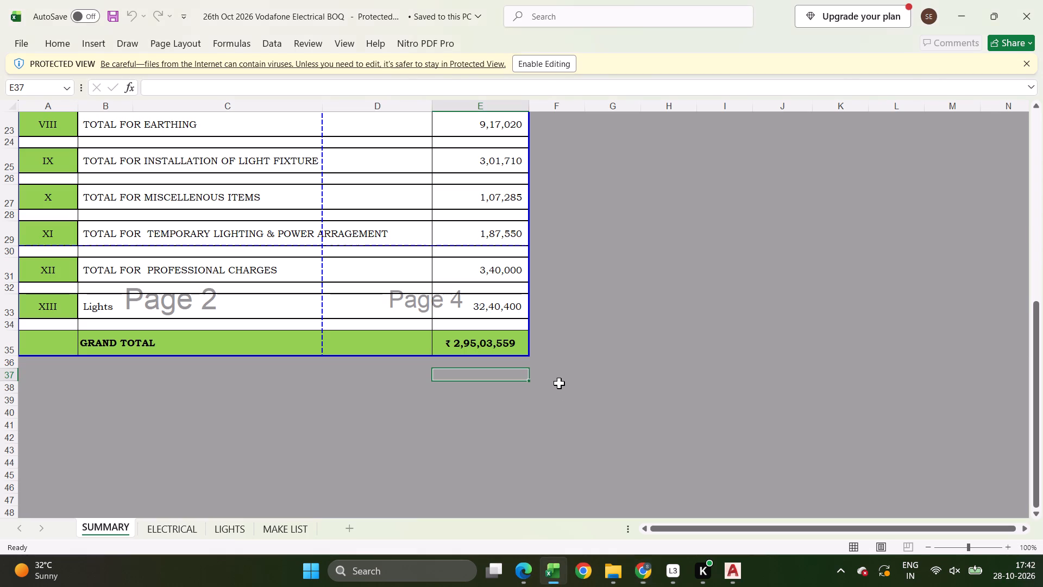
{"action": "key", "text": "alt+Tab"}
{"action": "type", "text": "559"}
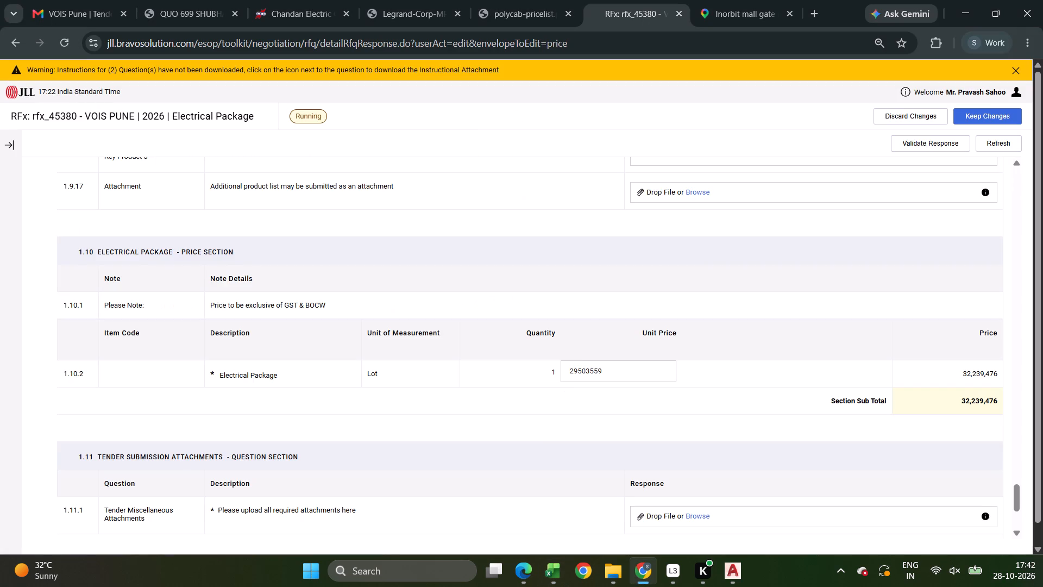
Attach the Electrical BOQ workbook from the VOIS PUNE folder to item 1.11.1, Tender Miscellaneous Attachments, in the JLL tender response.
{"action": "scroll", "coordinate": [899, 440], "scroll_direction": "down", "scroll_amount": 2}
{"action": "key", "text": "alt+Tab"}
{"action": "key", "text": "alt+Tab"}
{"action": "key", "text": "alt+Tab"}
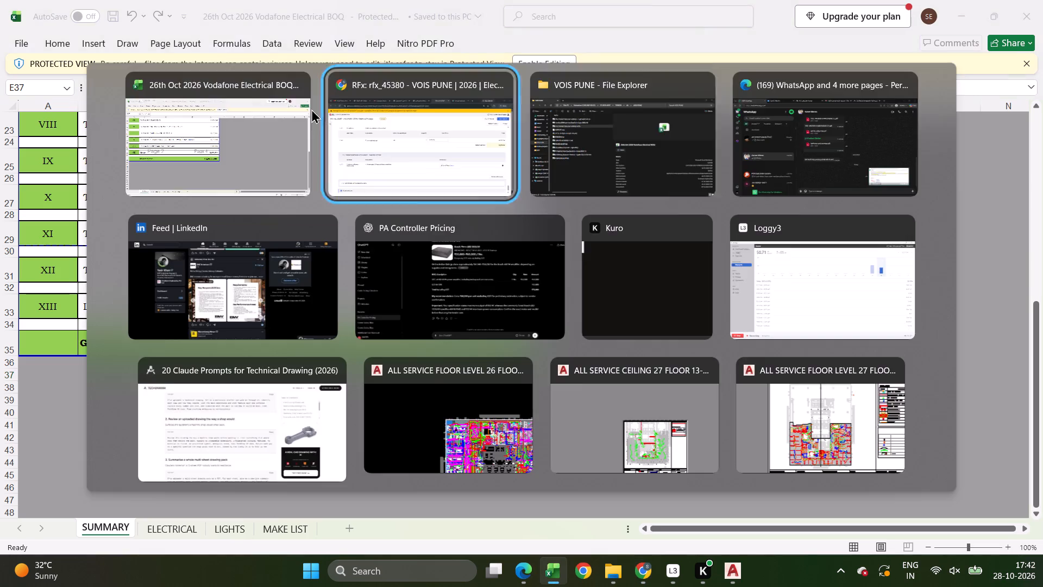
{"action": "left_click_drag", "start_coordinate": [246, 158], "coordinate": [800, 449]}
{"action": "key", "text": "alt+Tab"}
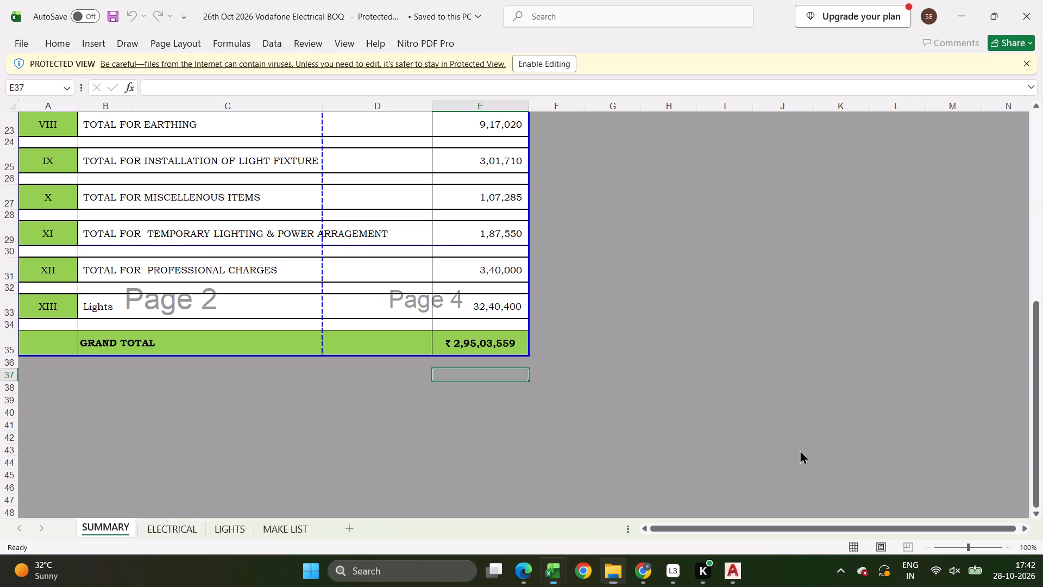
{"action": "left_click_drag", "start_coordinate": [800, 449], "coordinate": [706, 381]}
{"action": "key", "text": "alt+Tab"}
{"action": "key", "text": "alt+Tab"}
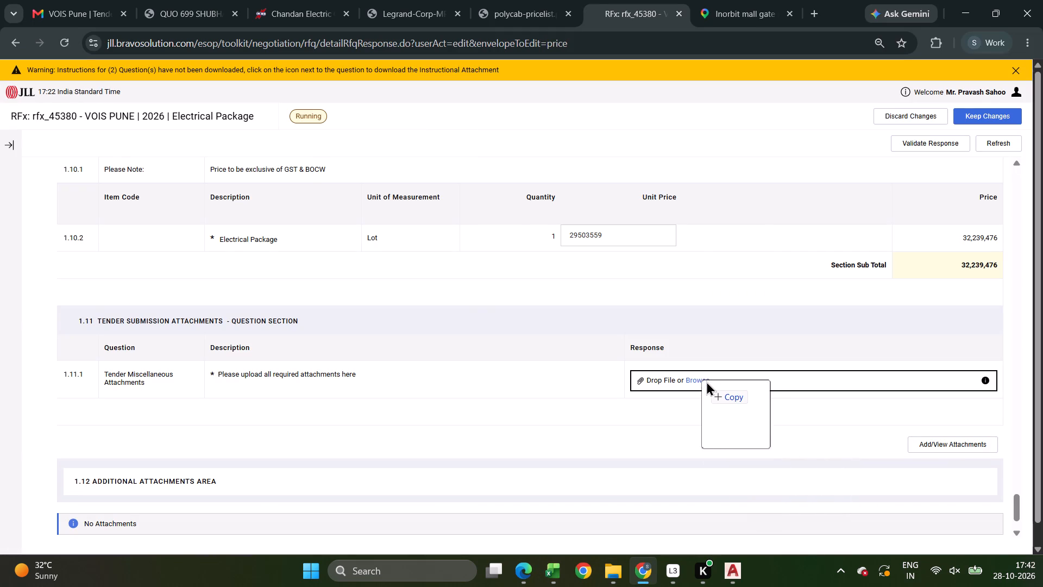
Drop the 26th Oct 2026 Vodafone Electrical BOQ workbook onto item 1.11.1, Tender Miscellaneous Attachments.
{"action": "left_click_drag", "start_coordinate": [706, 381], "coordinate": [715, 379]}
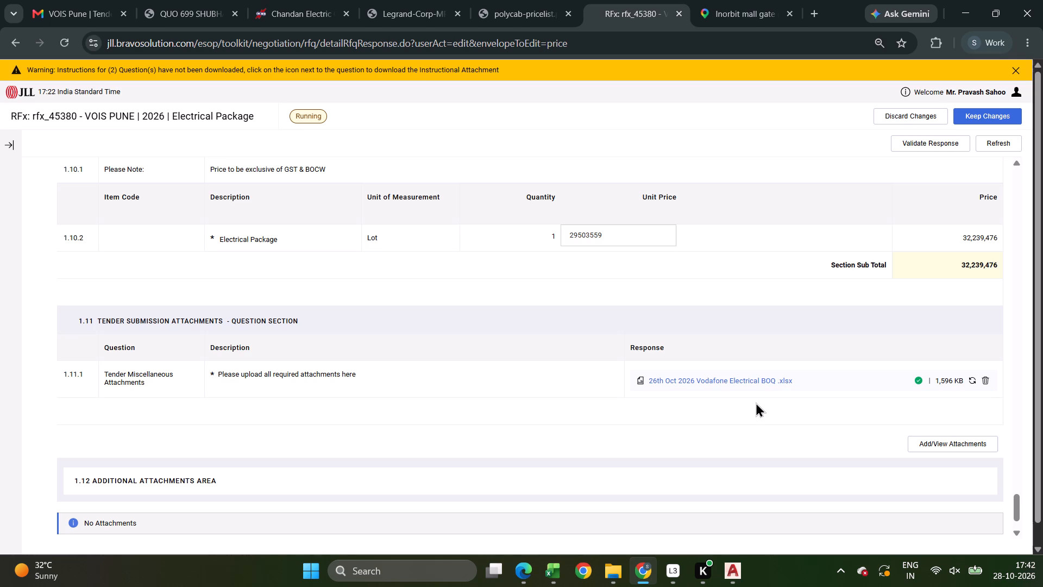
Keep the changes made to the Commercial Response and return to the response summary of the Electrical Package RFx.
{"action": "left_click", "coordinate": [1016, 113]}
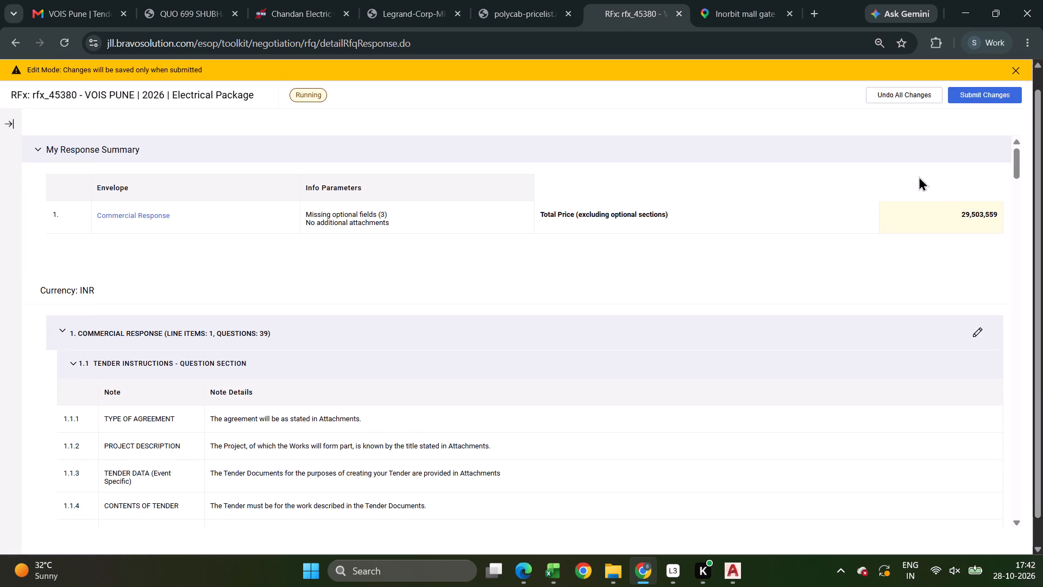
{"action": "scroll", "coordinate": [508, 250], "scroll_direction": "up", "scroll_amount": 1}
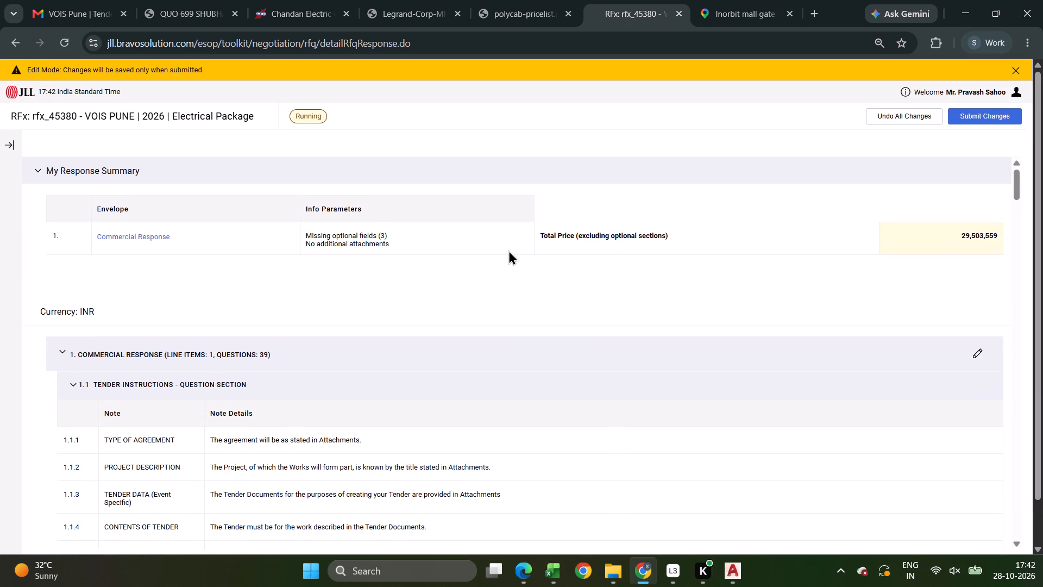
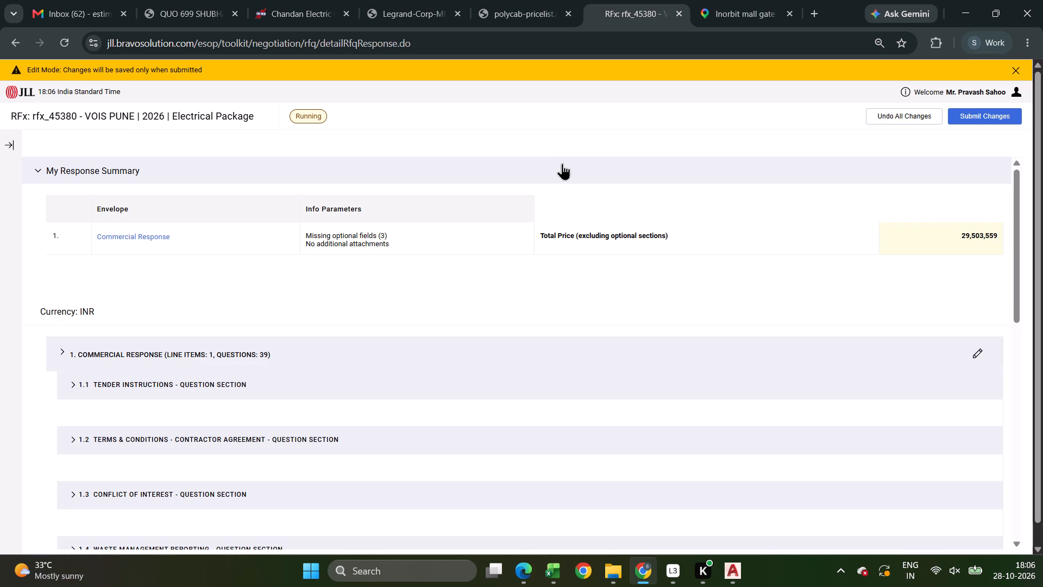
Submit the changes made to the VOIS PUNE 2026 Electrical Package RFx response.
{"action": "left_click", "coordinate": [989, 105]}
{"action": "left_click", "coordinate": [984, 130]}
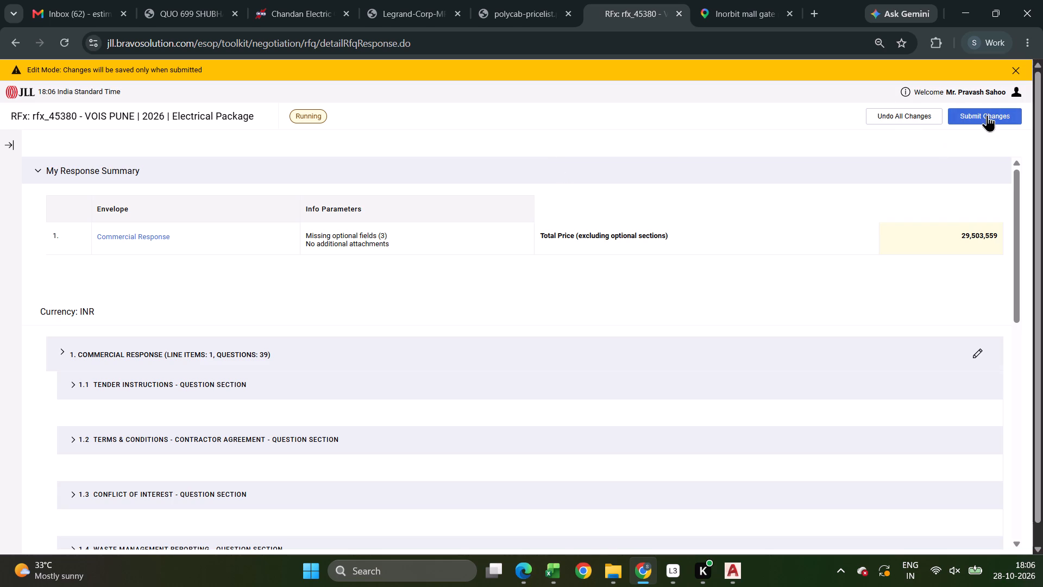
{"action": "left_click", "coordinate": [987, 114]}
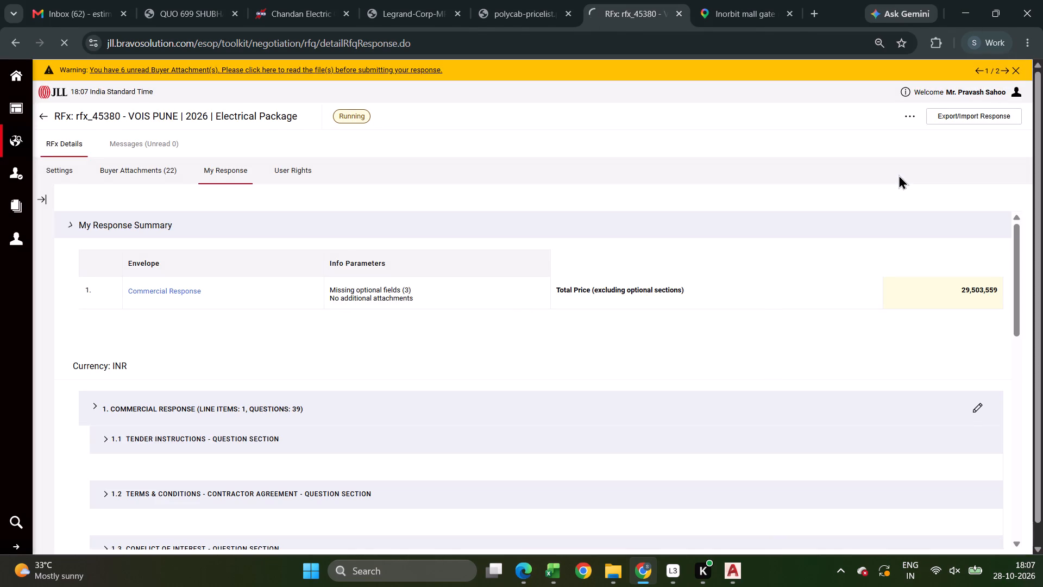
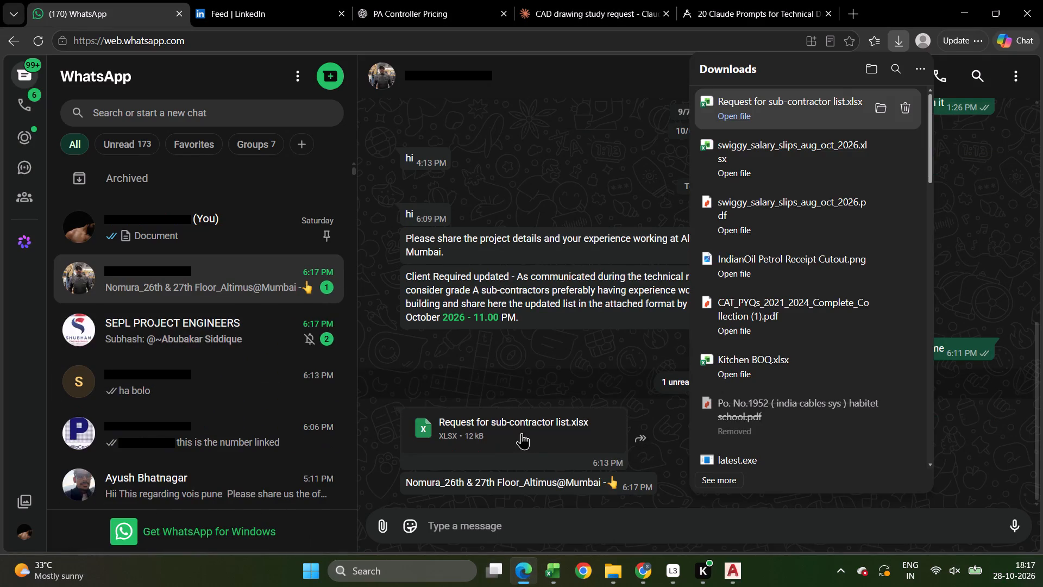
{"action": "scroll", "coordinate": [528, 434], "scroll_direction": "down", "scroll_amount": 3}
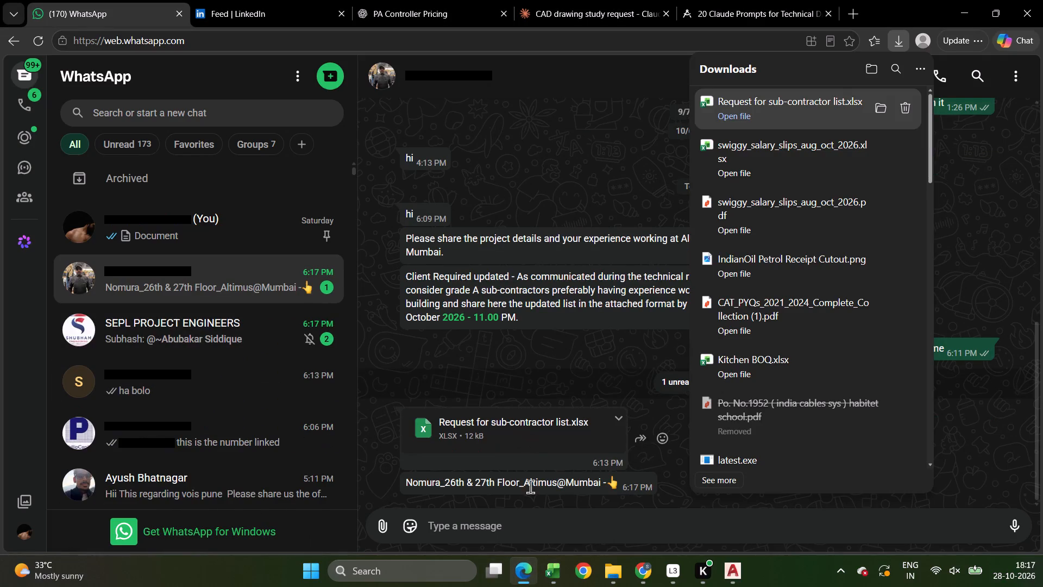